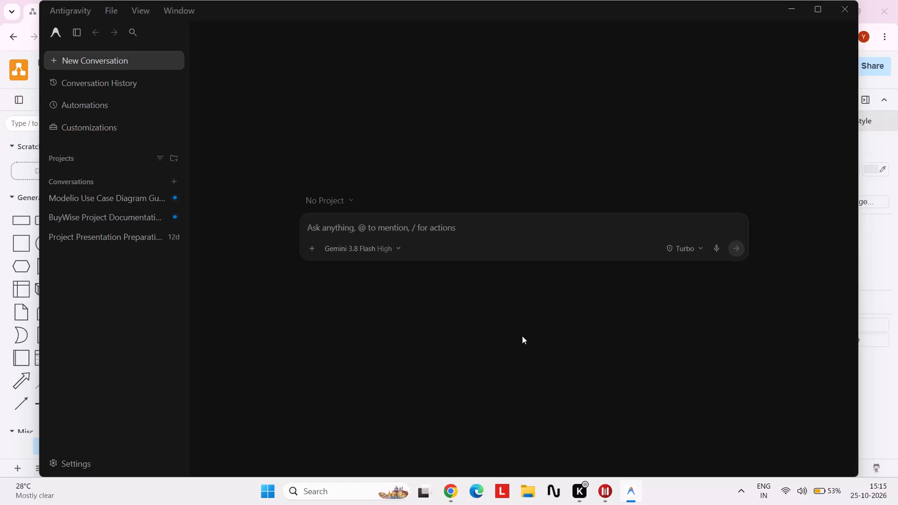
left_click(811, 504)
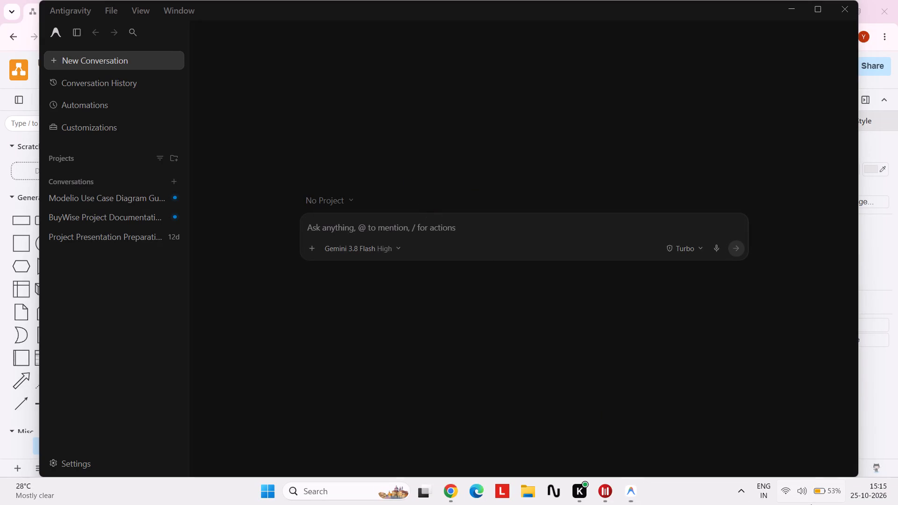
left_click(820, 504)
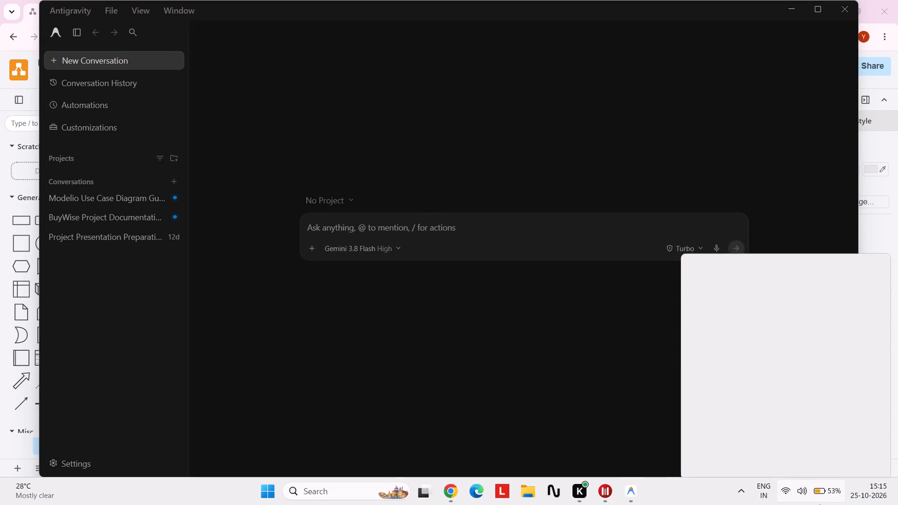
left_click(757, 390)
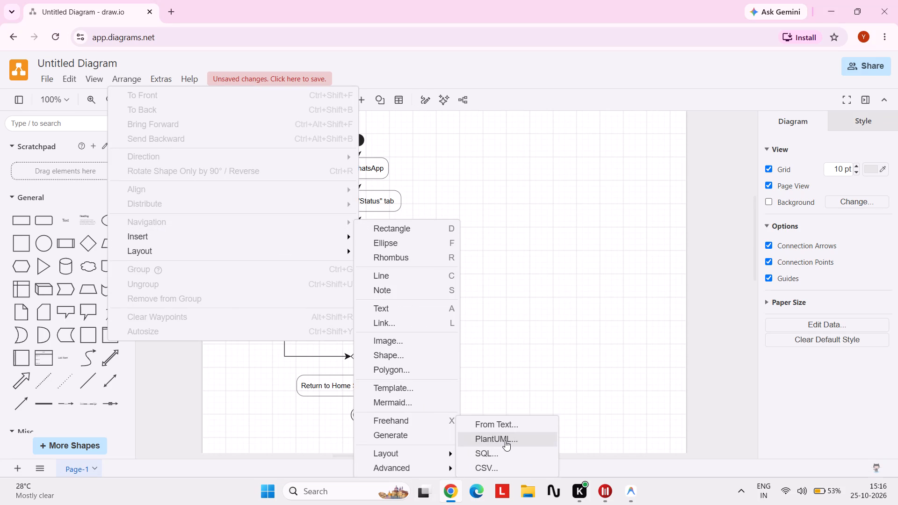
Insert a PlantUML diagram, replacing the sample authentication code with the copied package code for the UI, Business, DAL and External layers.
left_click(505, 440)
left_click(436, 257)
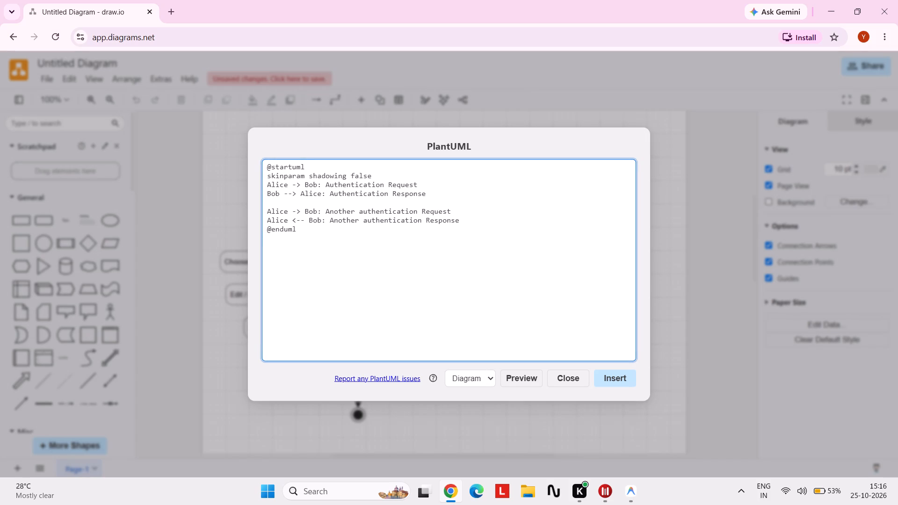
key("ctrl+a")
key("BackSpace")
key("ctrl+v")
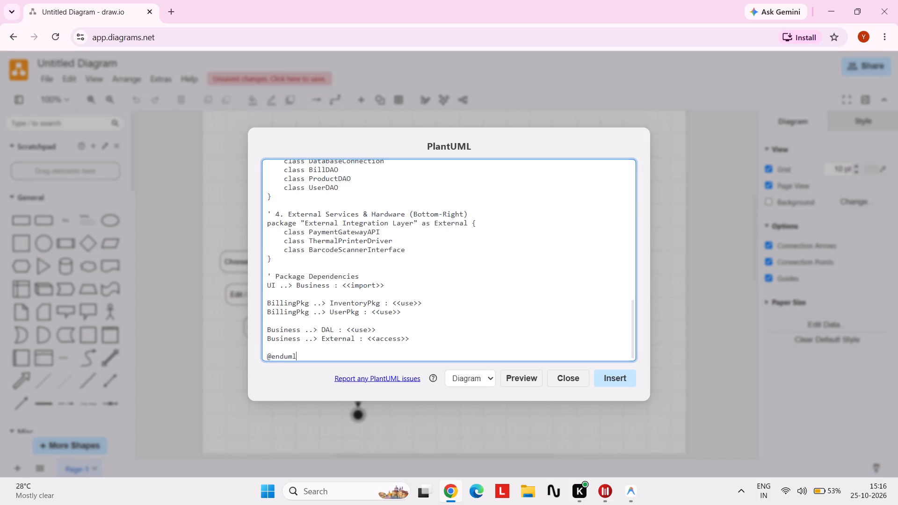
left_click(623, 381)
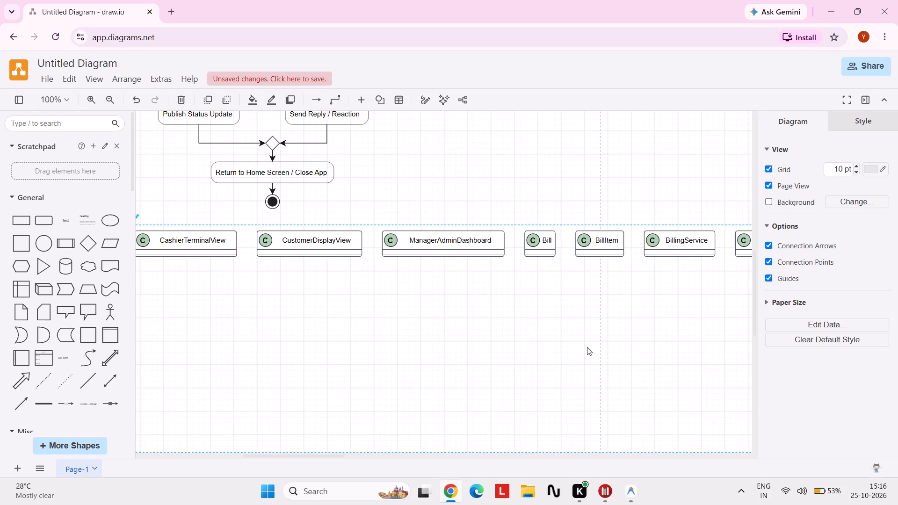
Examine the inserted PlantUML diagram and its position below the WhatsApp status activity diagram.
scroll(535, 312, "up", 5)
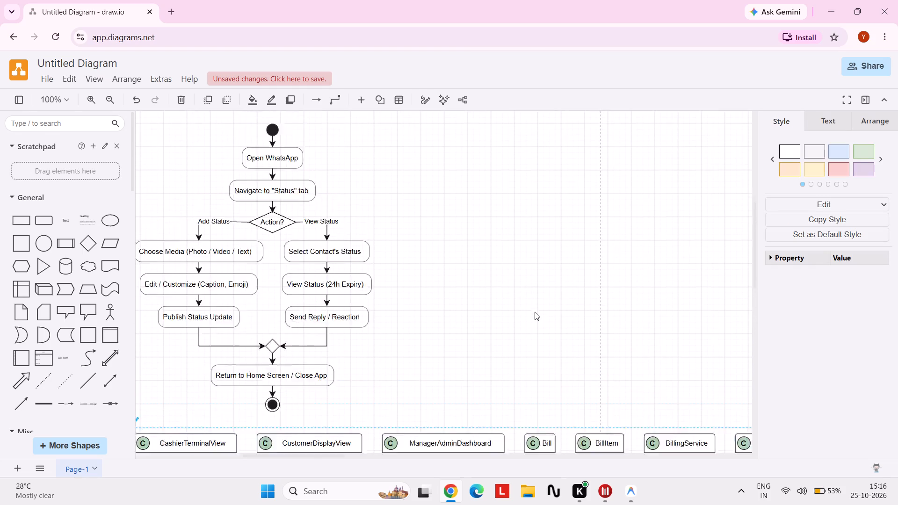
scroll(535, 312, "up", 3)
scroll(535, 312, "right", 2)
scroll(535, 312, "down", 3)
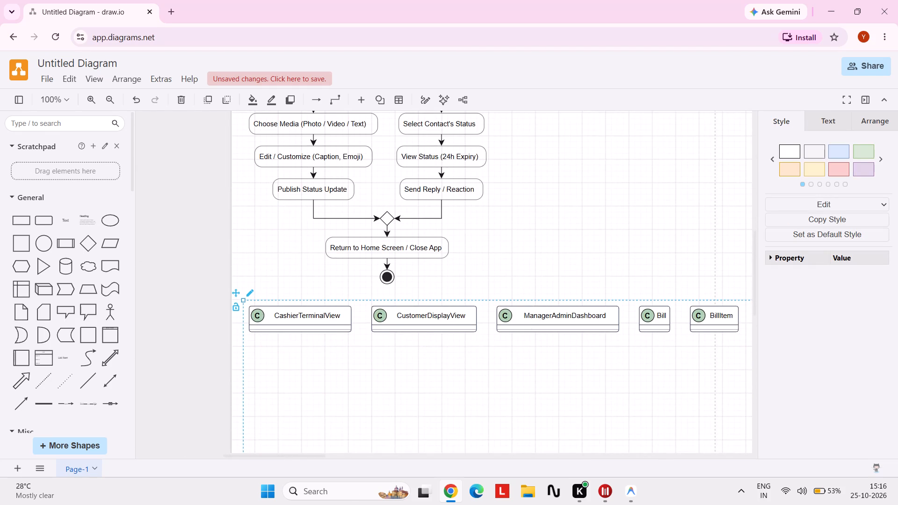
scroll(535, 312, "left", 2)
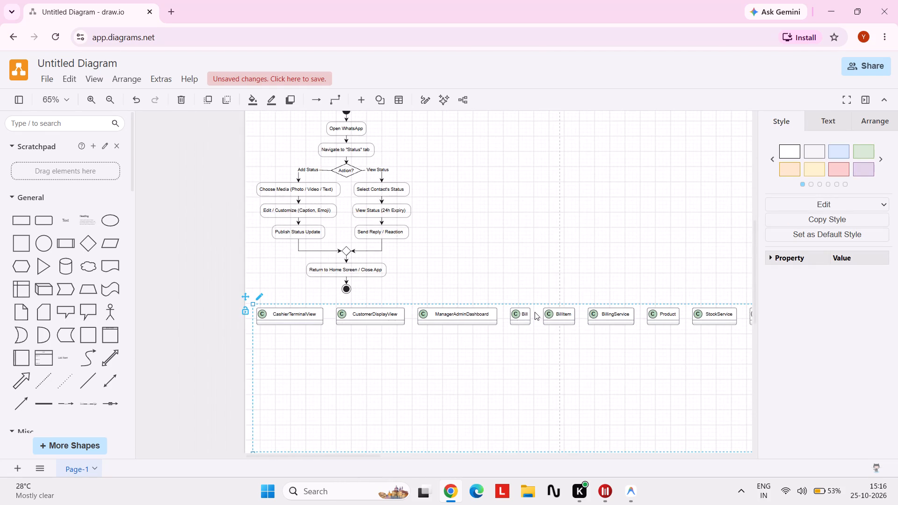
In the draw.io diagram in Chrome, examine the row of package diagram classes and their dependencies across the canvas.
scroll(535, 312, "left", 10)
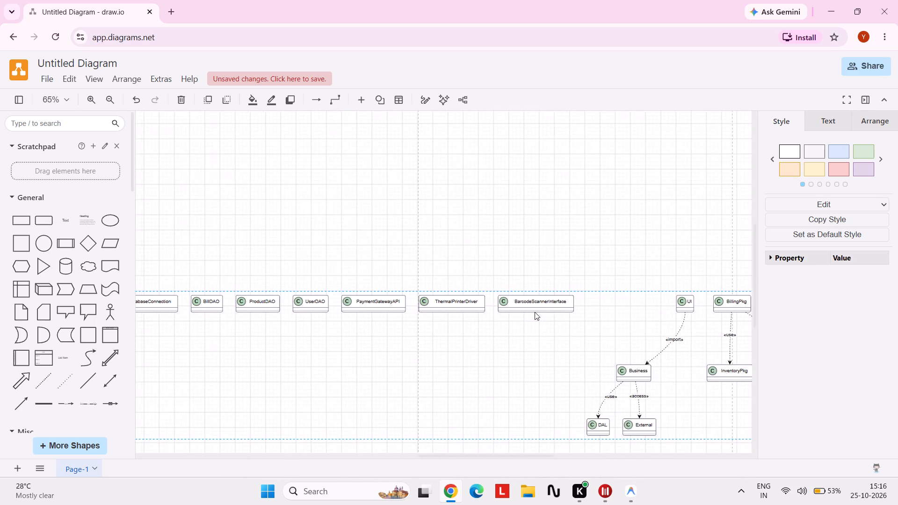
scroll(535, 312, "left", 3)
scroll(535, 312, "right", 6)
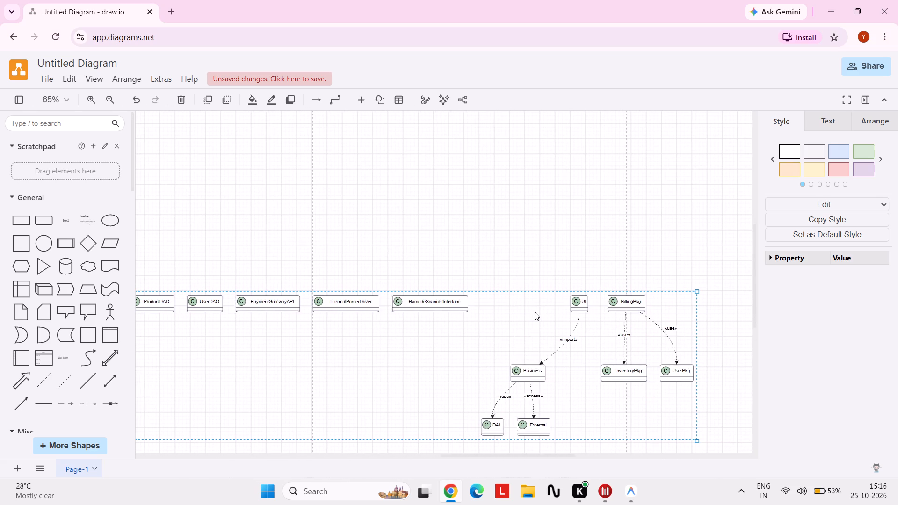
scroll(535, 312, "right", 3)
scroll(535, 312, "left", 4)
scroll(535, 312, "up", 1)
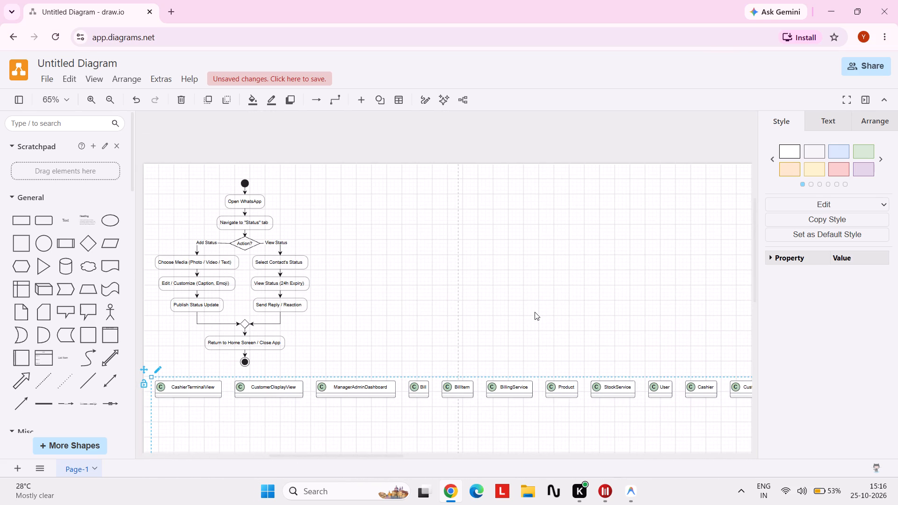
Delete everything on the draw.io page, including the WhatsApp status flowchart and the class boxes.
left_click(267, 296)
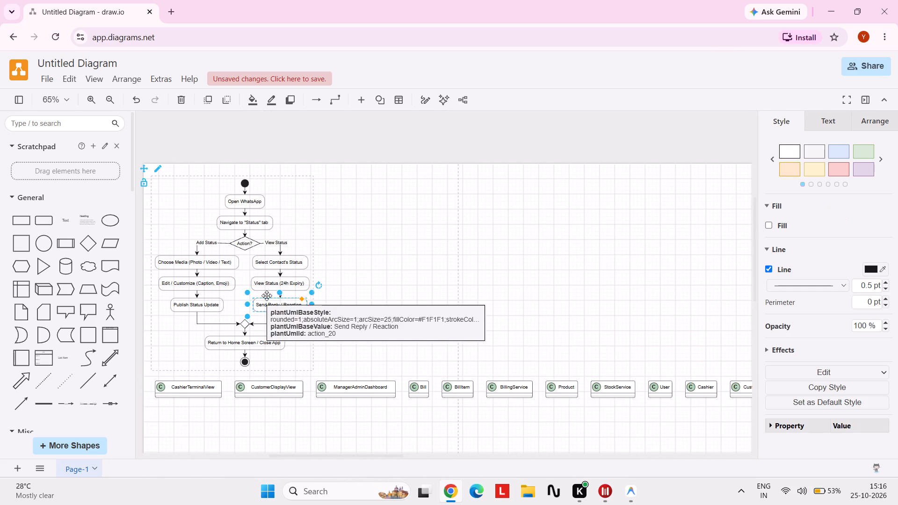
left_click(334, 394)
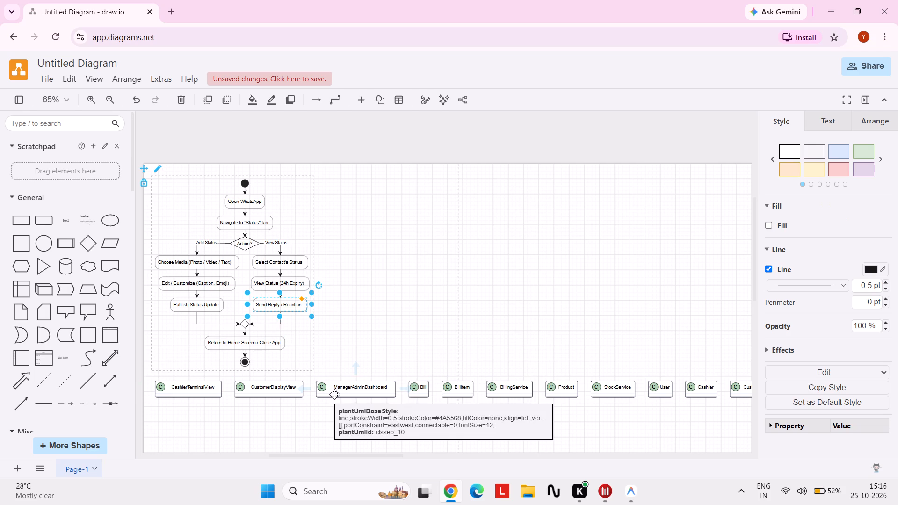
key("ctrl+a")
key("Delete")
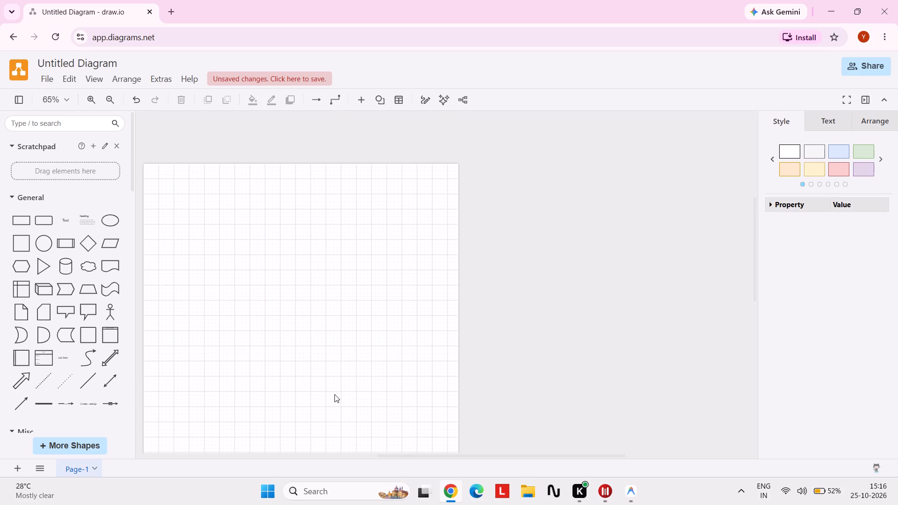
Open the PlantText editor in a new browser tab and dismiss its News window.
left_click(171, 12)
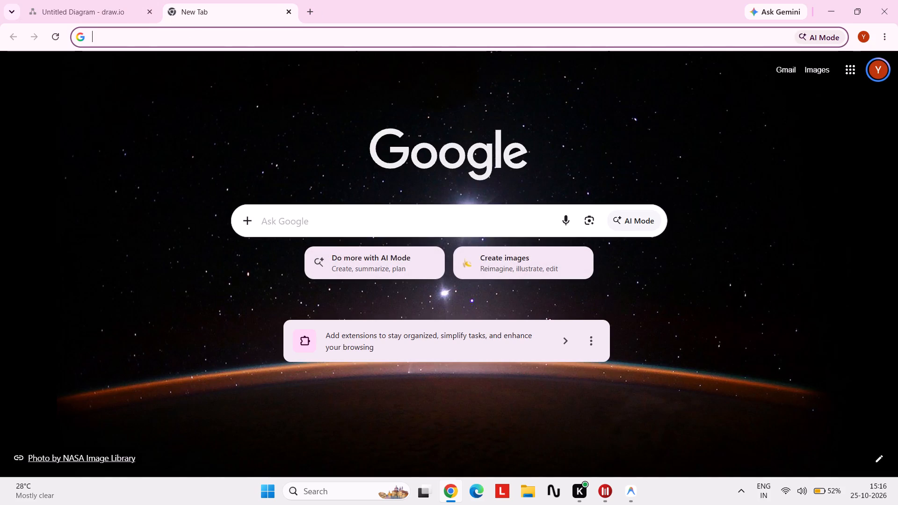
type("plantt")
key("Return")
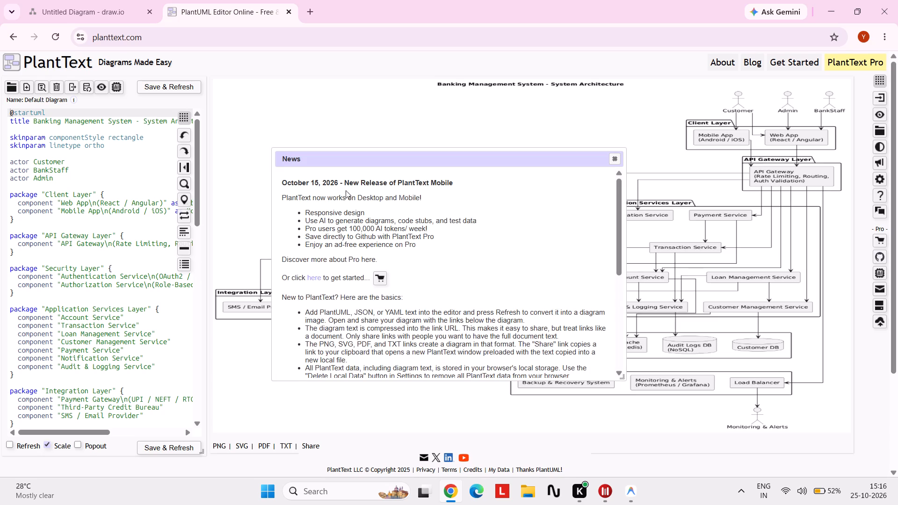
left_click(615, 158)
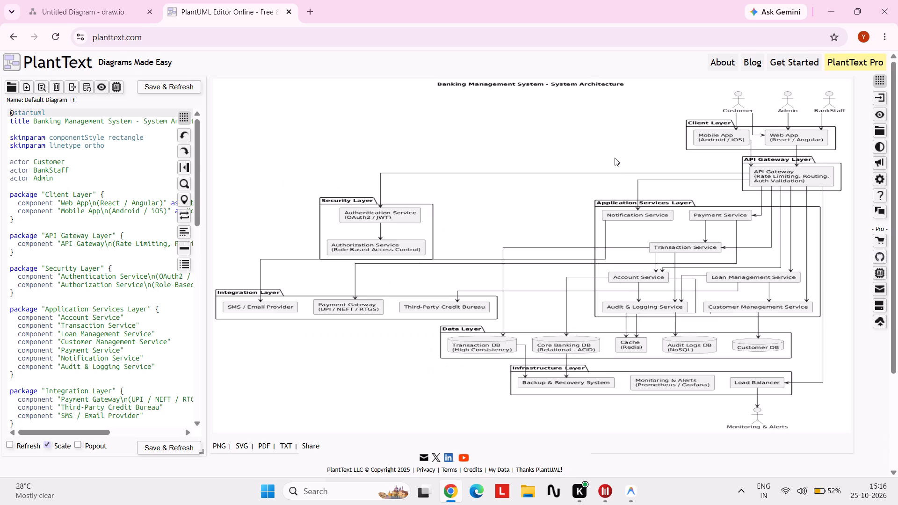
Replace all the default PlantText code with the copied Retail_Shop_Automation_Package_Diagram code and render the diagram.
left_click(88, 220)
key("ctrl+a")
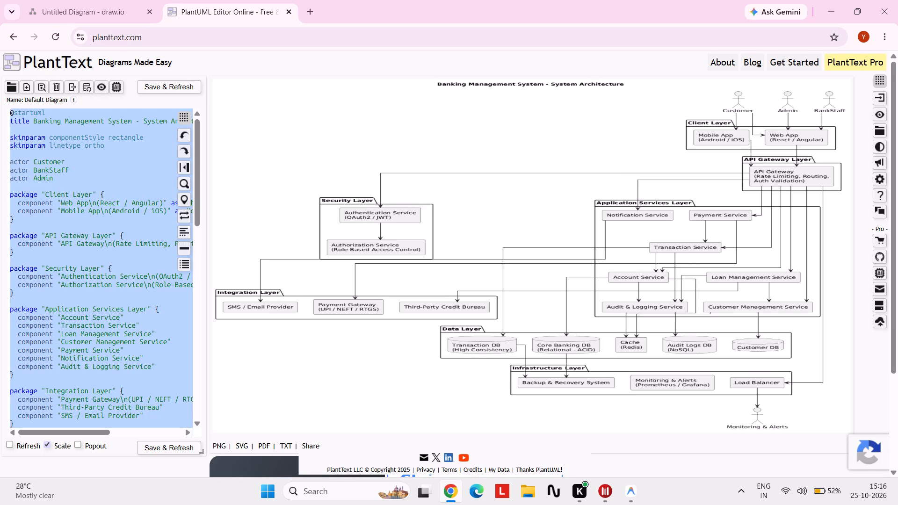
key("BackSpace")
key("ctrl+v")
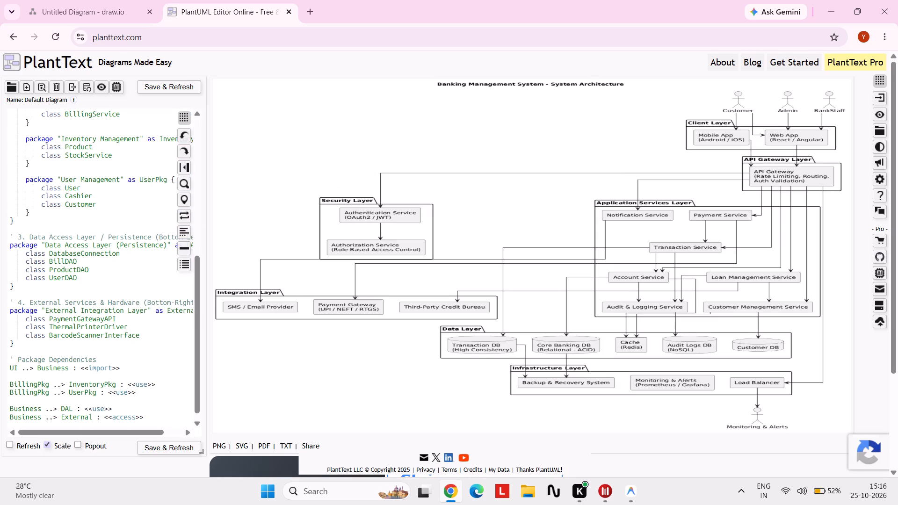
left_click(161, 85)
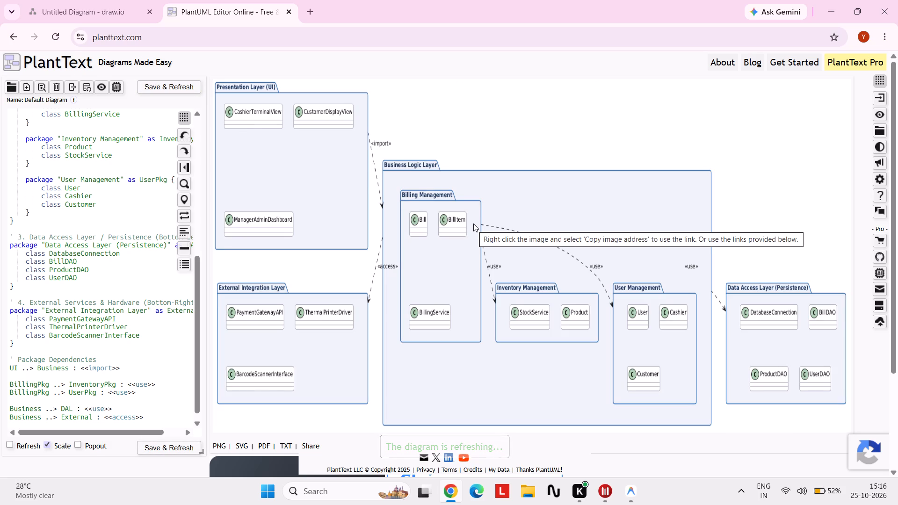
scroll(473, 224, "down", 1)
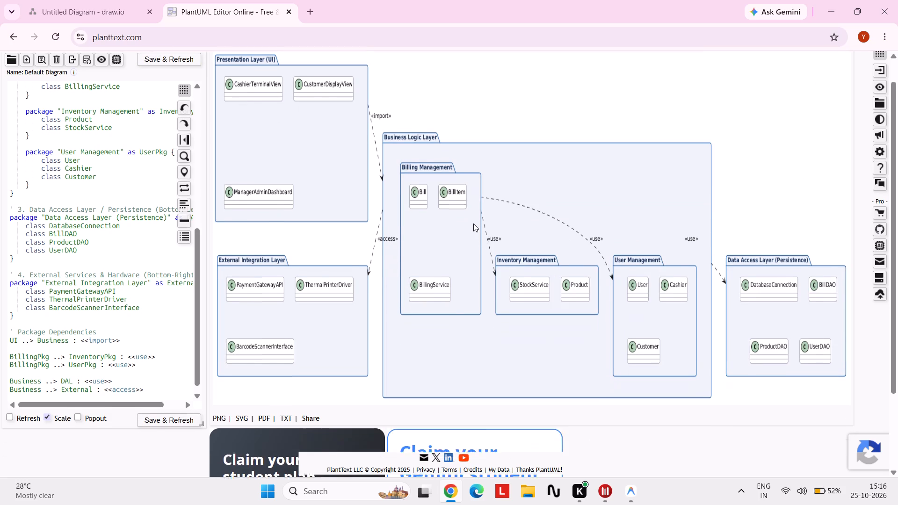
scroll(473, 224, "down", 1)
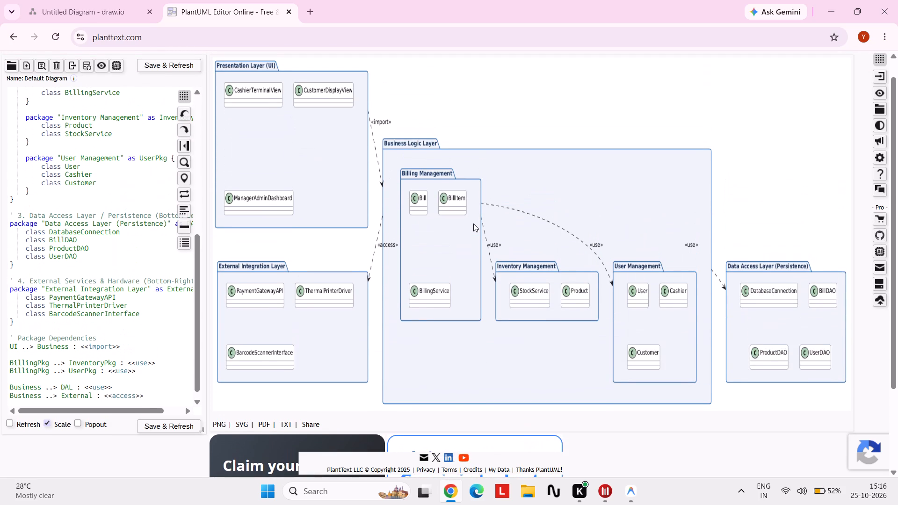
scroll(473, 224, "down", 1)
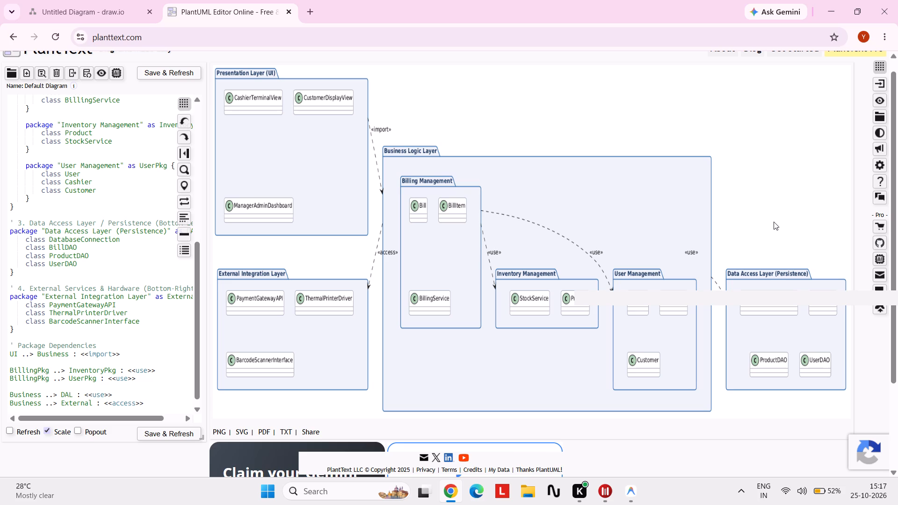
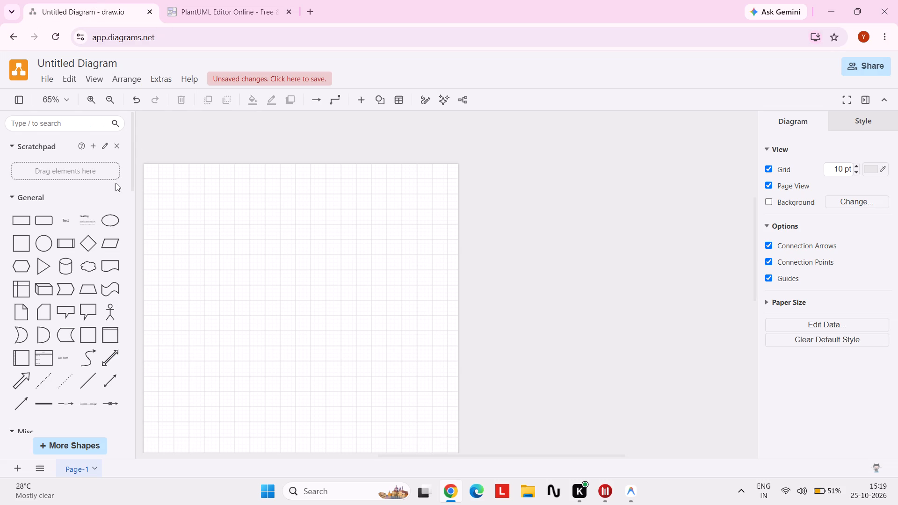
left_click(119, 76)
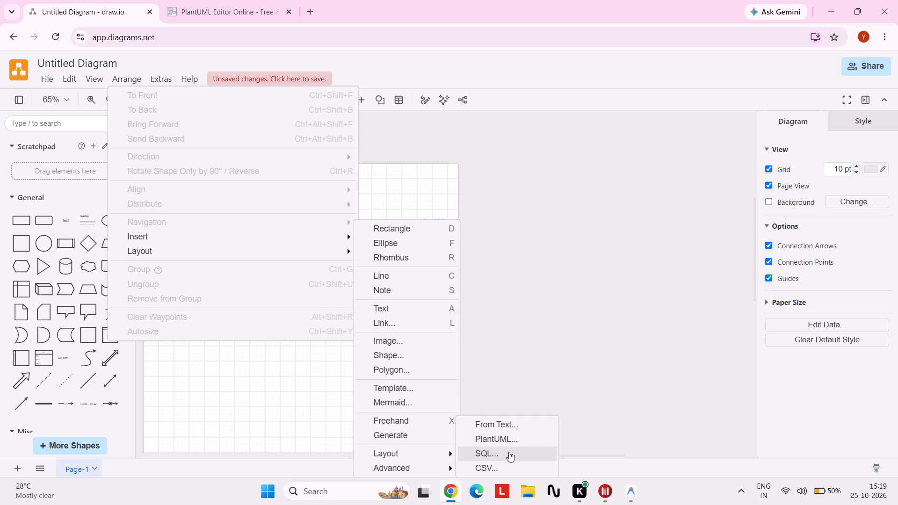
left_click(521, 437)
left_click(390, 270)
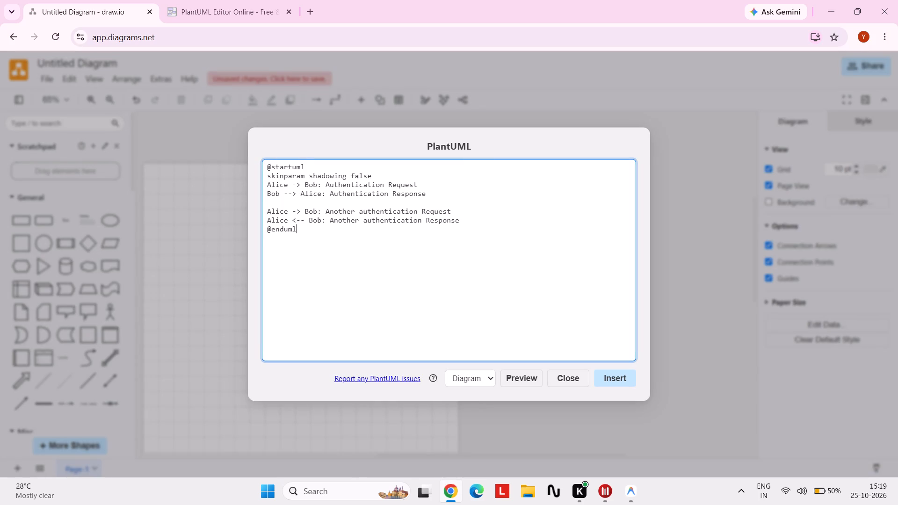
Replace the sample PlantUML code with the copied billing system package code and insert it as a diagram.
key("ctrl+a")
key("BackSpace")
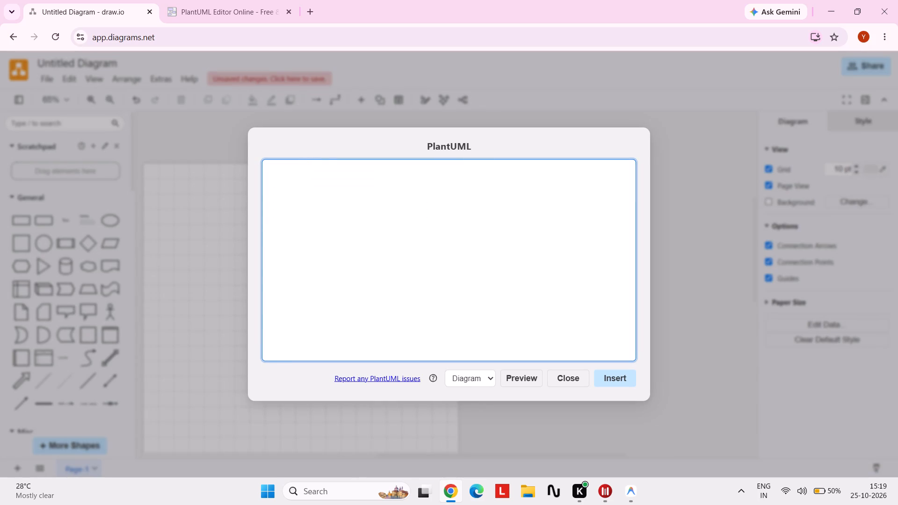
key("ctrl+v")
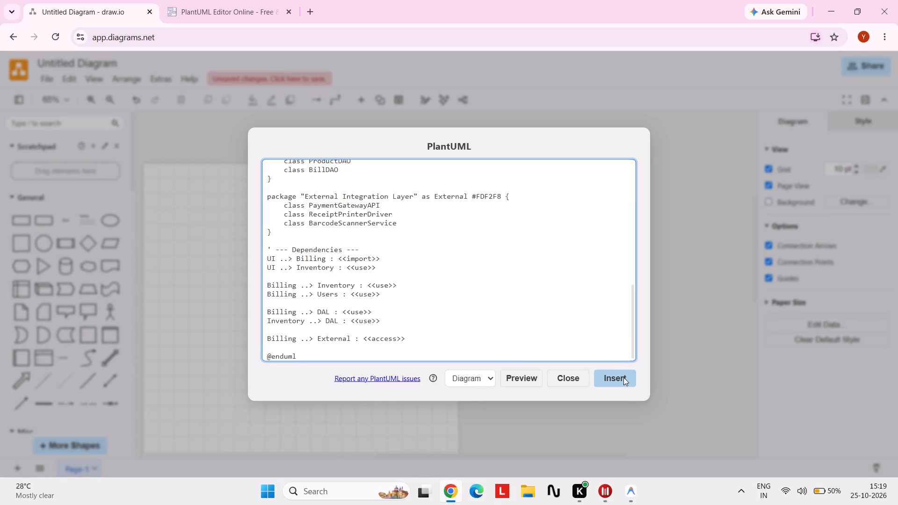
left_click(623, 377)
Examine the full width of the inserted diagram, from the CashierTerminalView class to the UI, Billing and DAL dependencies.
scroll(594, 309, "left", 2)
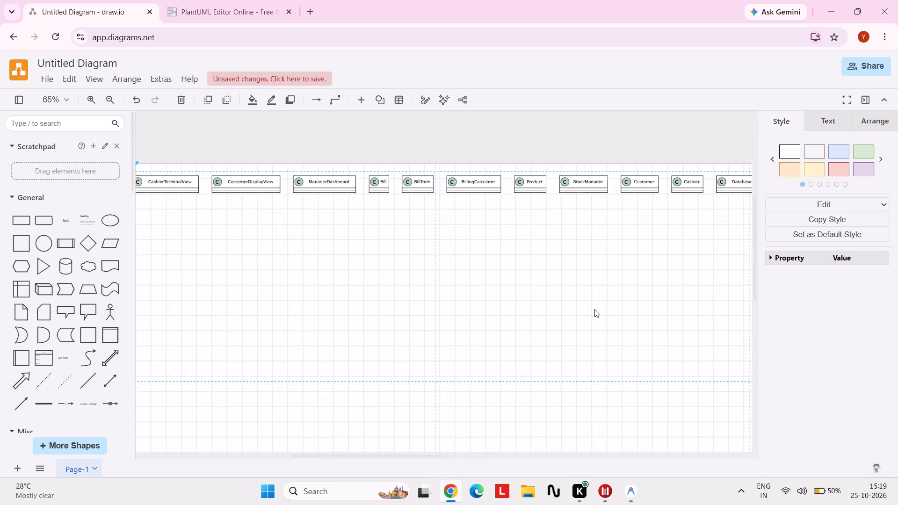
scroll(594, 309, "left", 8)
scroll(594, 309, "right", 2)
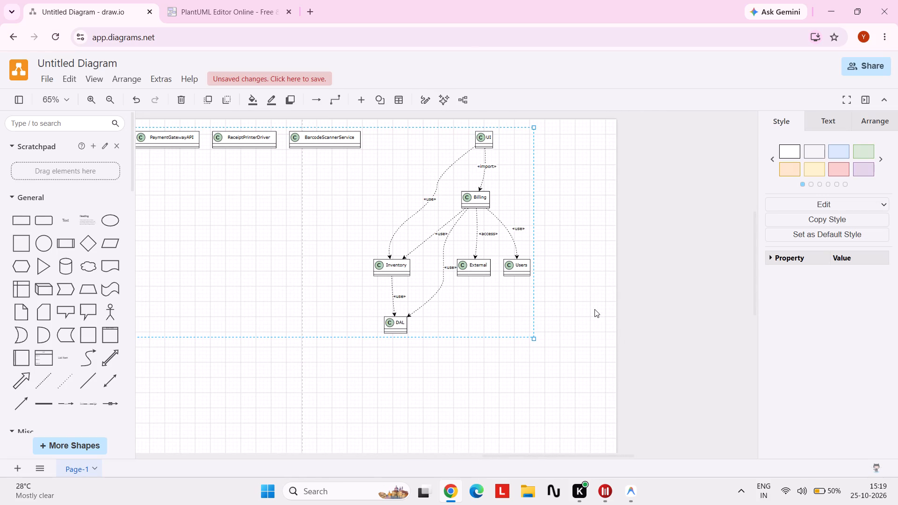
scroll(594, 309, "right", 11)
scroll(594, 309, "left", 3)
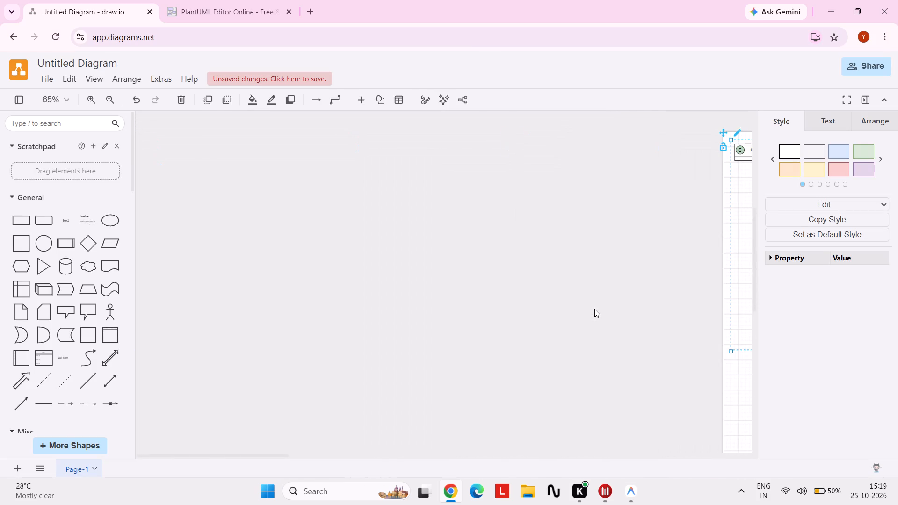
scroll(594, 309, "left", 5)
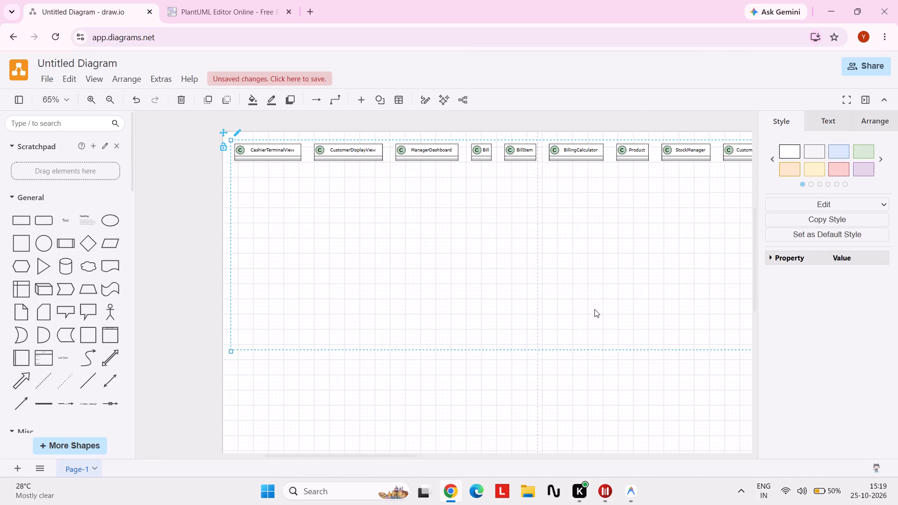
Set the display brightness to 100.
left_click(834, 502)
left_click(852, 388)
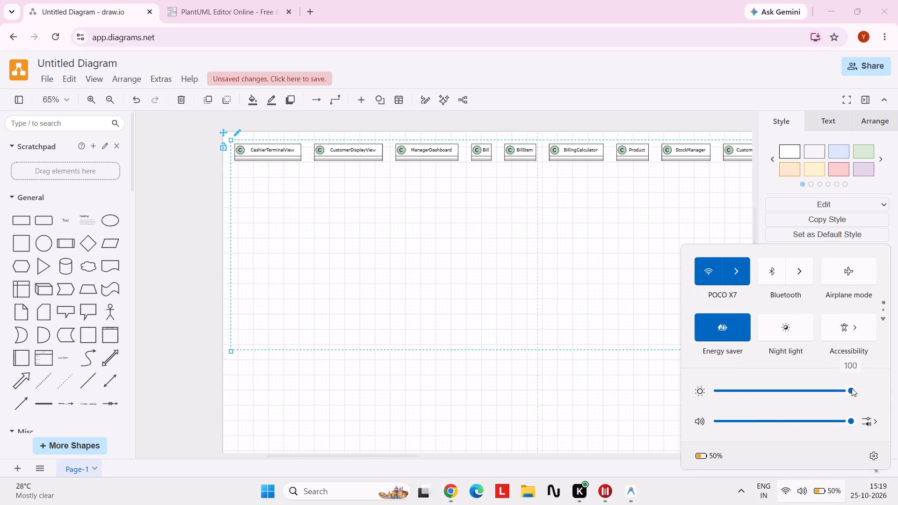
left_click(559, 248)
Compare the row of unconnected classes with the Billing, Inventory, External, Users and DAL dependency graph.
scroll(559, 248, "left", 7)
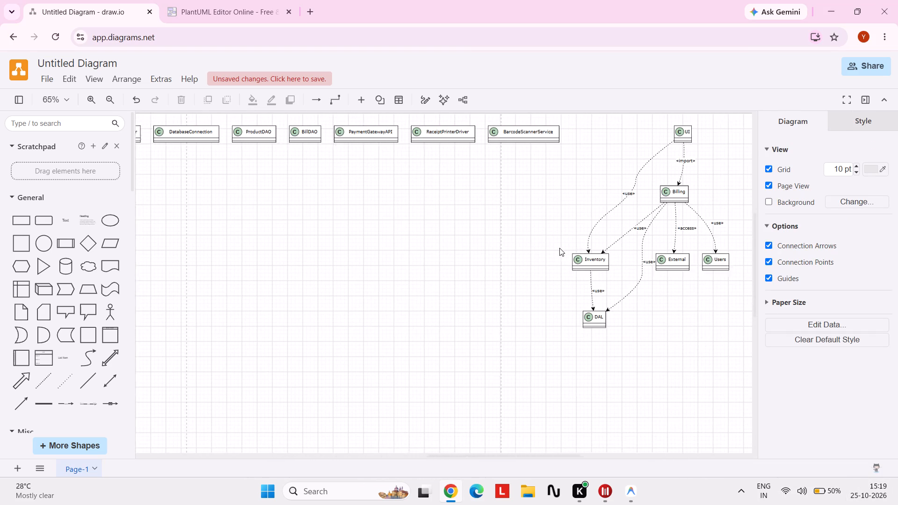
scroll(559, 248, "left", 1)
scroll(559, 248, "right", 3)
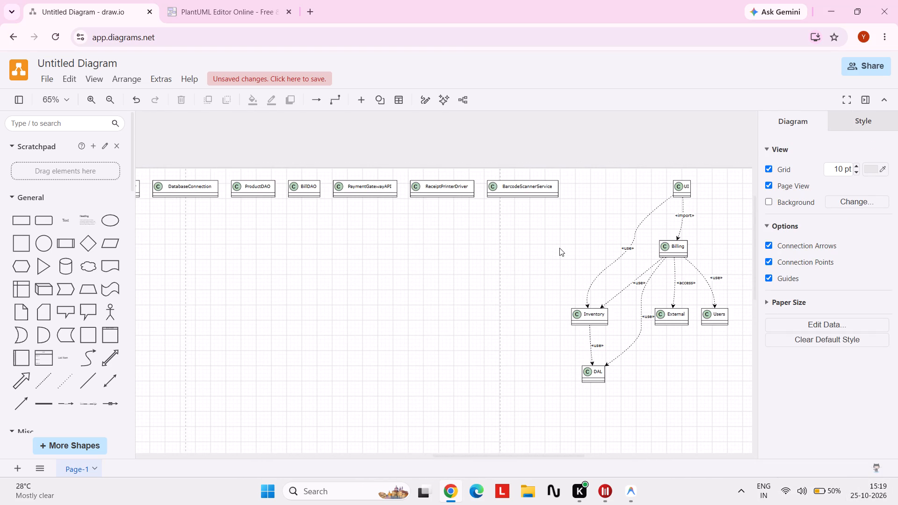
scroll(559, 248, "right", 6)
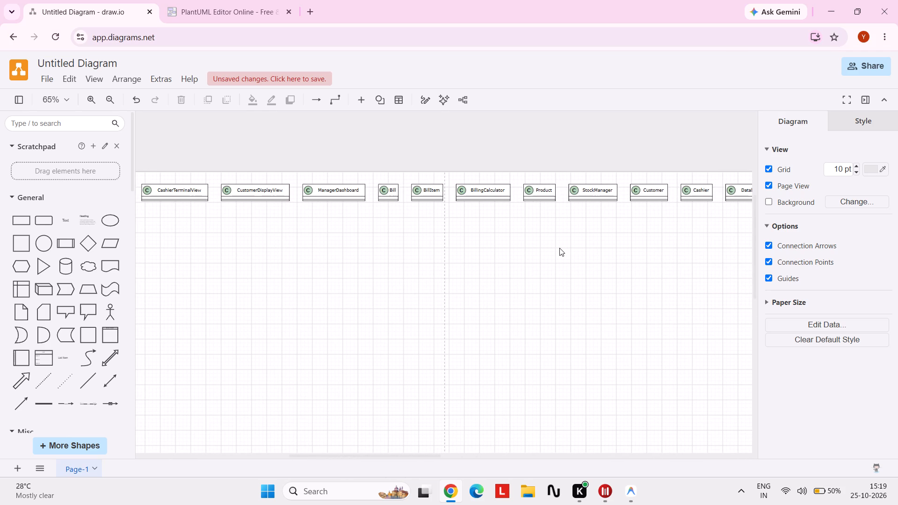
scroll(559, 248, "right", 1)
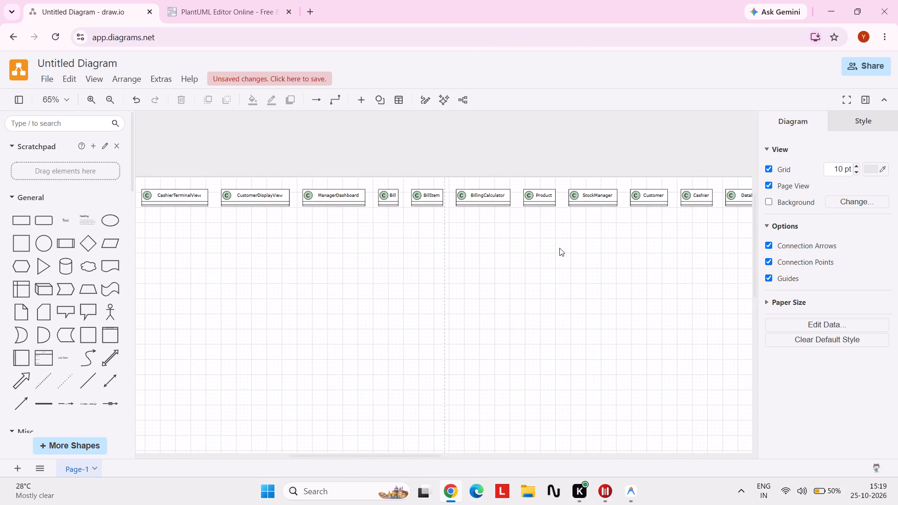
scroll(559, 248, "left", 9)
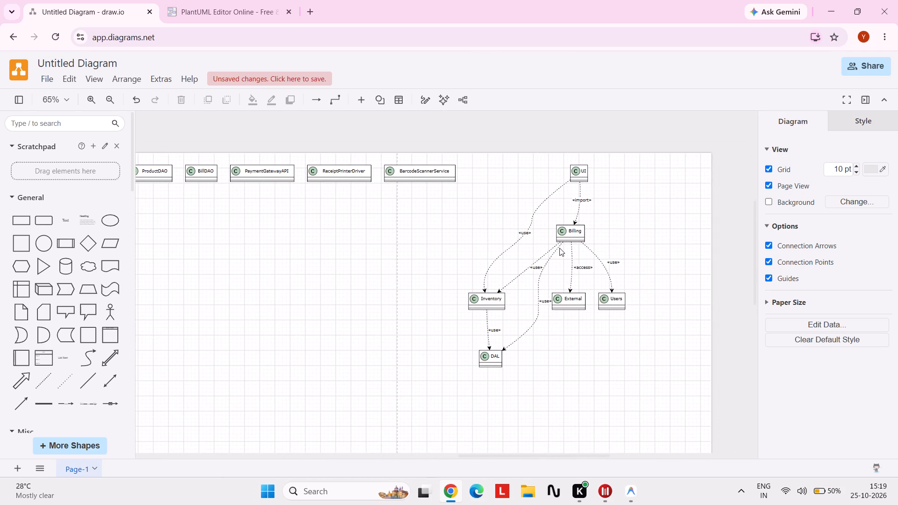
scroll(559, 248, "right", 14)
scroll(559, 248, "left", 8)
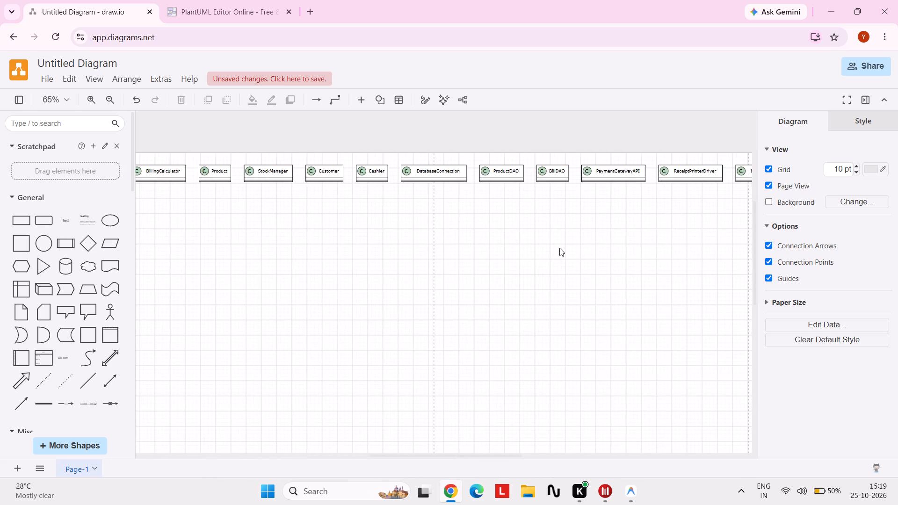
scroll(559, 248, "left", 6)
scroll(559, 248, "up", 2)
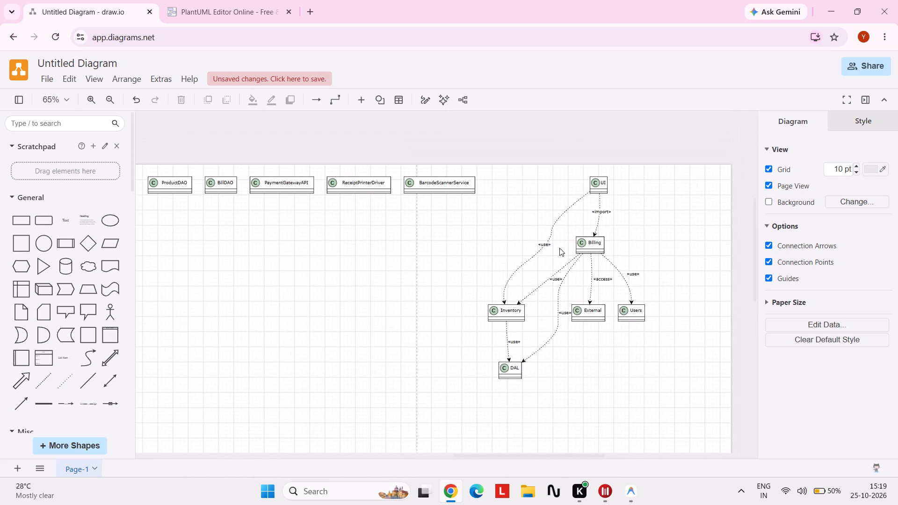
Expand the UML shape library and look through its shapes for package diagram elements.
scroll(102, 277, "down", 2)
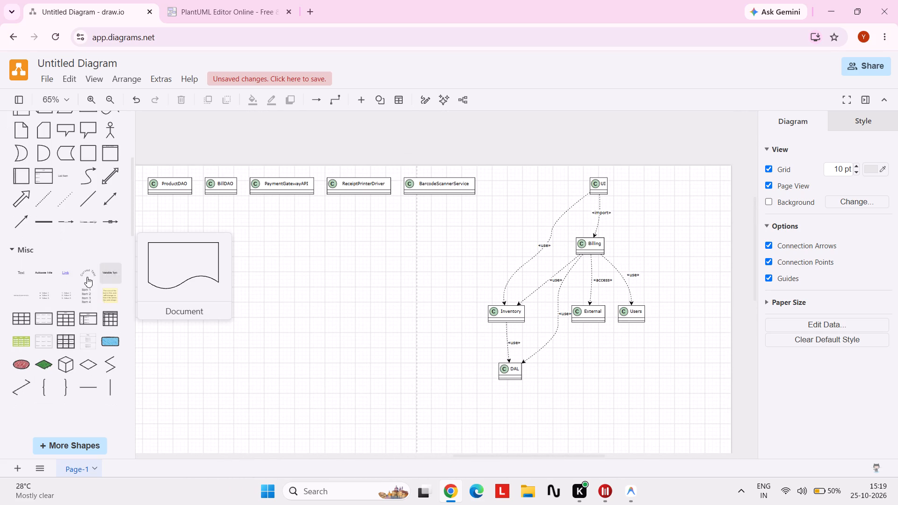
scroll(75, 346, "down", 7)
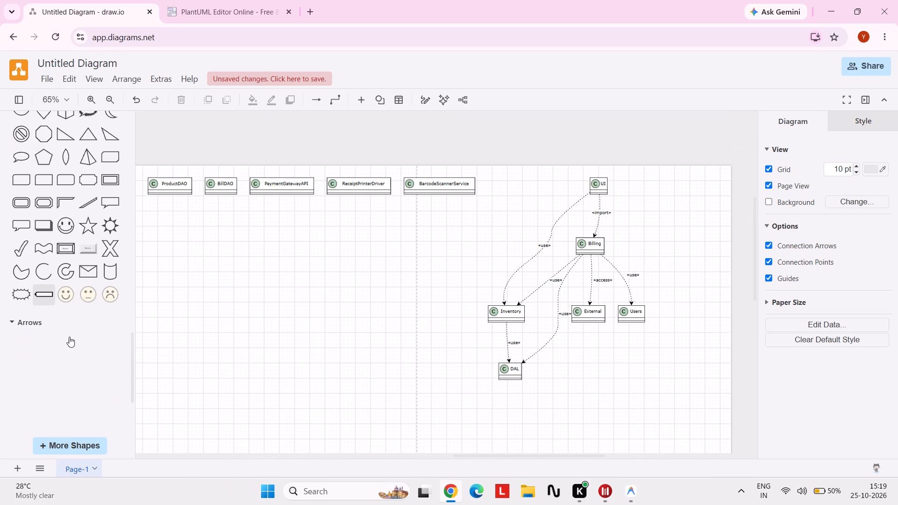
scroll(71, 343, "down", 7)
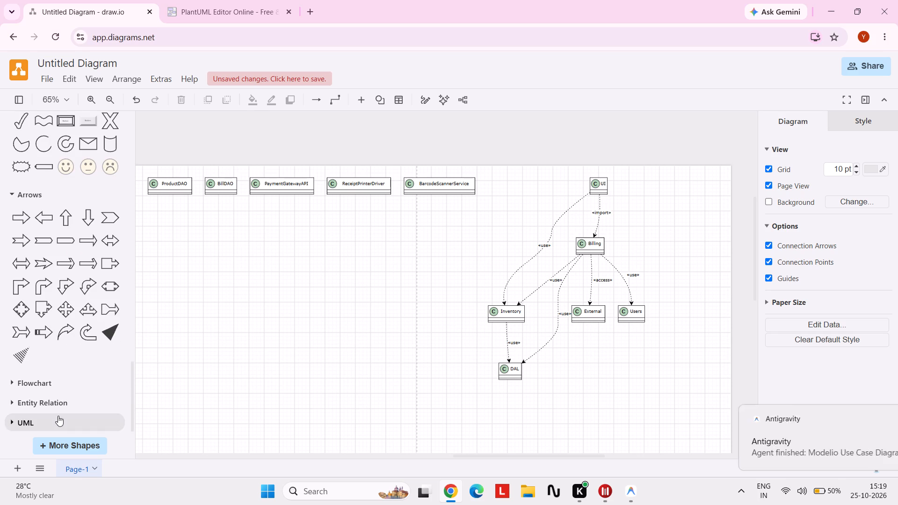
left_click(58, 416)
scroll(58, 416, "down", 4)
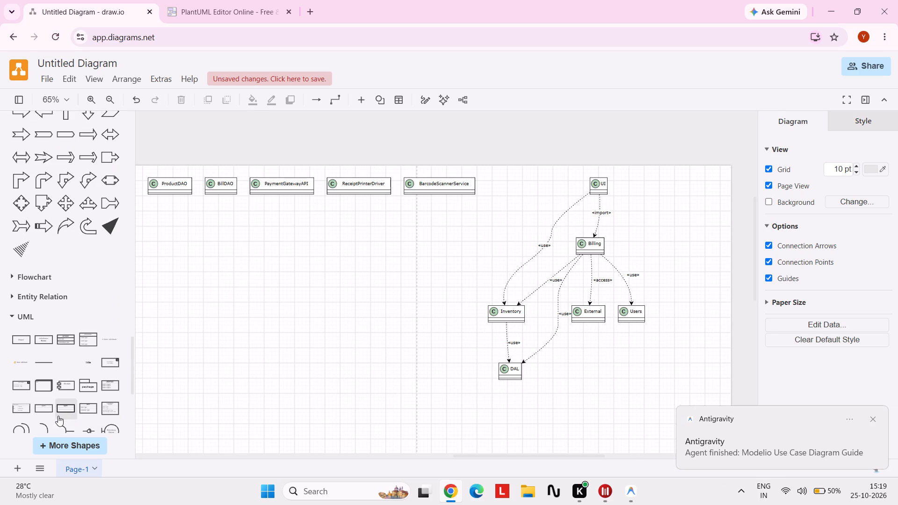
scroll(91, 348, "down", 4)
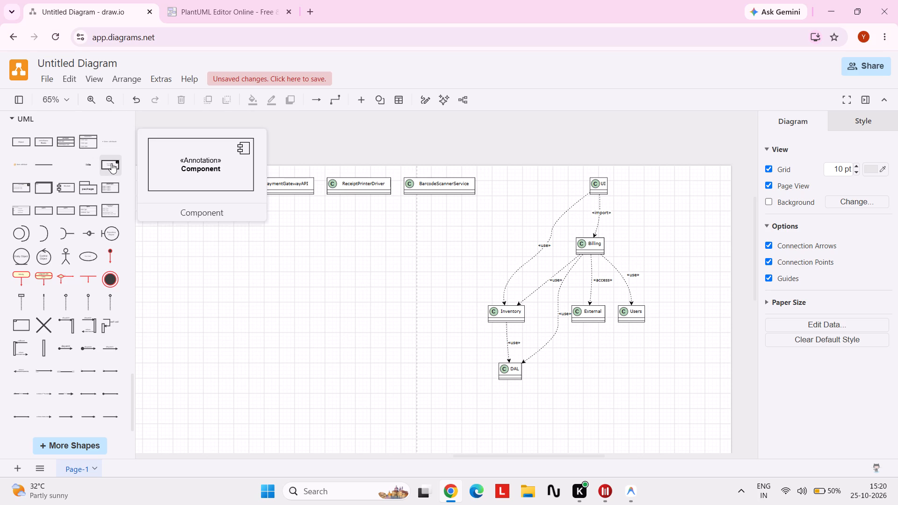
Add a UML Package shape and enlarge it into a wide box beneath the row of unconnected classes.
left_click(88, 190)
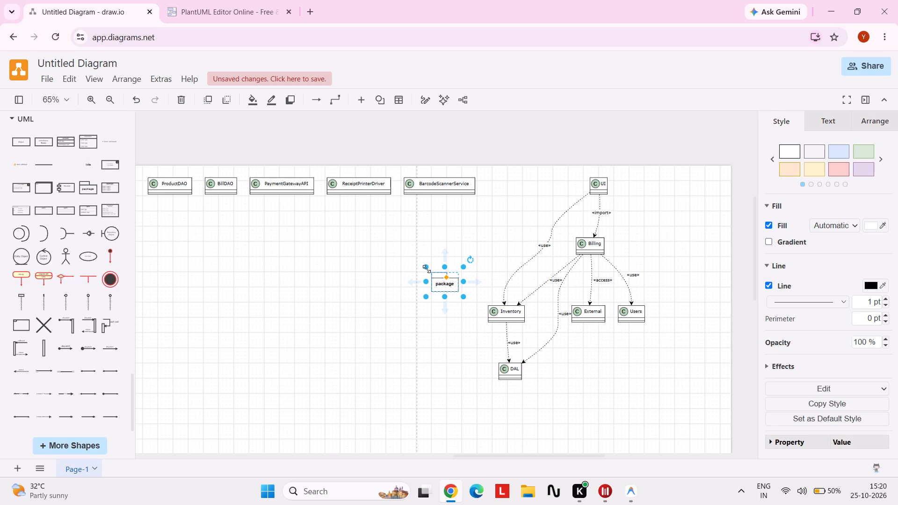
left_click_drag(428, 269, 380, 270)
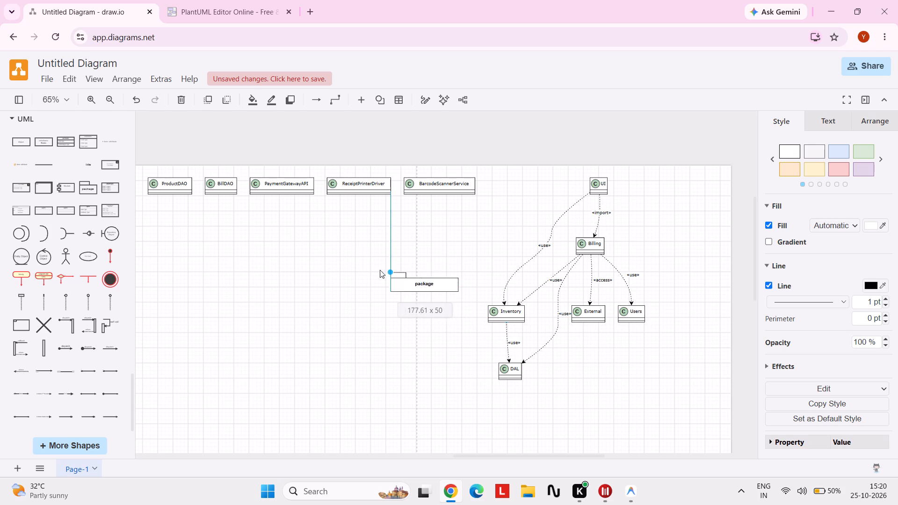
left_click_drag(380, 270, 218, 217)
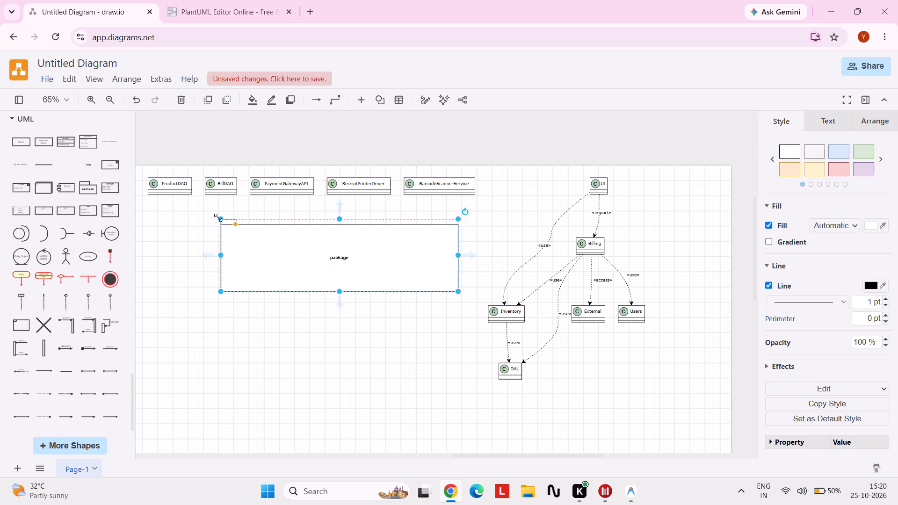
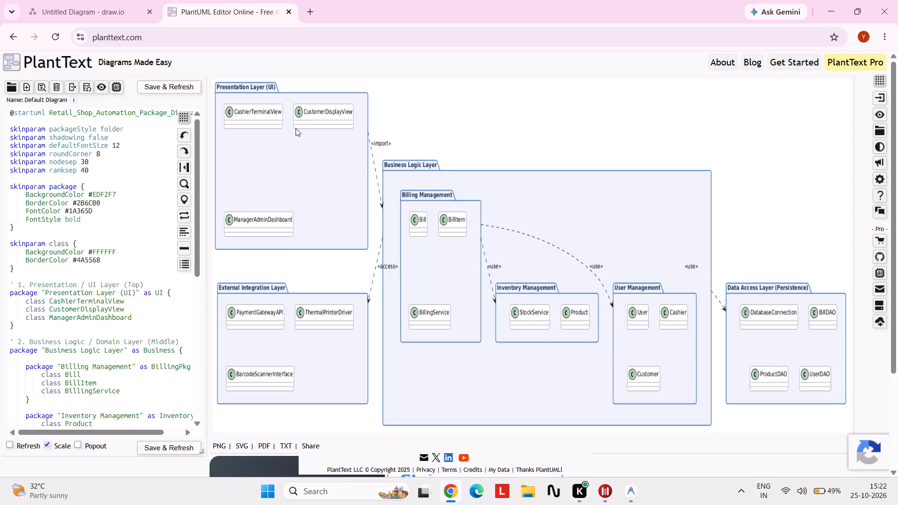
Switch back to the Untitled Diagram in draw.io and label the enlarged package shape "Presentation Layer".
left_click(133, 1)
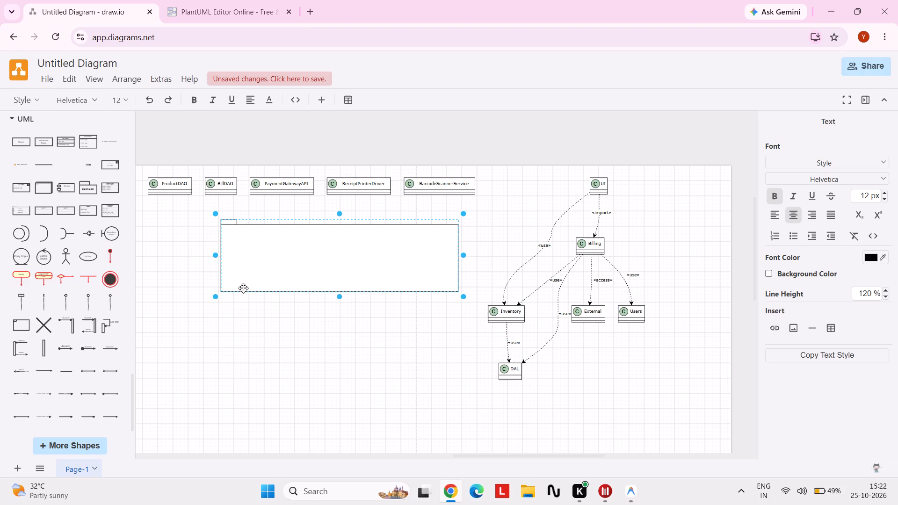
left_click(229, 224)
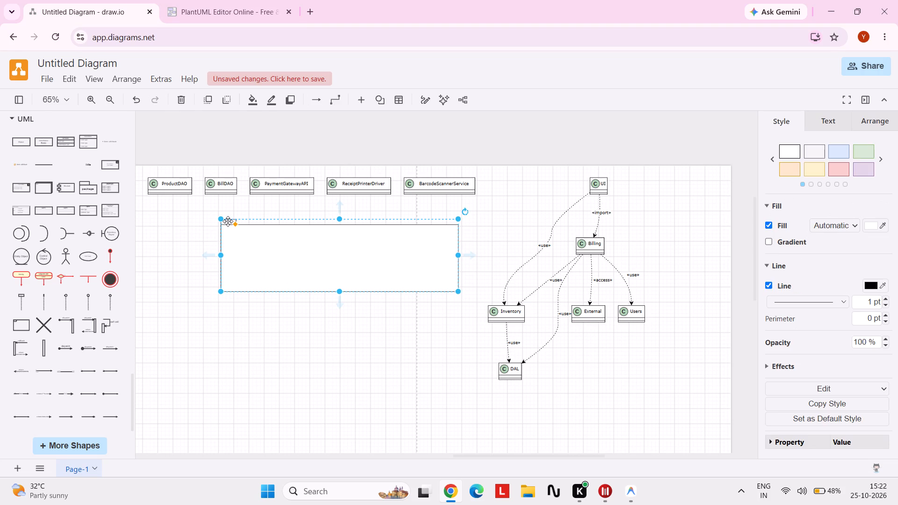
double_click(228, 221)
double_click(228, 221)
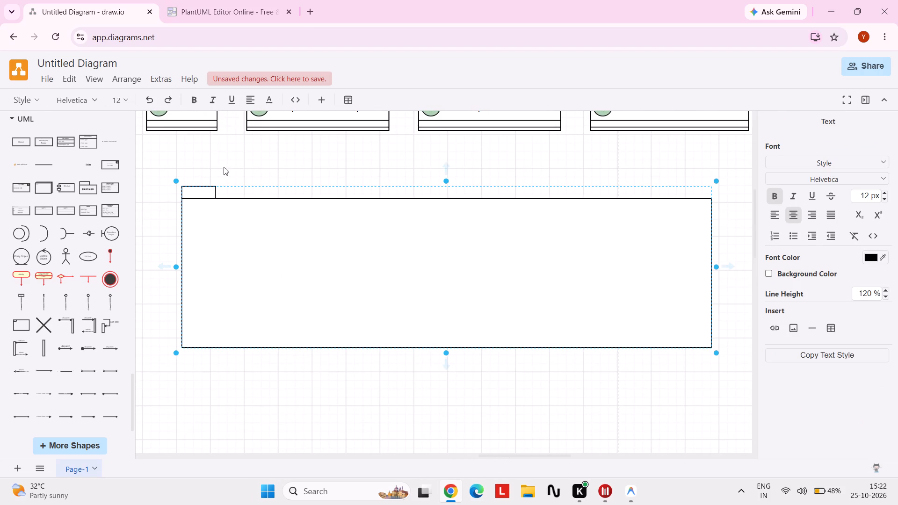
double_click(192, 193)
double_click(192, 193)
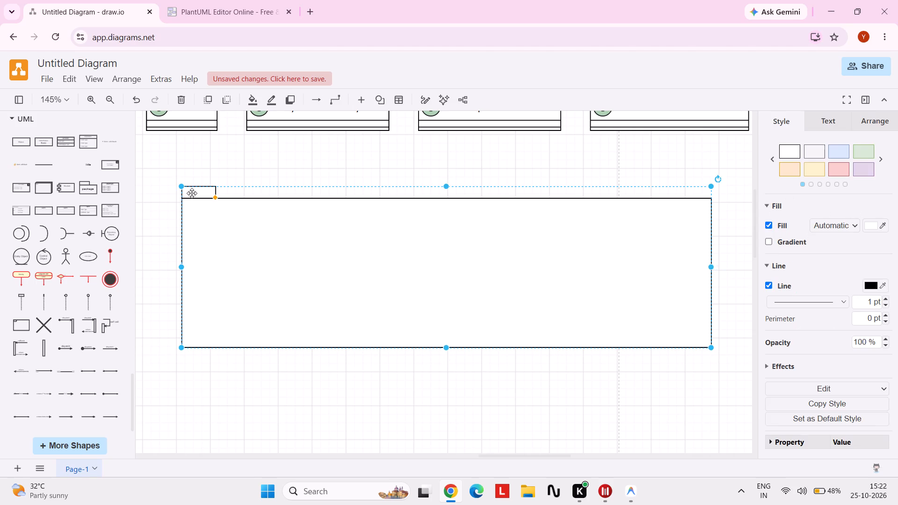
double_click(203, 216)
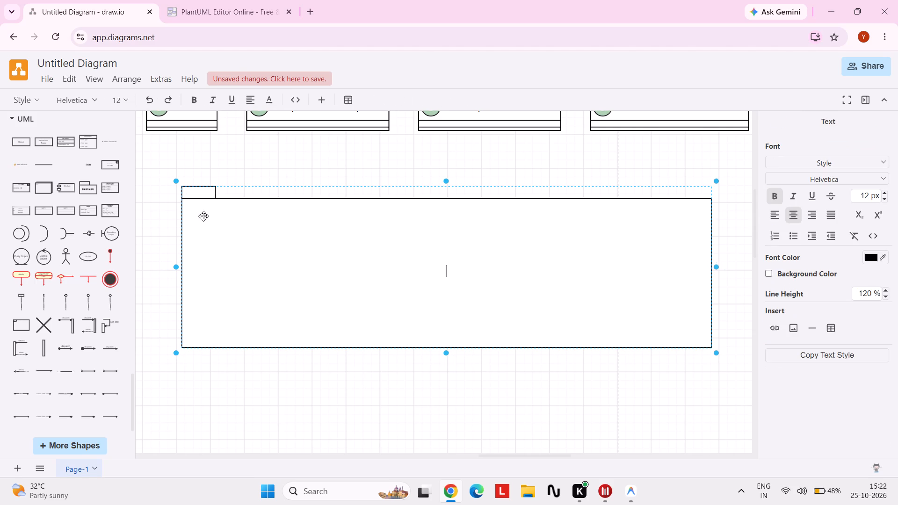
key("shift+p")
type("rese")
type("ntation")
key("space")
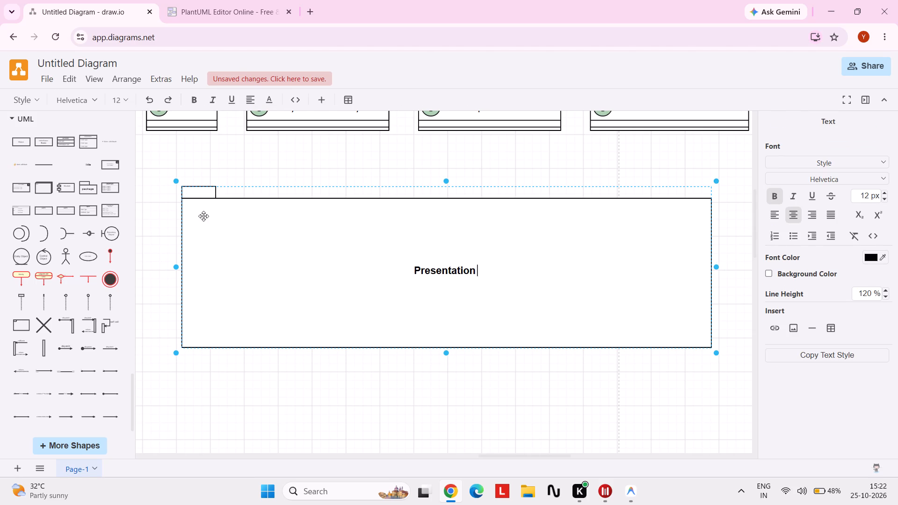
type("Layer")
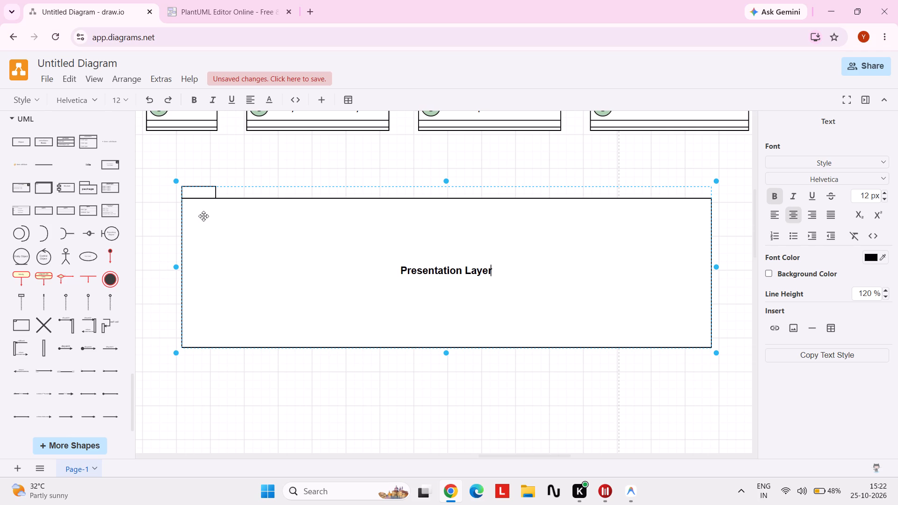
left_click(356, 382)
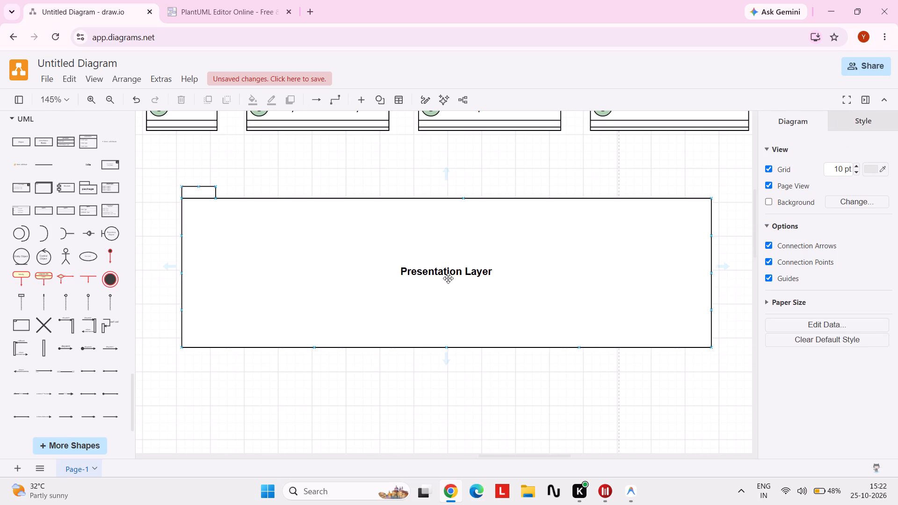
Reposition the Presentation Layer package so its left edge lines up with the BillDAO class above it.
left_click(448, 278)
left_click(445, 275)
double_click(445, 275)
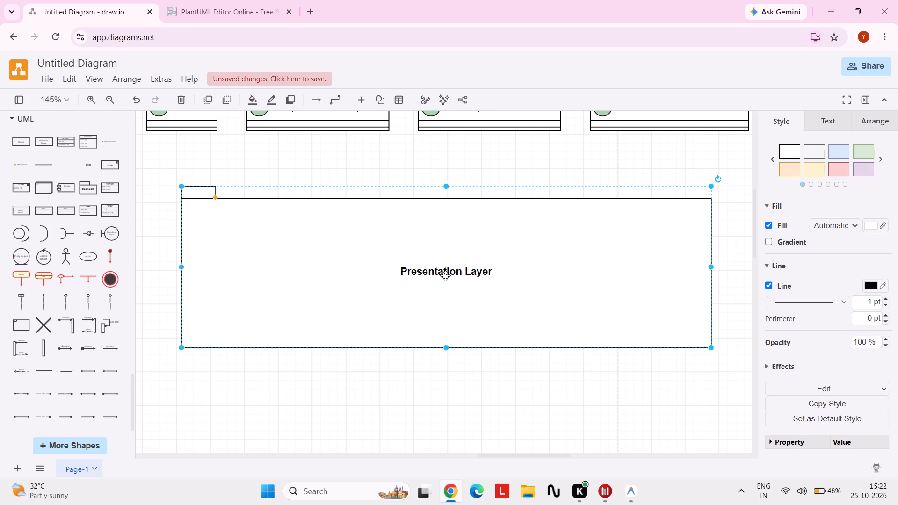
left_click_drag(451, 273, 259, 243)
left_click_drag(259, 243, 227, 234)
left_click_drag(440, 276, 435, 275)
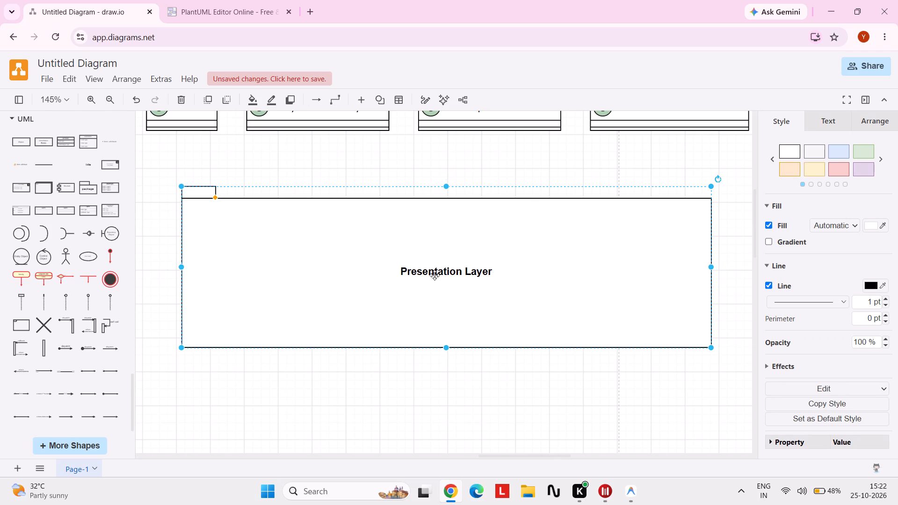
left_click_drag(435, 275, 463, 285)
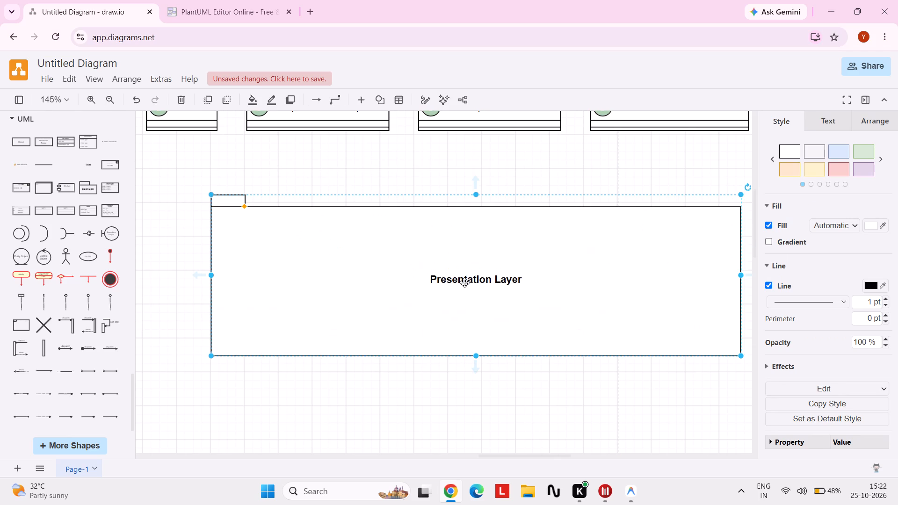
left_click_drag(464, 282, 400, 266)
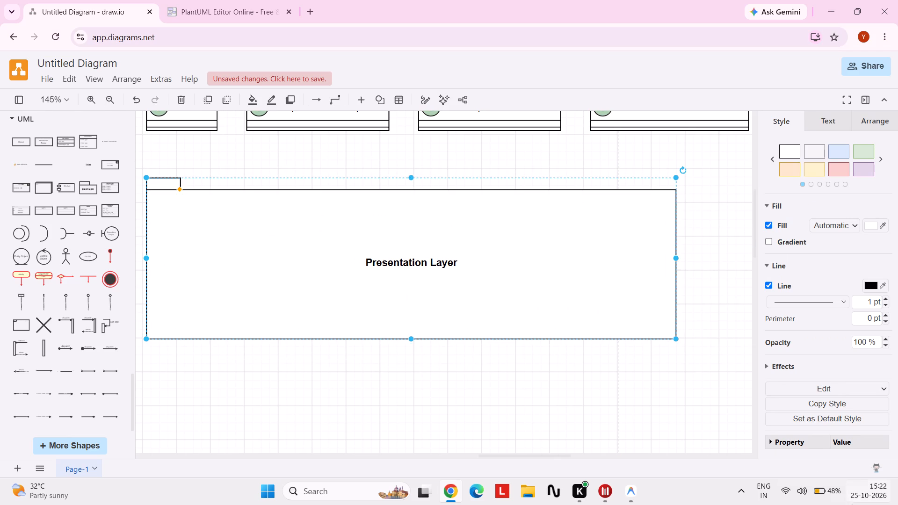
Set the screen brightness to 50.
left_click(821, 500)
left_click(785, 390)
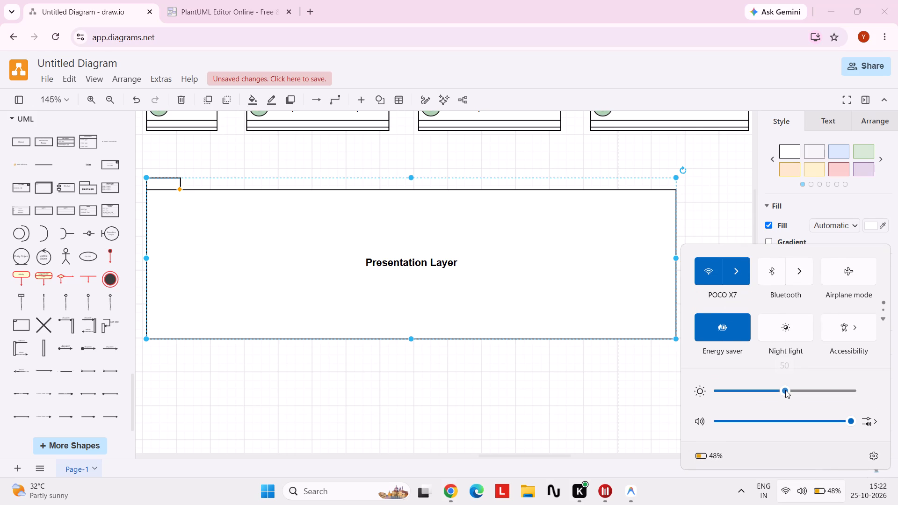
left_click(448, 264)
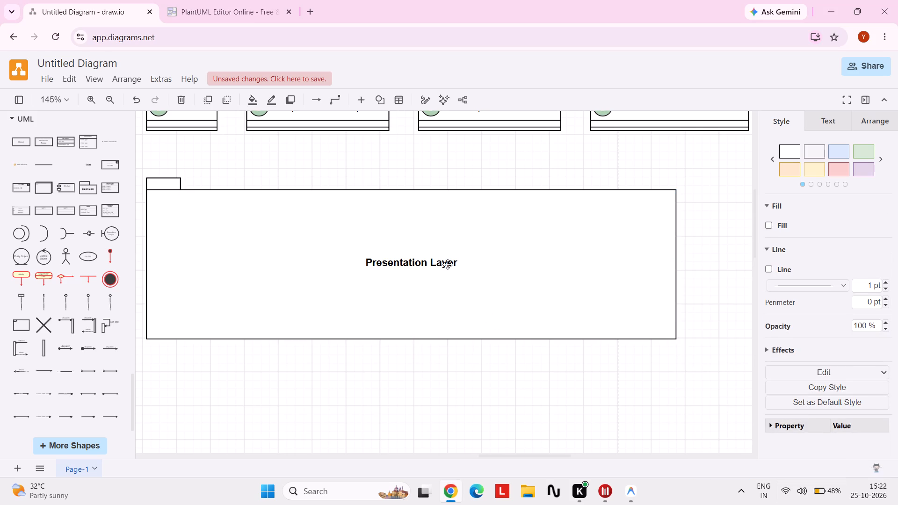
Move the CashierTerminalView class from the row into the upper-left area of the Presentation Layer package, following the PlantText reference diagram.
left_click_drag(448, 264, 306, 218)
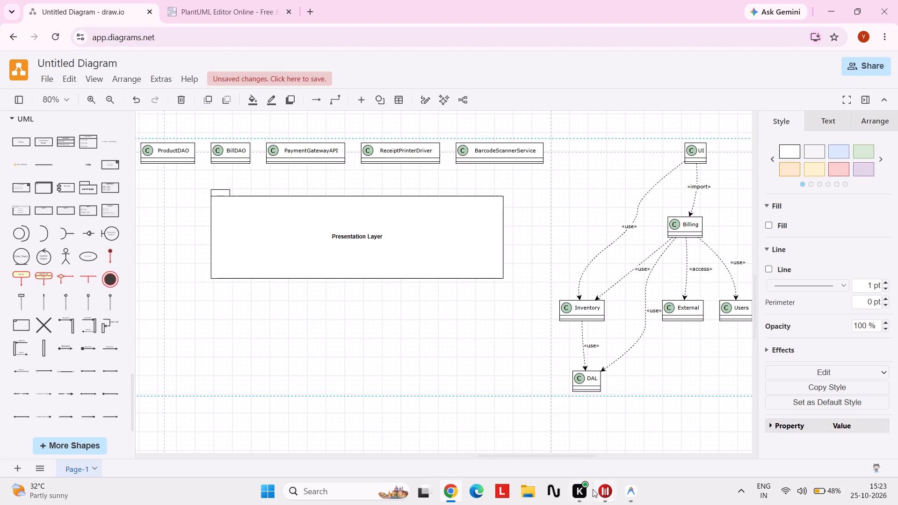
left_click(248, 3)
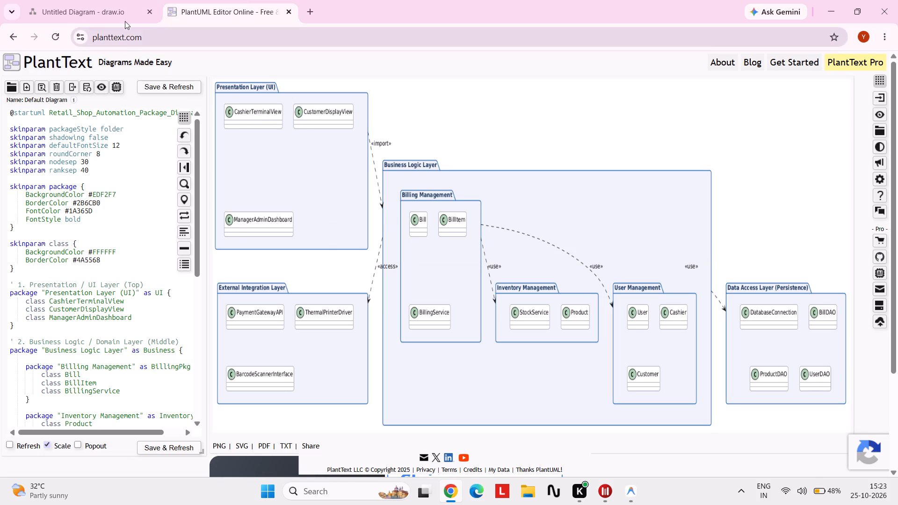
left_click(122, 3)
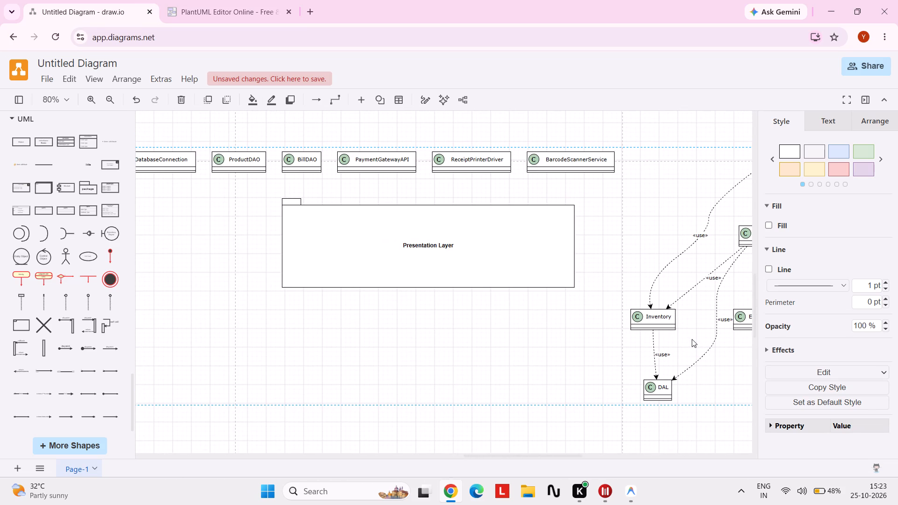
scroll(692, 339, "right", 9)
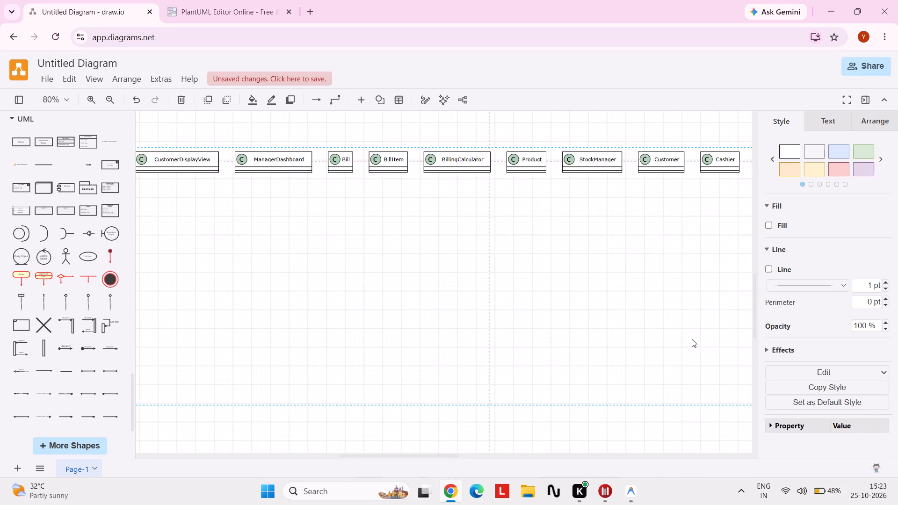
scroll(692, 339, "right", 2)
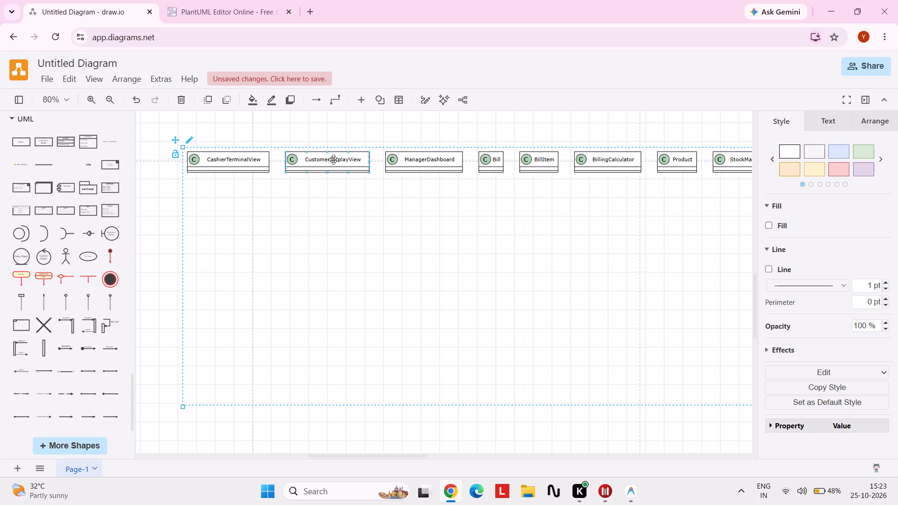
left_click(258, 161)
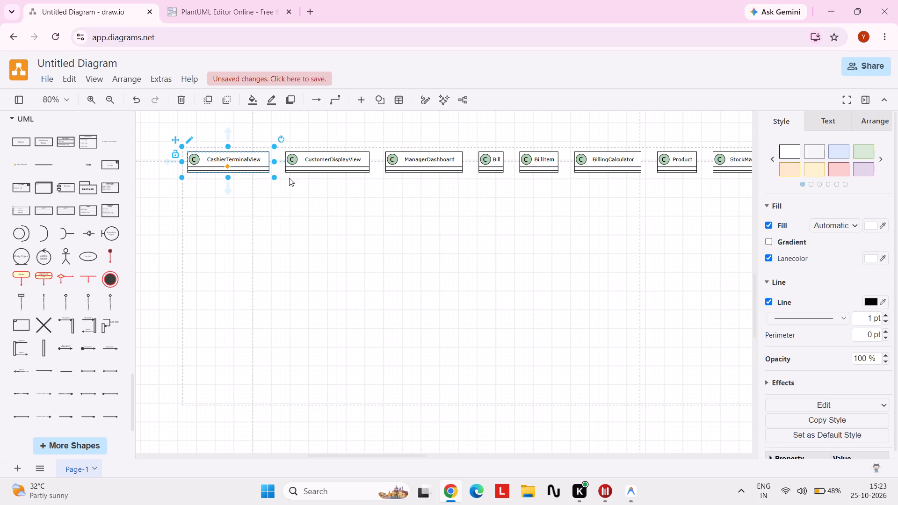
left_click(187, 0)
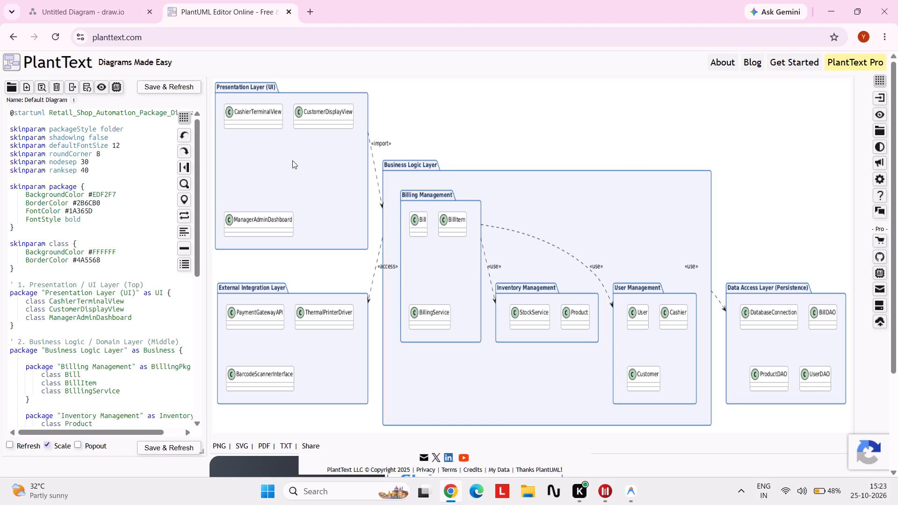
left_click(64, 0)
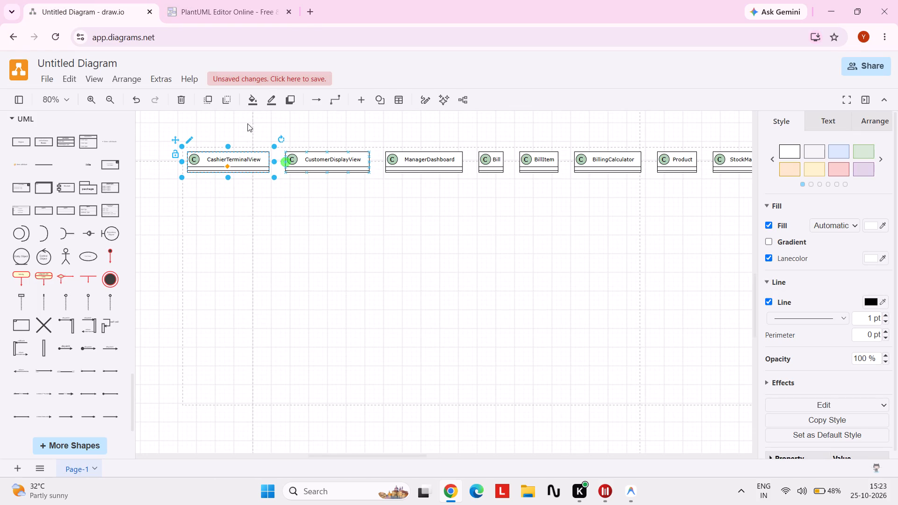
left_click_drag(250, 165, 763, 275)
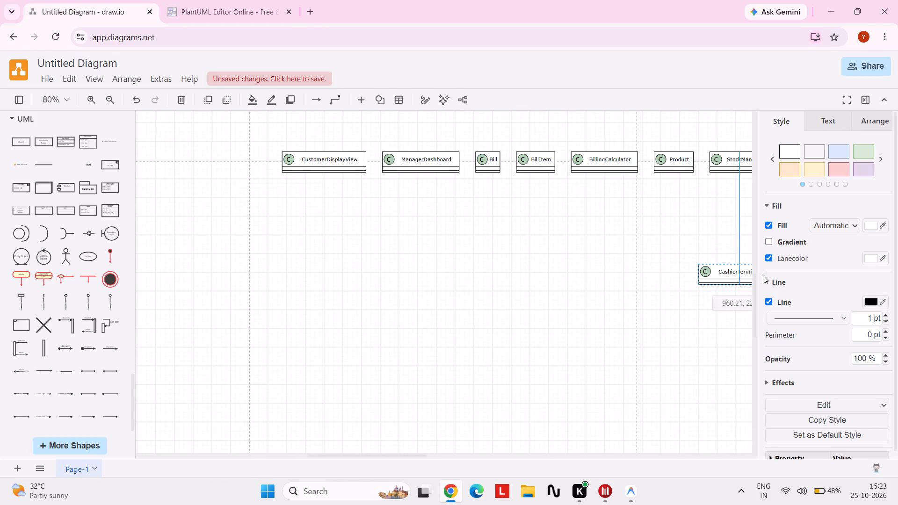
scroll(597, 259, "left", 4)
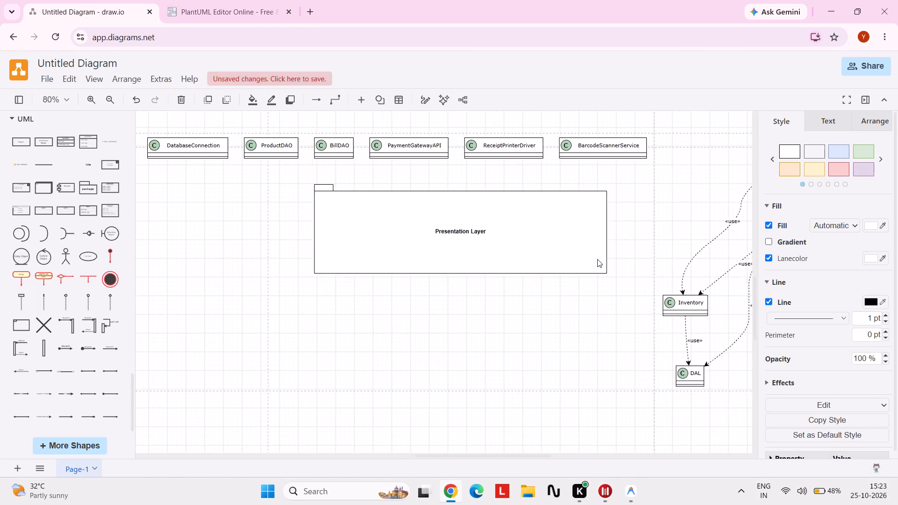
left_click_drag(377, 257, 505, 213)
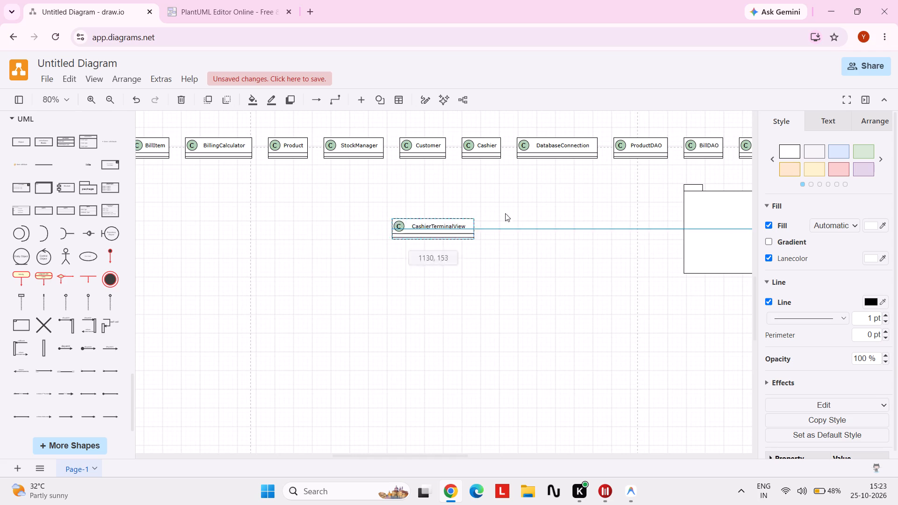
left_click_drag(505, 213, 616, 202)
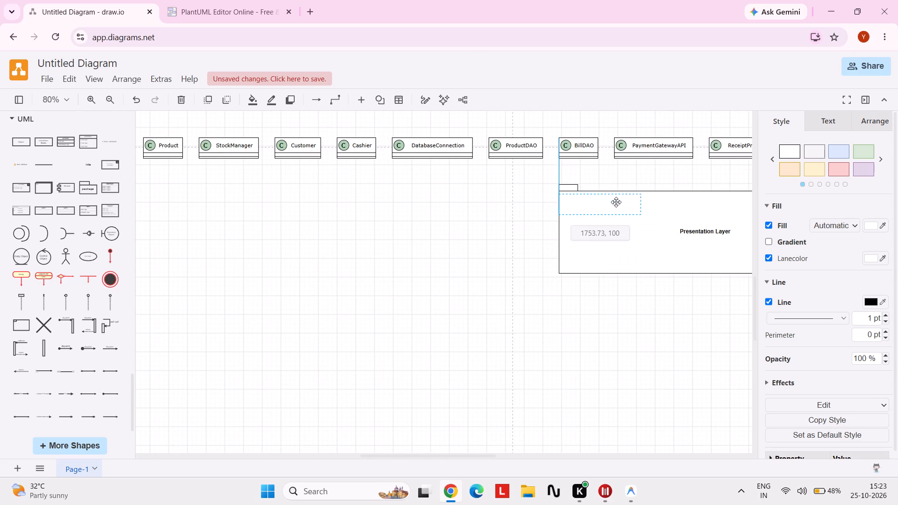
left_click_drag(616, 202, 623, 204)
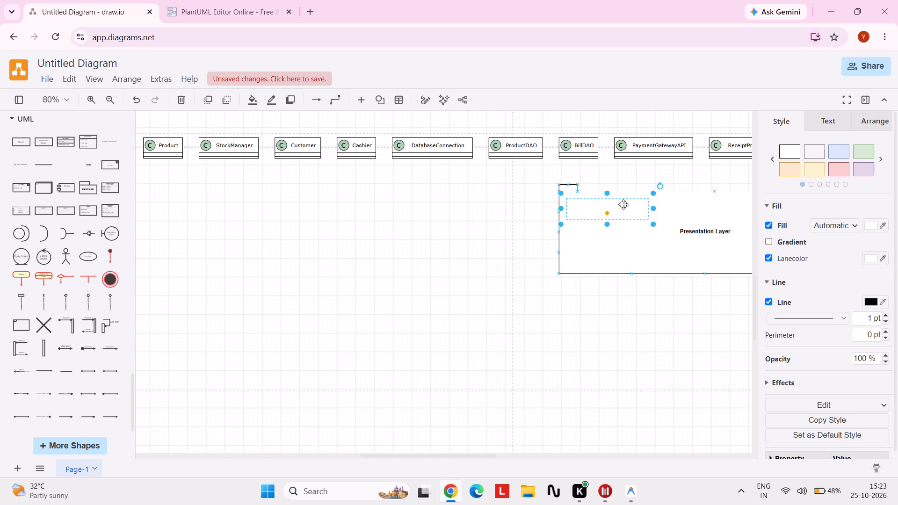
Turn off the fill of the Presentation Layer package.
left_click(494, 281)
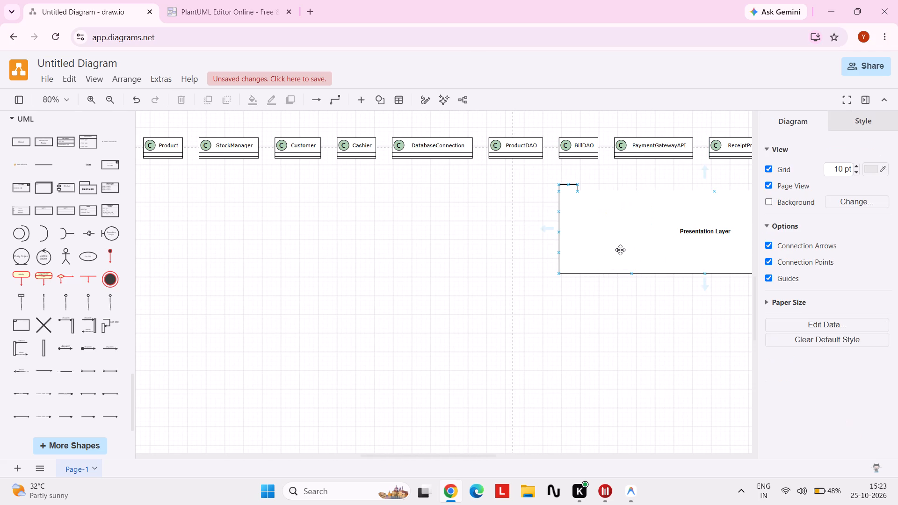
left_click(620, 250)
left_click(768, 225)
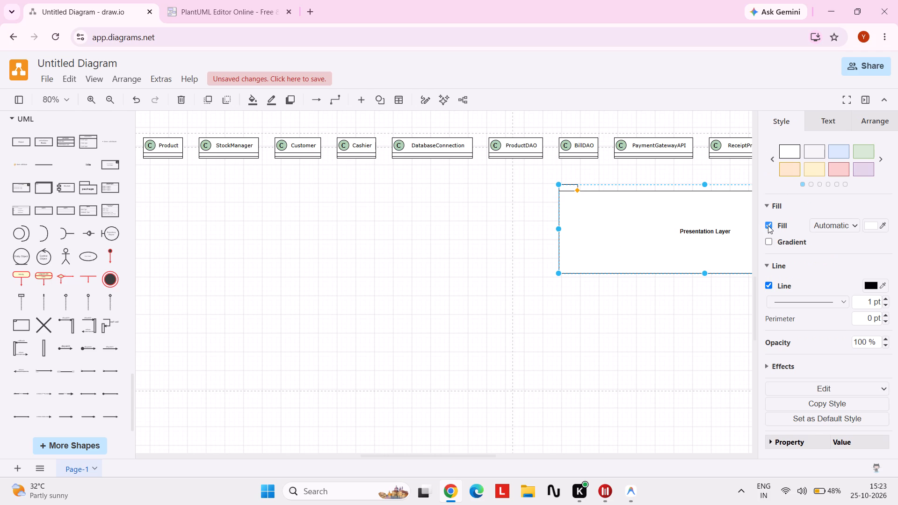
left_click(562, 337)
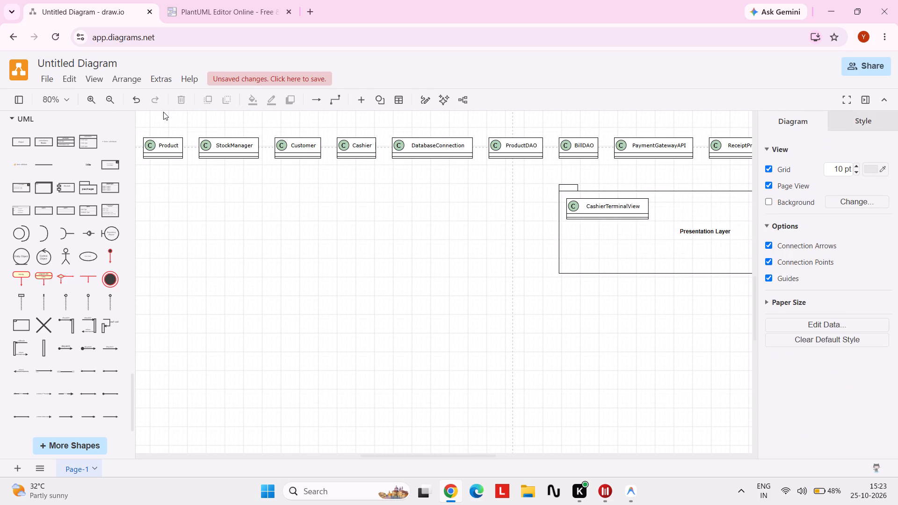
Move the CustomerDisplayView class from the row into the upper-right area of the Presentation Layer package, following the PlantText reference.
left_click(204, 3)
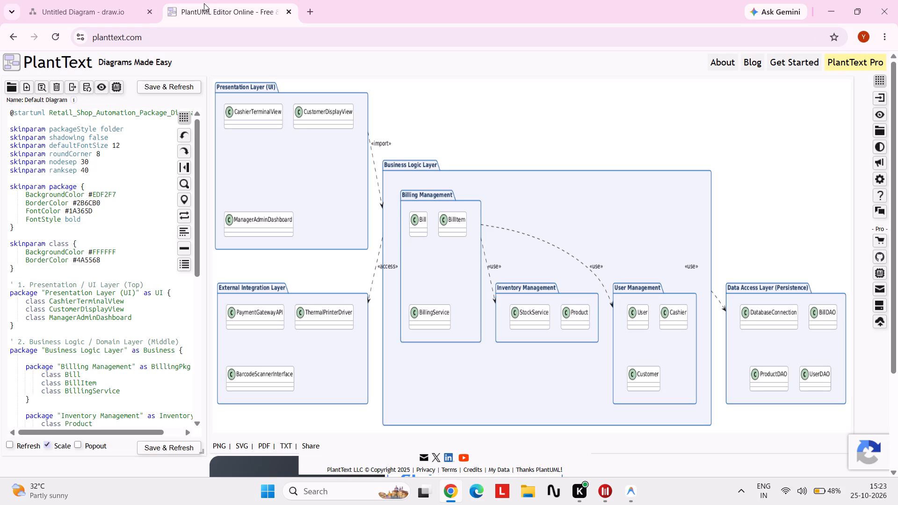
left_click(91, 3)
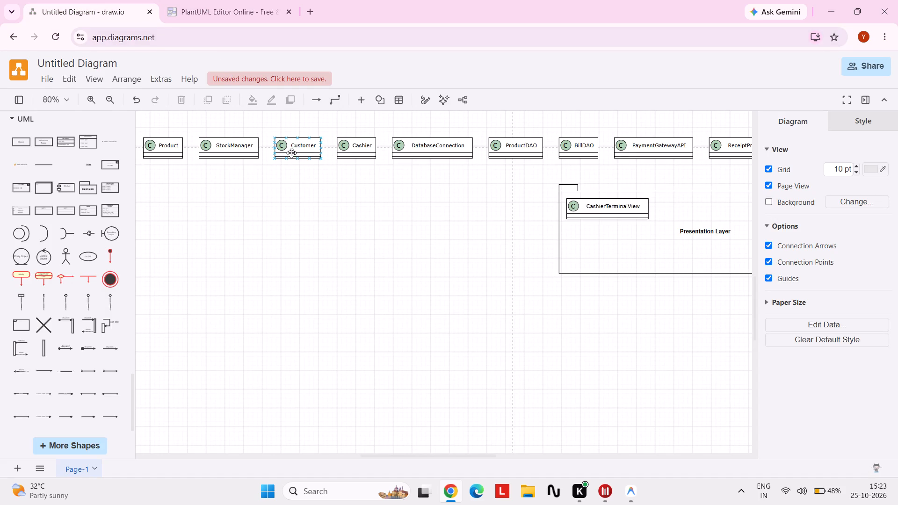
scroll(303, 183, "right", 5)
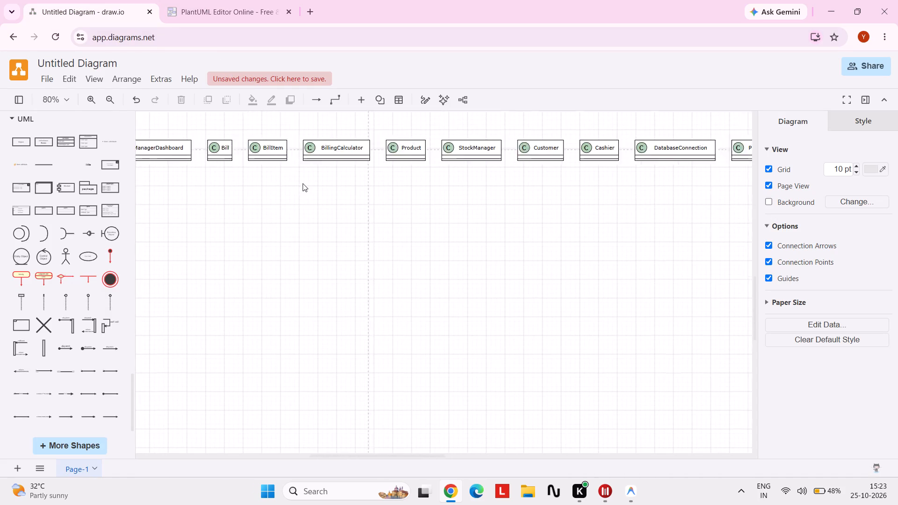
scroll(303, 183, "right", 2)
left_click_drag(229, 163, 306, 213)
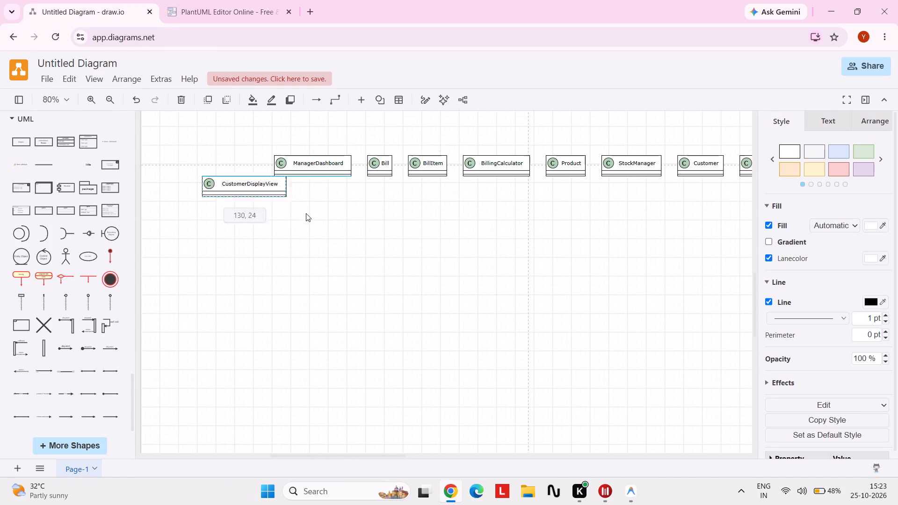
left_click_drag(306, 213, 767, 273)
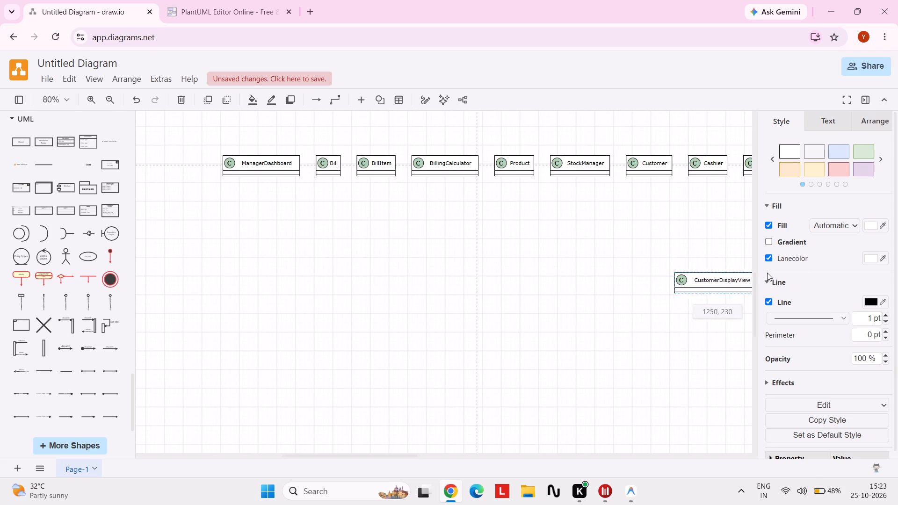
left_click_drag(767, 273, 715, 257)
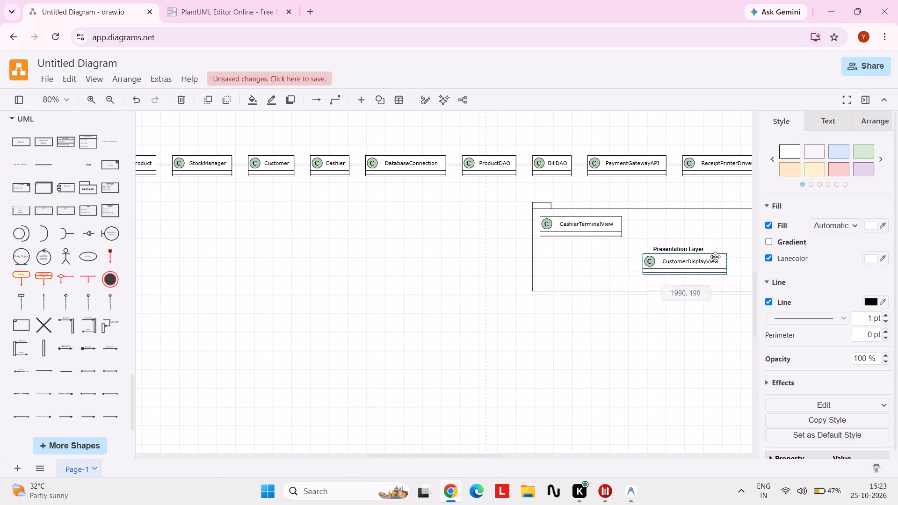
left_click_drag(715, 257, 709, 226)
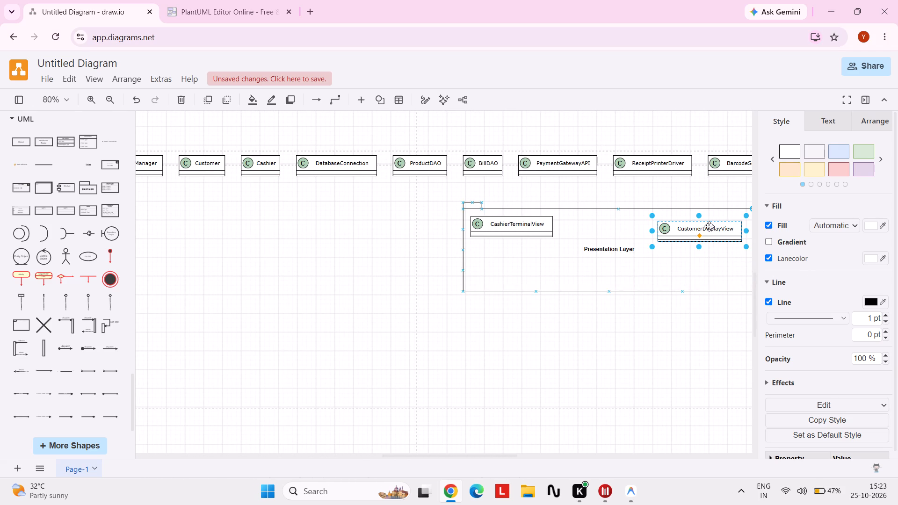
left_click(623, 305)
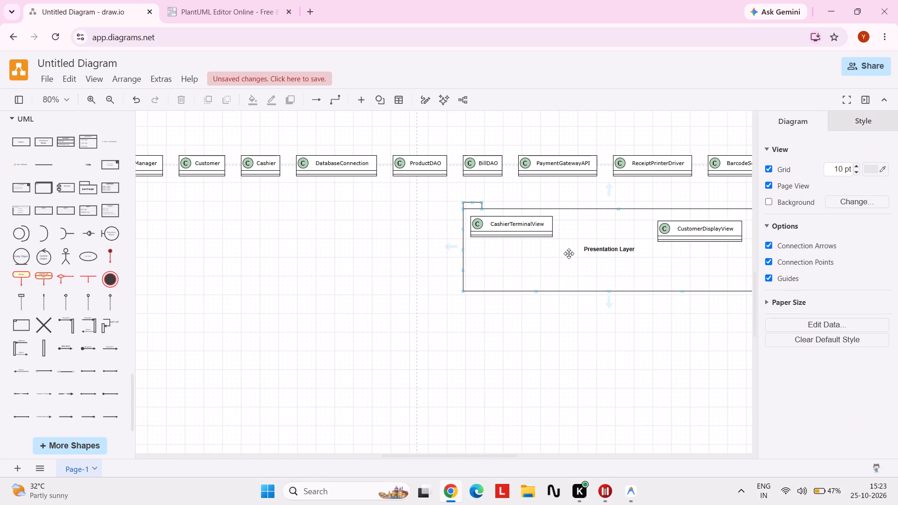
Shift the Presentation Layer package to just below the Customer-to-ProductDAO classes, and place CashierTerminalView and CustomerDisplayView back in its upper corners.
left_click_drag(569, 253, 266, 246)
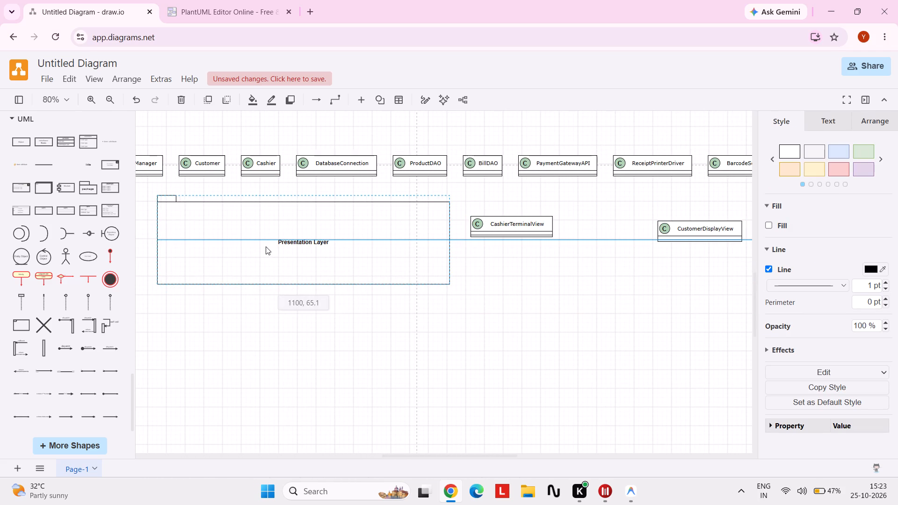
left_click_drag(266, 246, 262, 239)
left_click_drag(530, 228, 228, 214)
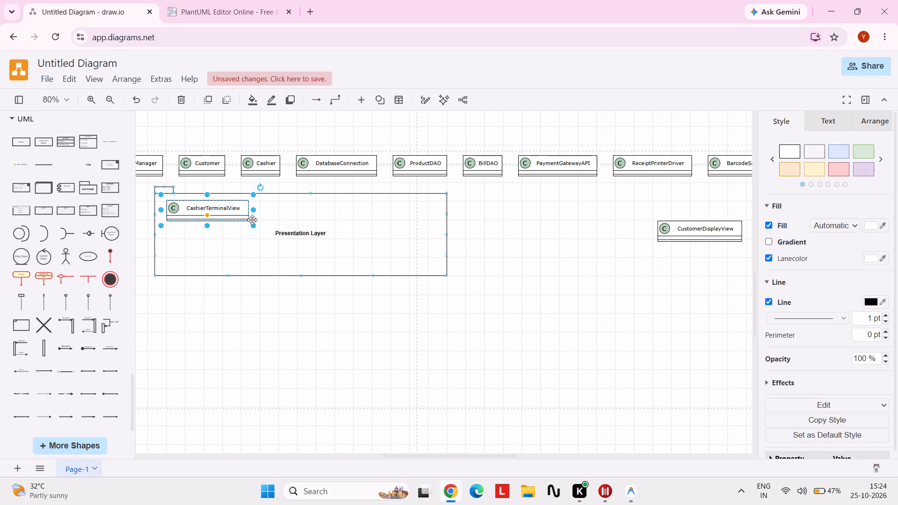
left_click(540, 267)
left_click_drag(692, 231, 380, 212)
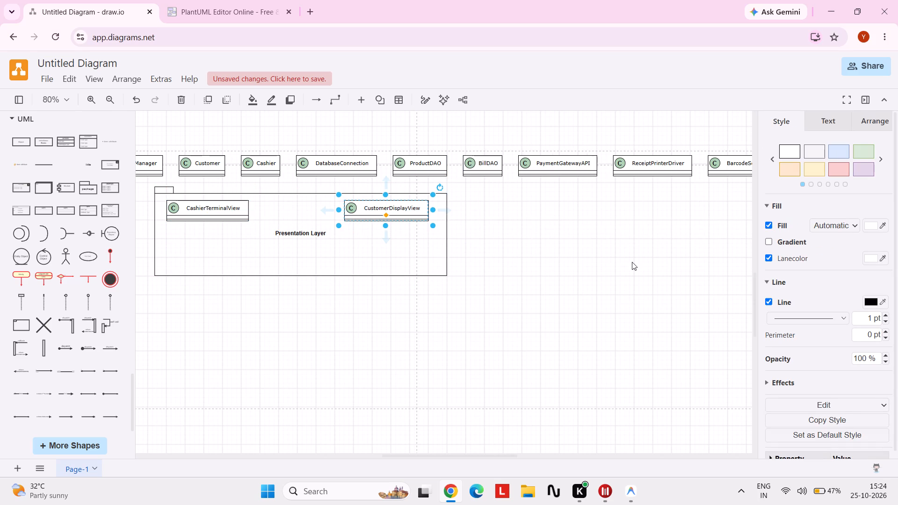
left_click(632, 262)
Move the ManagerDashboard class from the row into the lower-left area of the Presentation Layer package, following the PlantText reference.
scroll(506, 260, "right", 8)
scroll(506, 260, "left", 4)
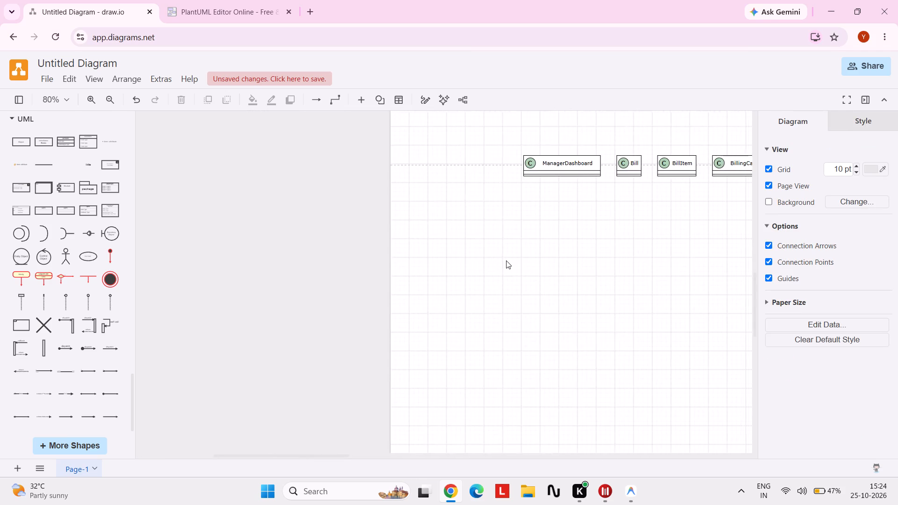
scroll(506, 260, "left", 3)
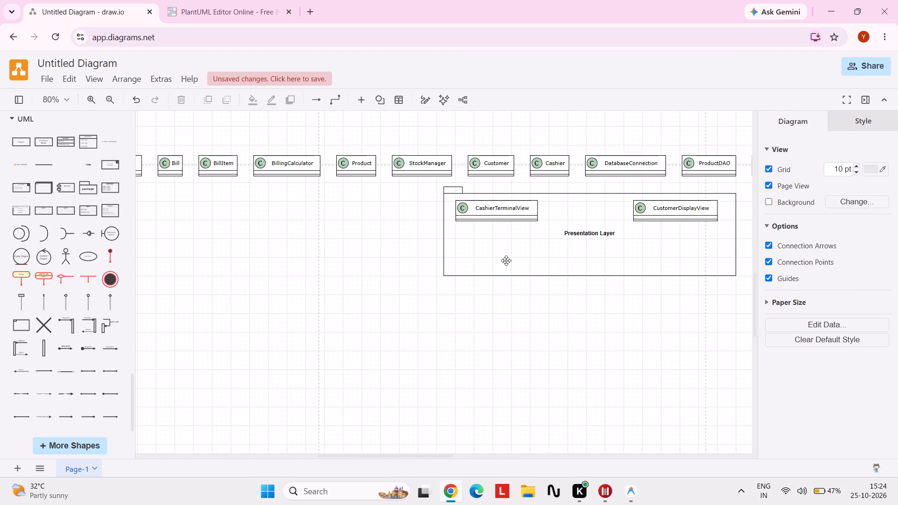
left_click(245, 0)
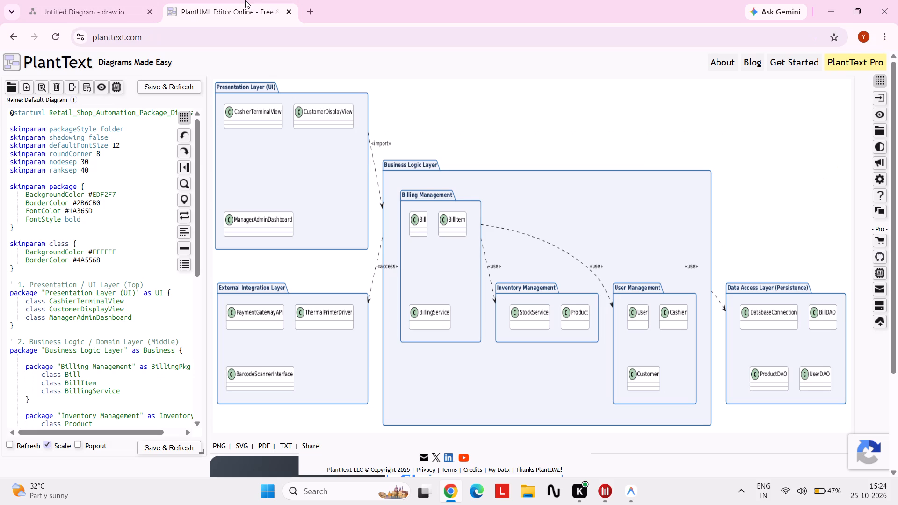
left_click(65, 1)
scroll(286, 215, "right", 4)
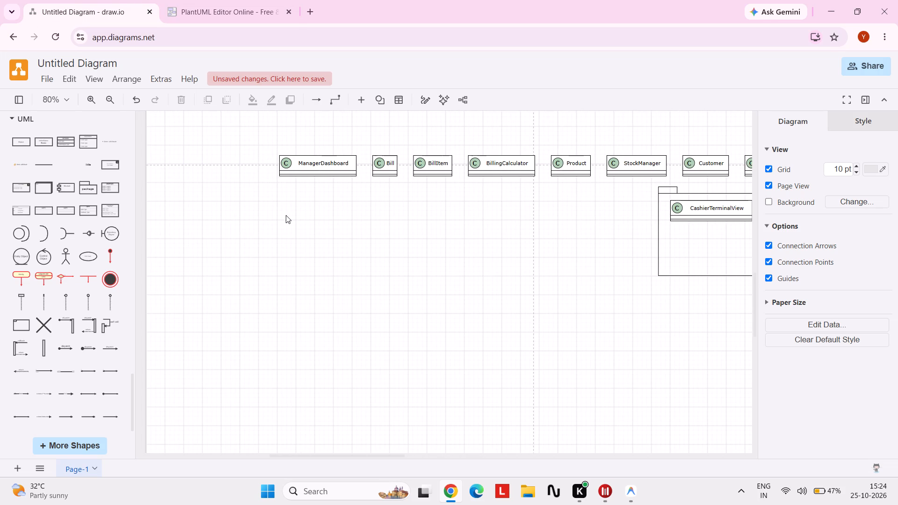
left_click_drag(328, 167, 700, 266)
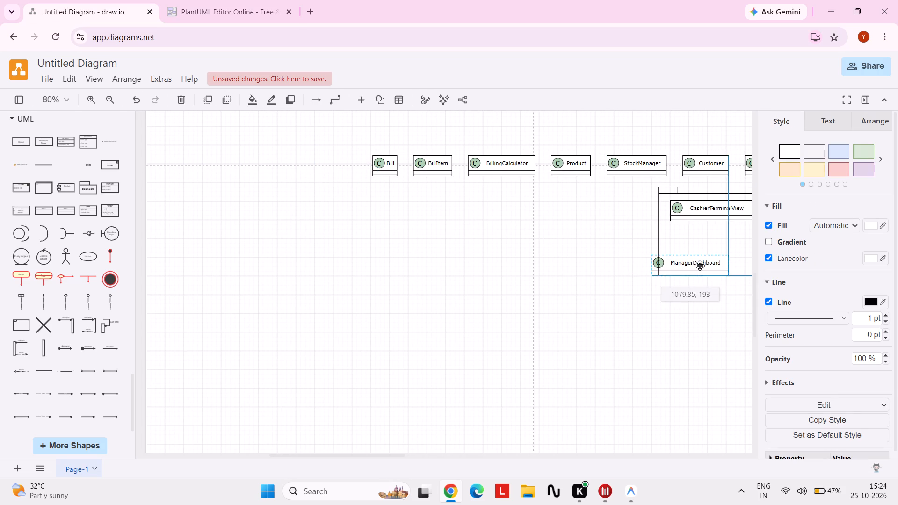
left_click_drag(700, 266, 725, 258)
left_click(549, 282)
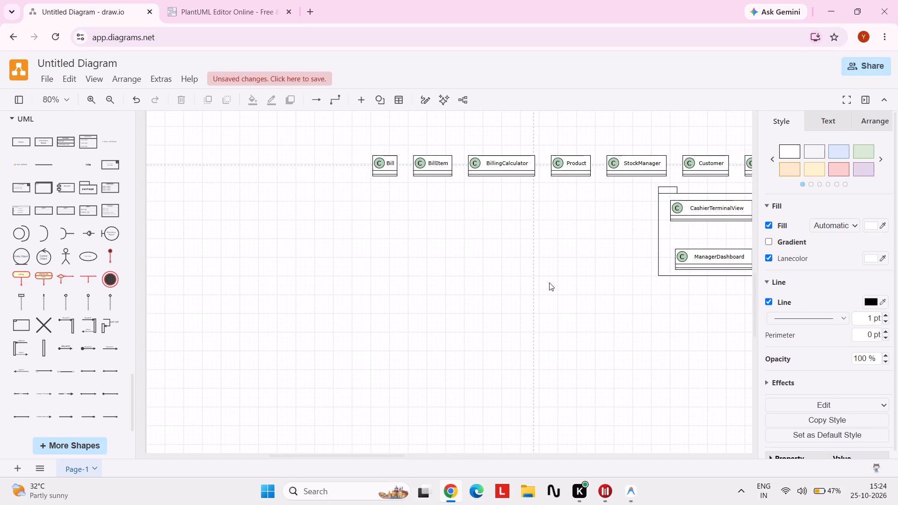
scroll(549, 282, "left", 5)
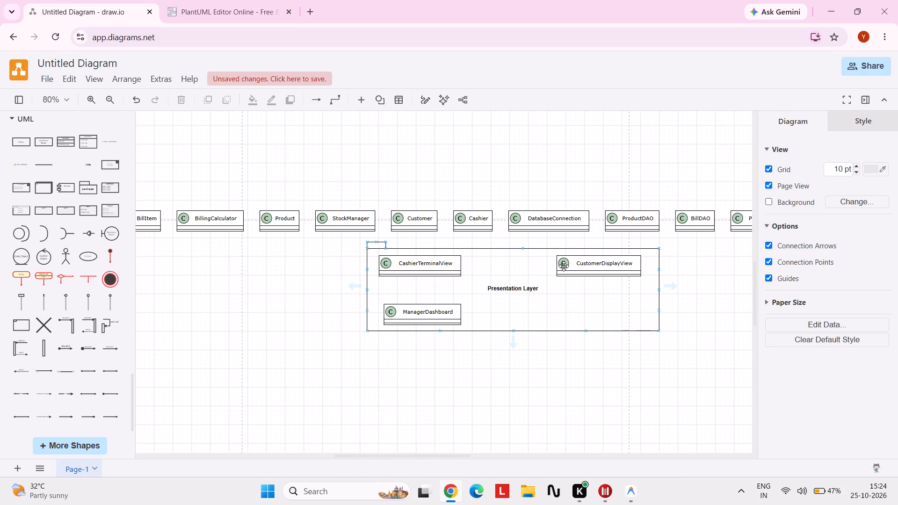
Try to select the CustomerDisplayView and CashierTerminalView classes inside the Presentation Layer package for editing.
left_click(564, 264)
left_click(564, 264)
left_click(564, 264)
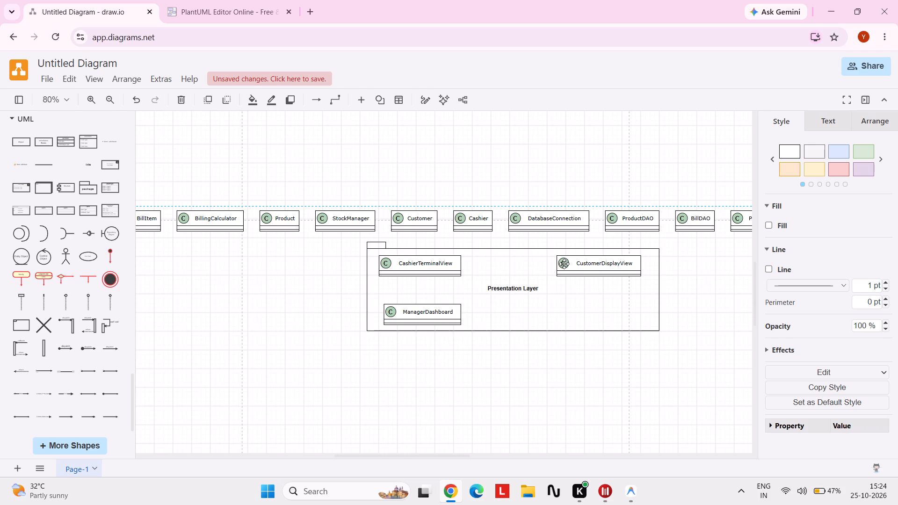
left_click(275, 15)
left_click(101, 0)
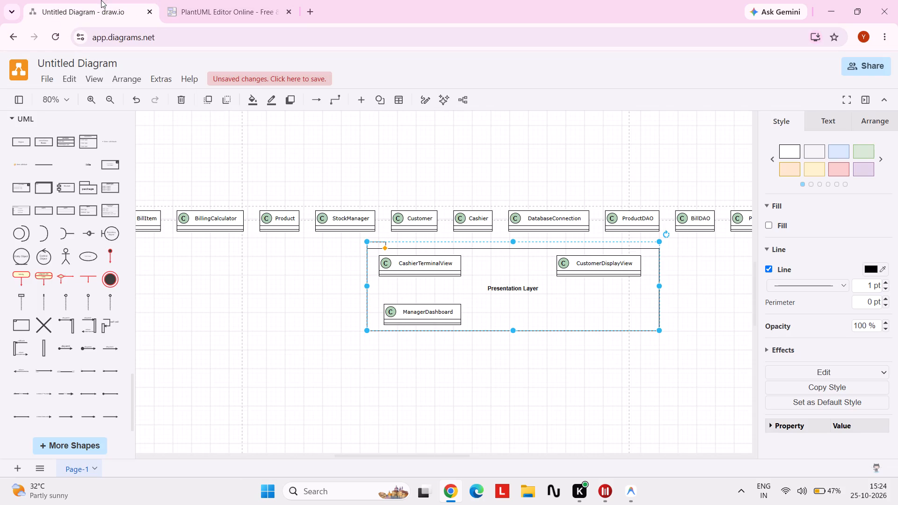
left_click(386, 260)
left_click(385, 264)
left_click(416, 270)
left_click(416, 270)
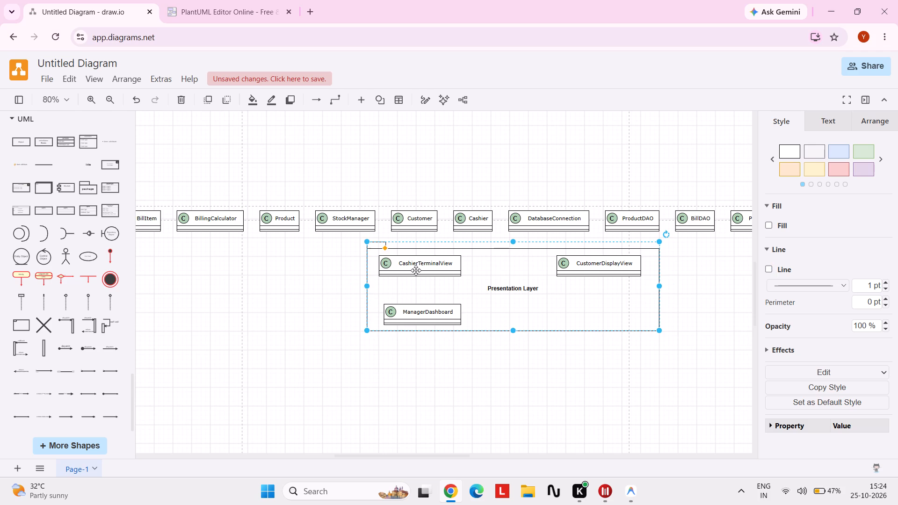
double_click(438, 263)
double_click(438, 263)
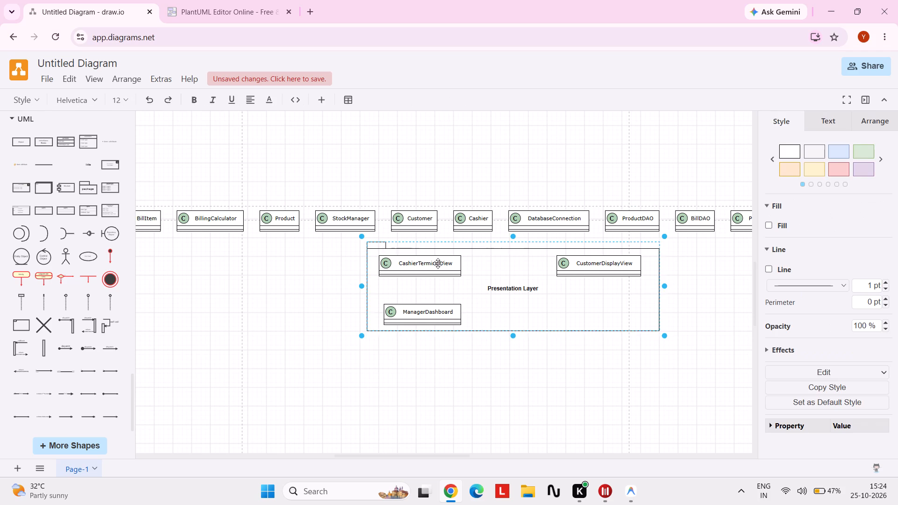
Move the Presentation Layer package off its three classes into the empty space below ManagerDashboard.
left_click_drag(438, 263, 455, 249)
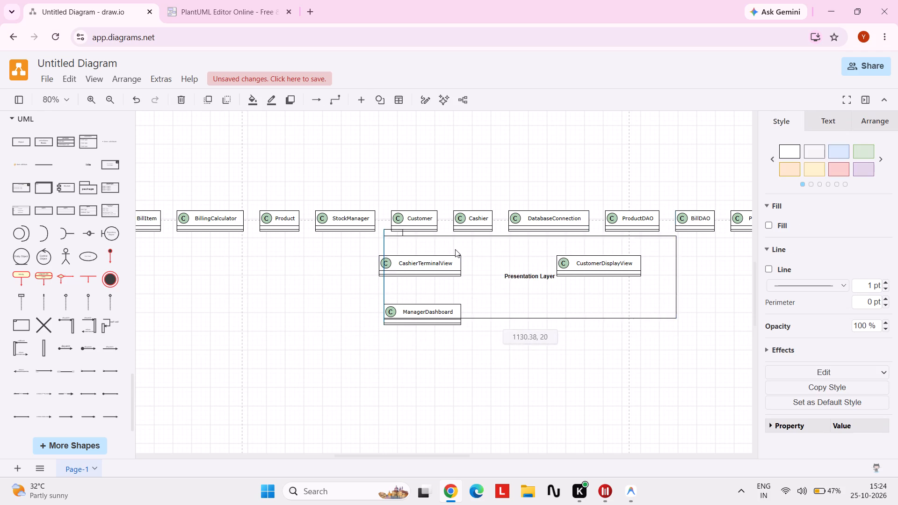
left_click_drag(455, 249, 276, 354)
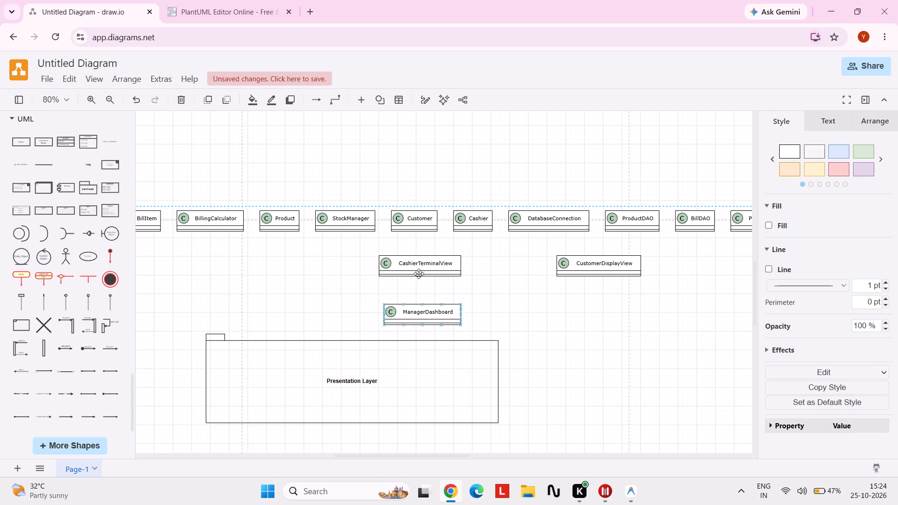
Delete the PlantUML-generated CashierTerminalView class.
left_click(418, 270)
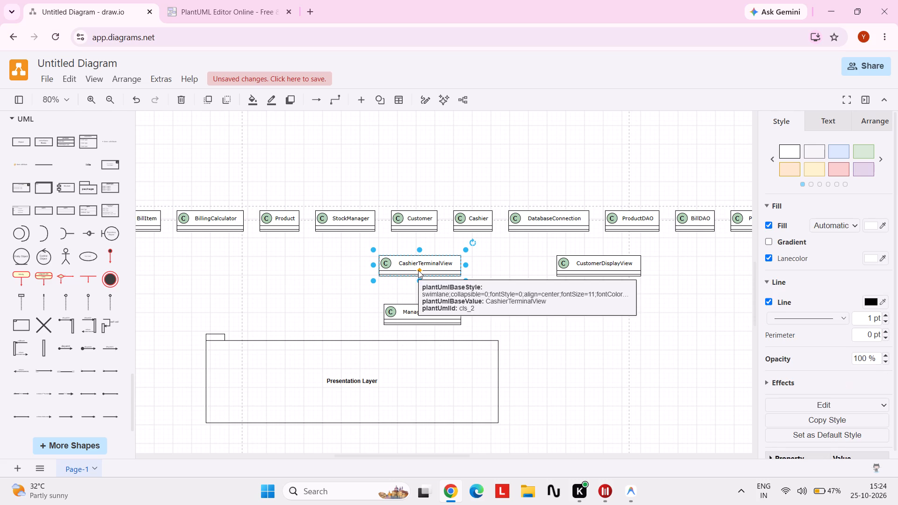
key("Delete")
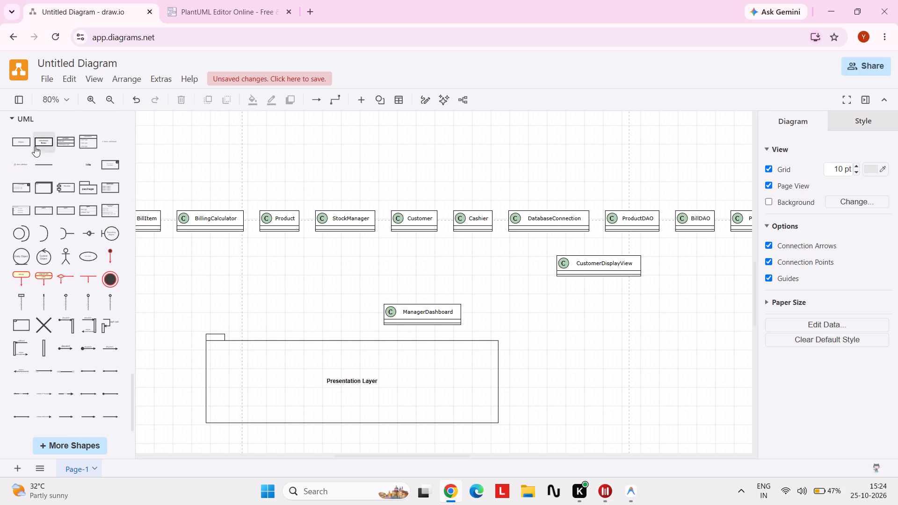
Add a UML class shape with field and method sections in the upper-left area of the Presentation Layer package.
left_click(63, 139)
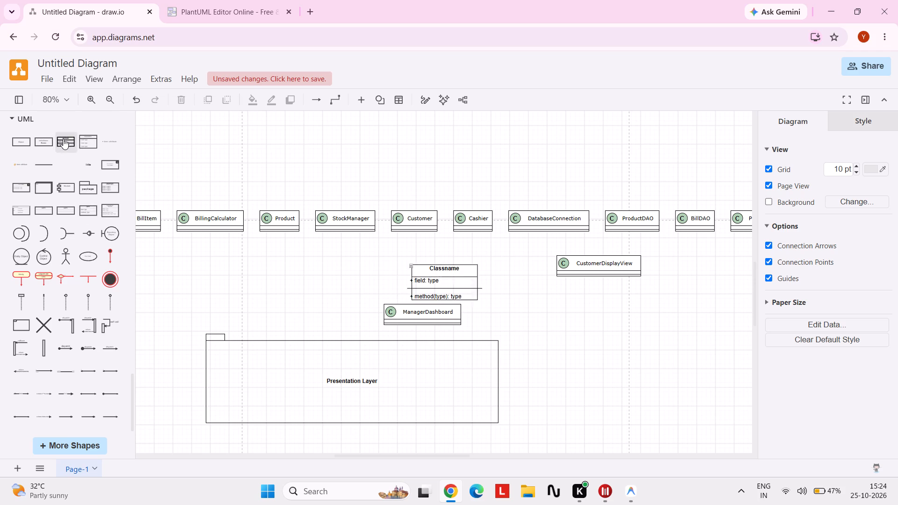
left_click_drag(457, 271, 263, 354)
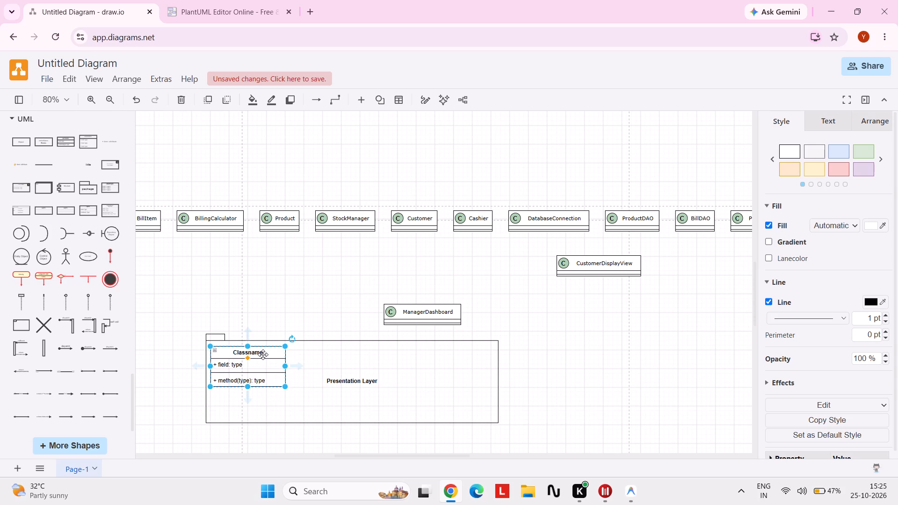
Check the PlantText reference and name the new class in the Presentation Layer package CashierTerminalView.
scroll(285, 281, "right", 1)
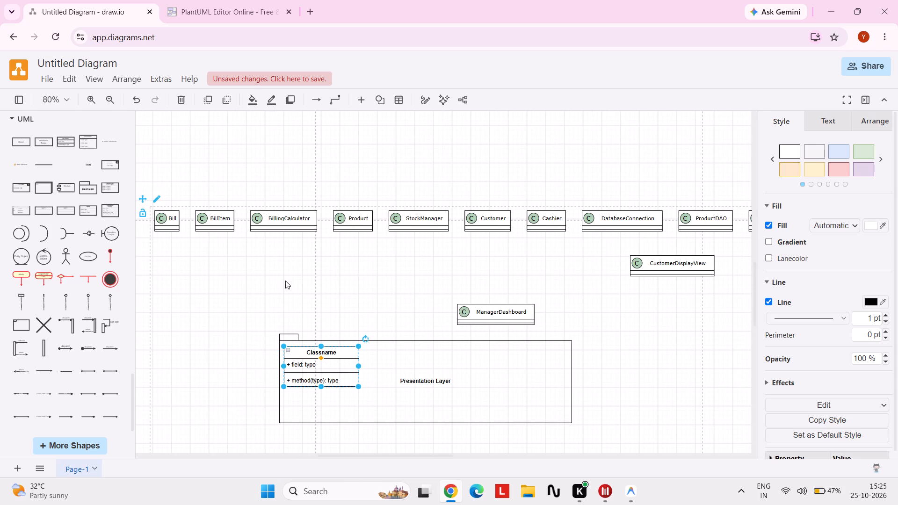
left_click(257, 4)
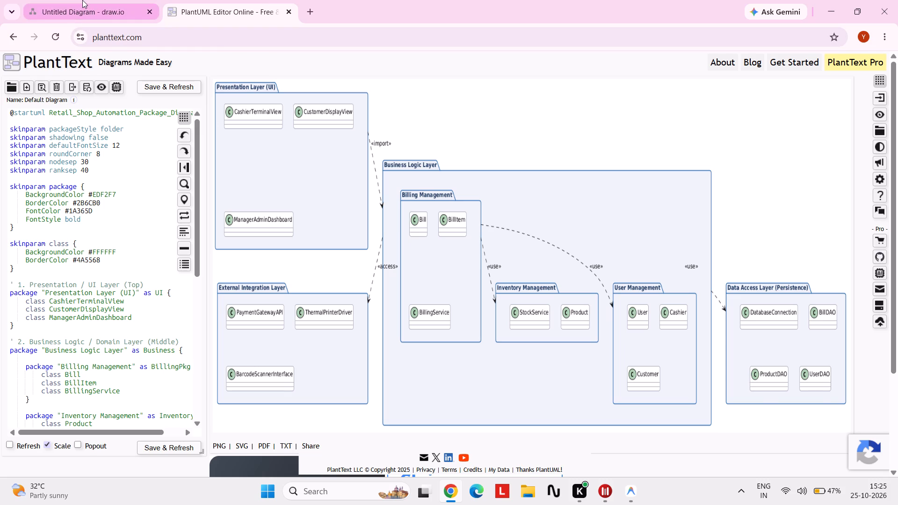
left_click(82, 0)
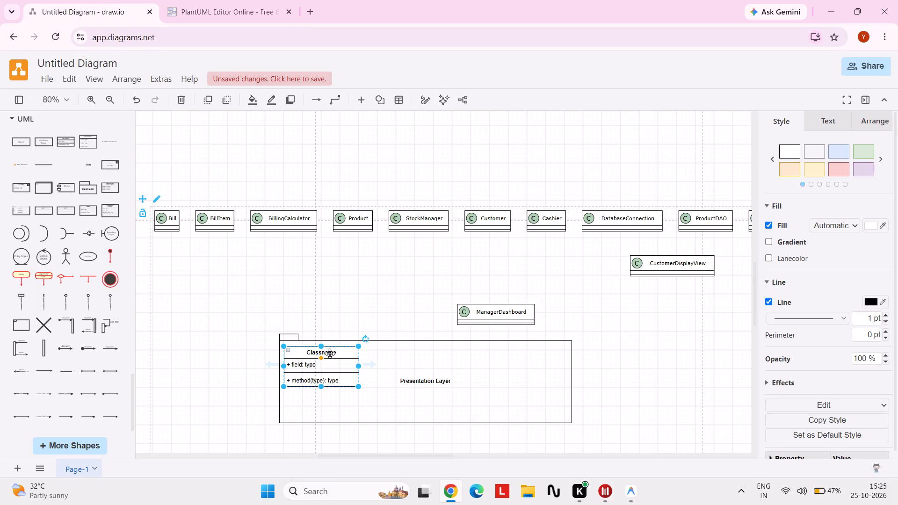
left_click(330, 353)
double_click(330, 353)
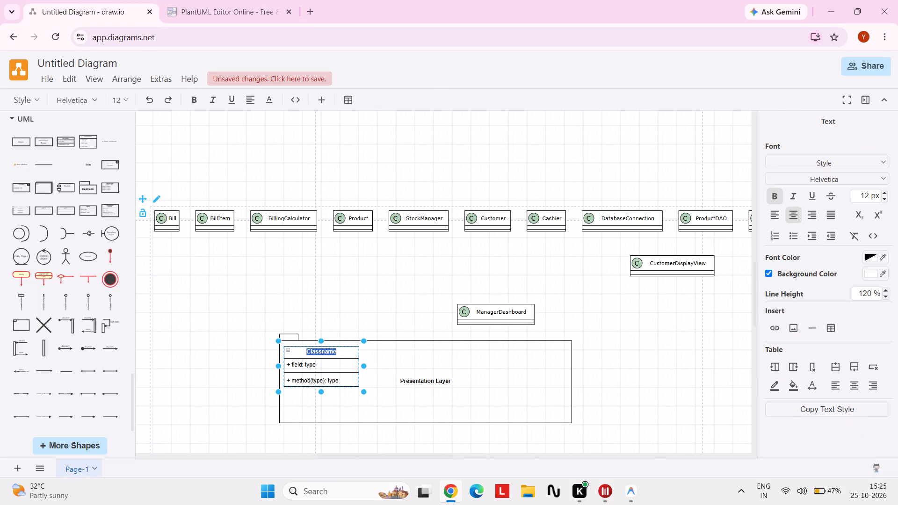
key("shift+c")
type("ashier")
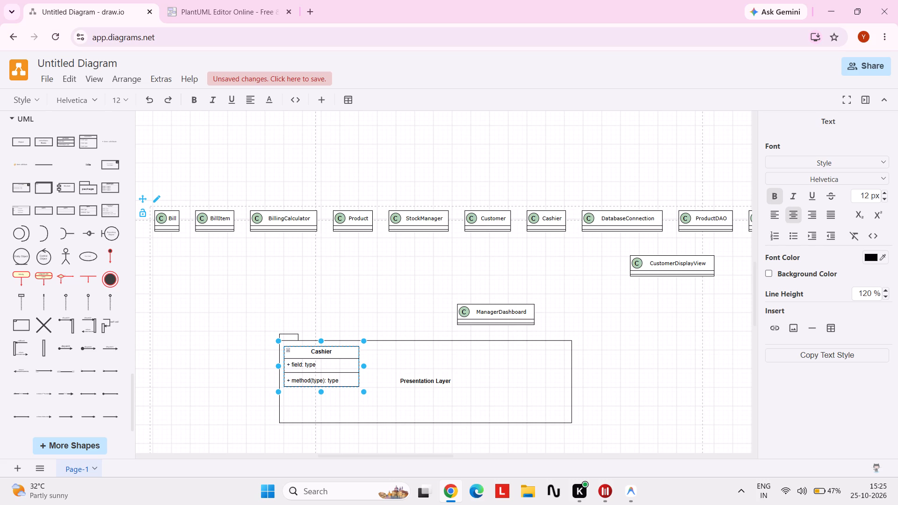
type("Terminal")
type("View")
Remove the field and method rows from the CashierTerminalView class, leaving its compartments empty.
left_click(330, 367)
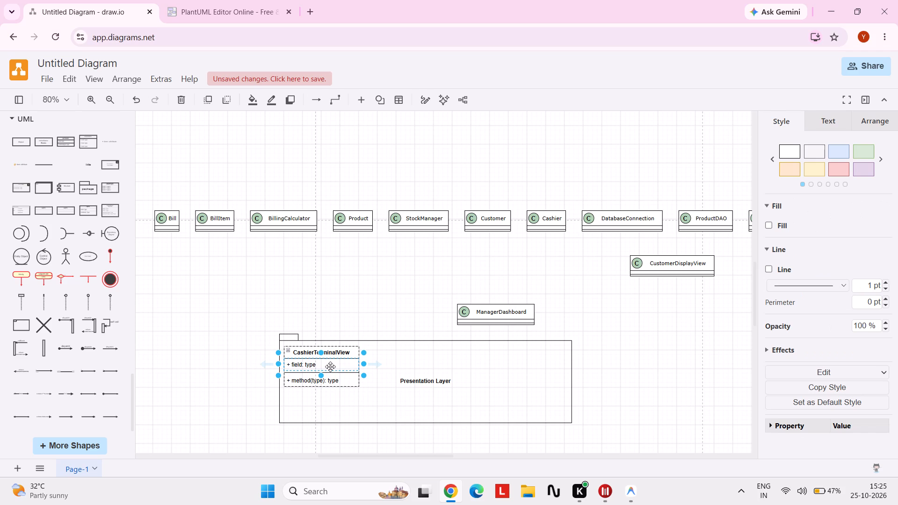
key("BackSpace")
left_click(331, 368)
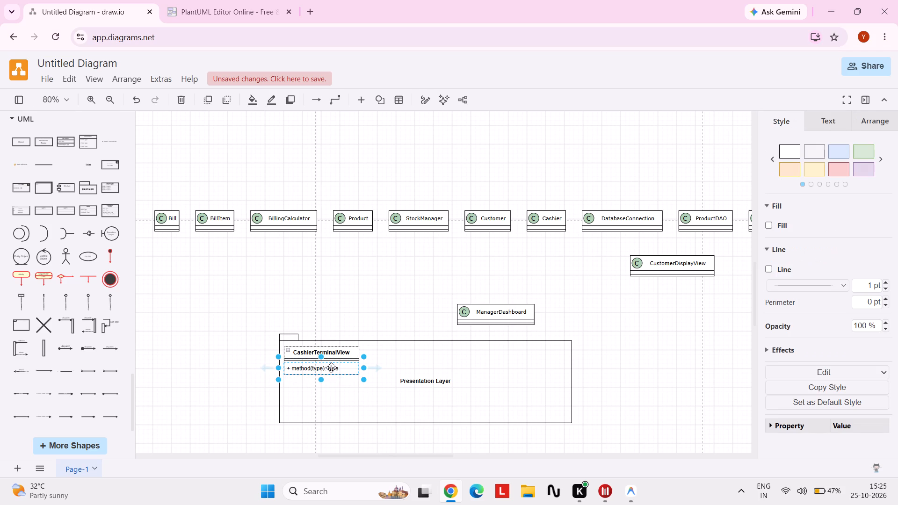
key("BackSpace")
left_click(335, 353)
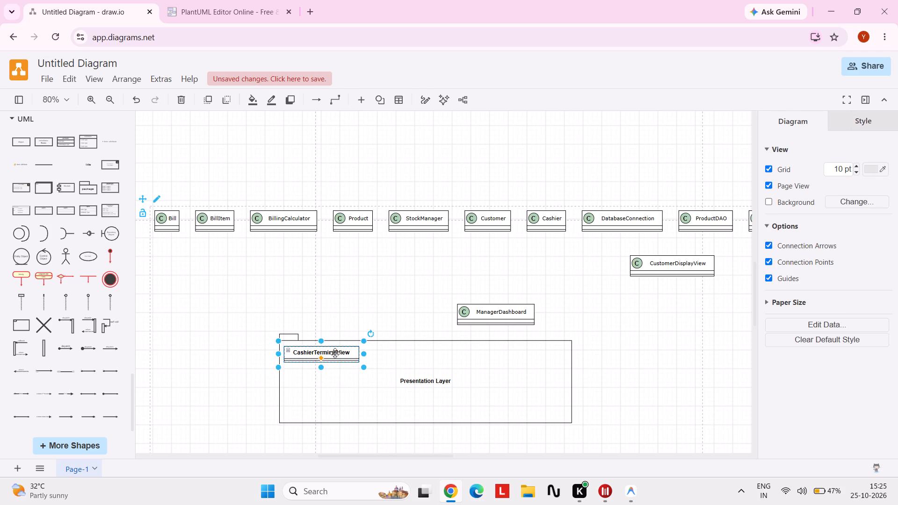
left_click(372, 278)
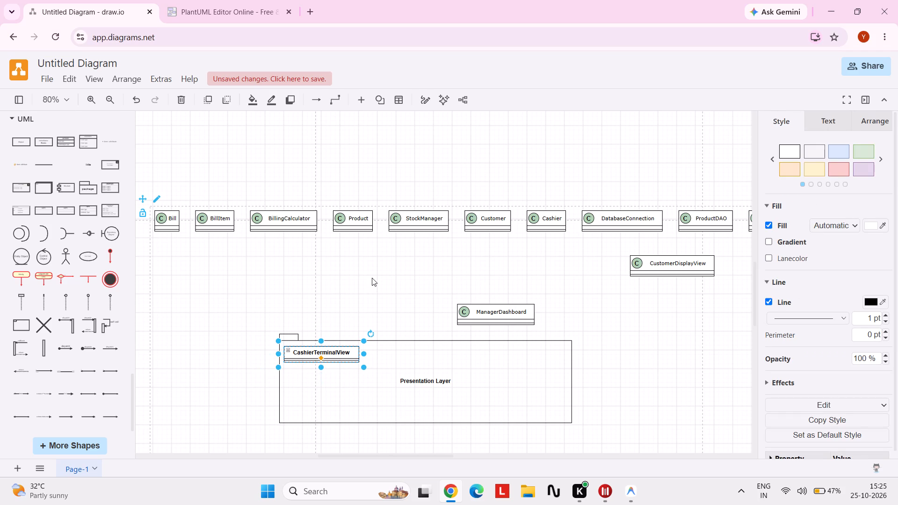
Check the PlantText reference and add a second UML class shape beside CashierTerminalView inside the Presentation Layer package.
left_click(209, 0)
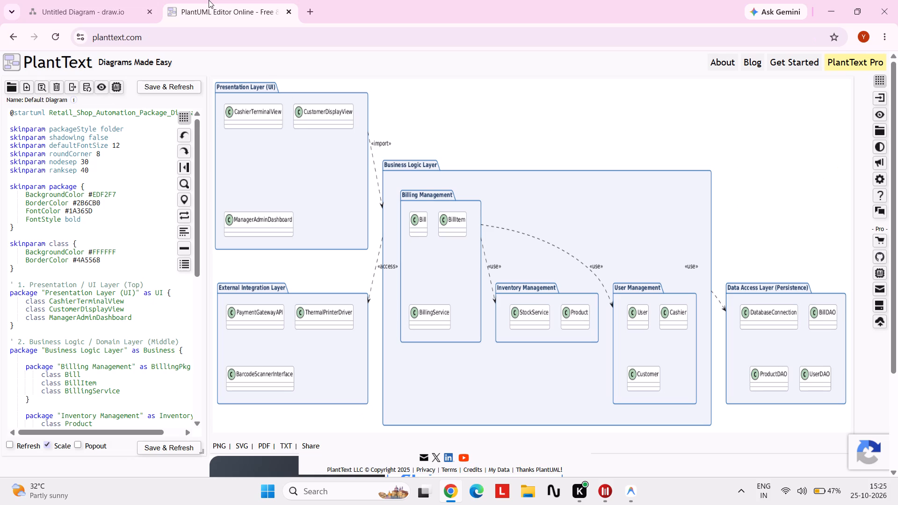
left_click(111, 0)
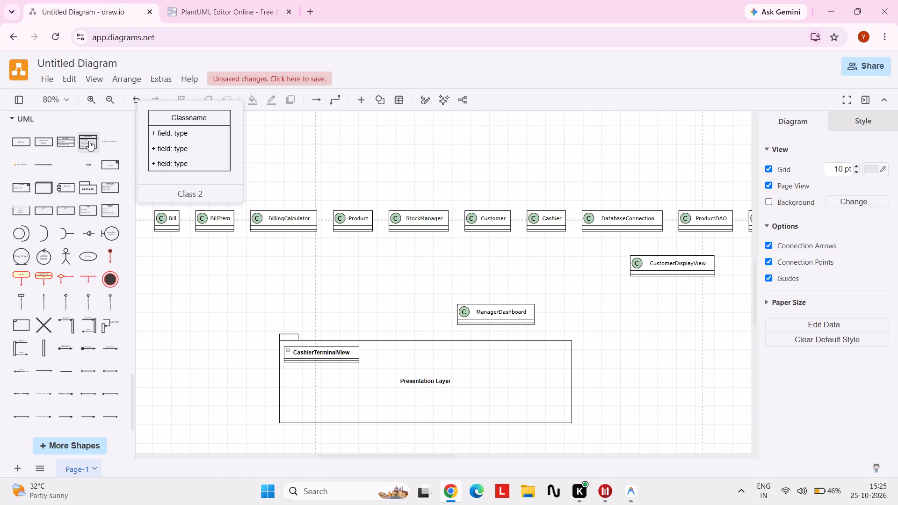
left_click(74, 140)
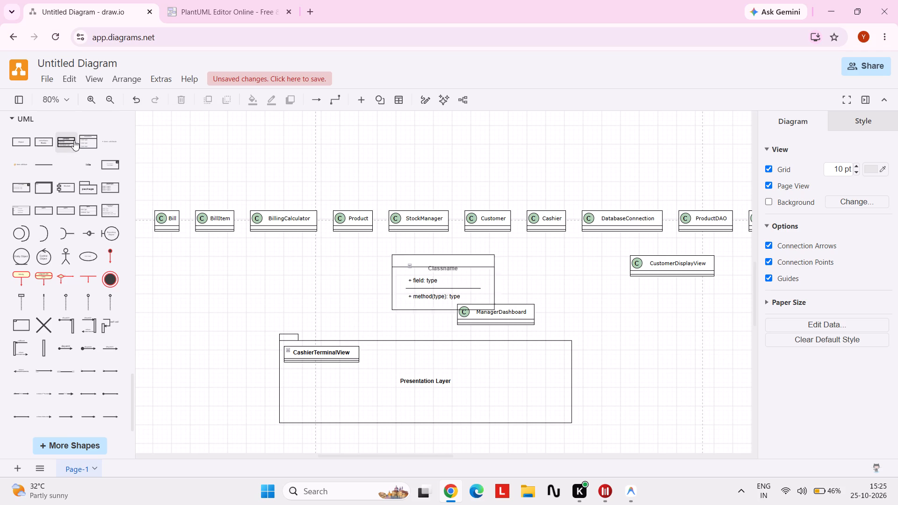
left_click(441, 276)
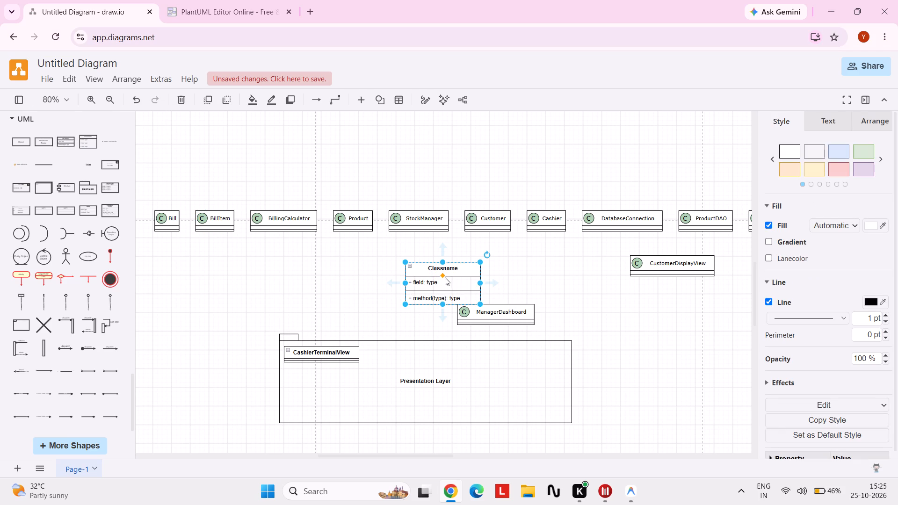
left_click_drag(453, 277, 405, 357)
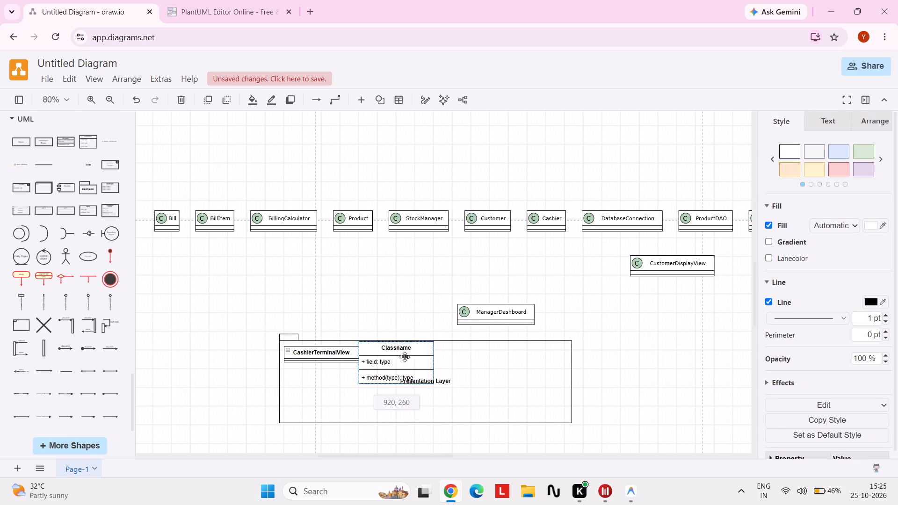
left_click_drag(405, 357, 411, 361)
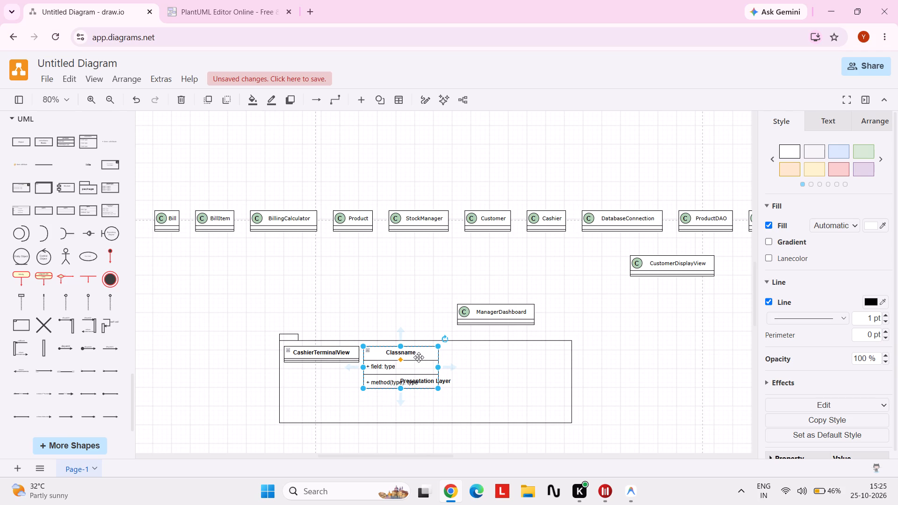
Name the second class in the Presentation Layer package CustomerDisplayView.
double_click(409, 352)
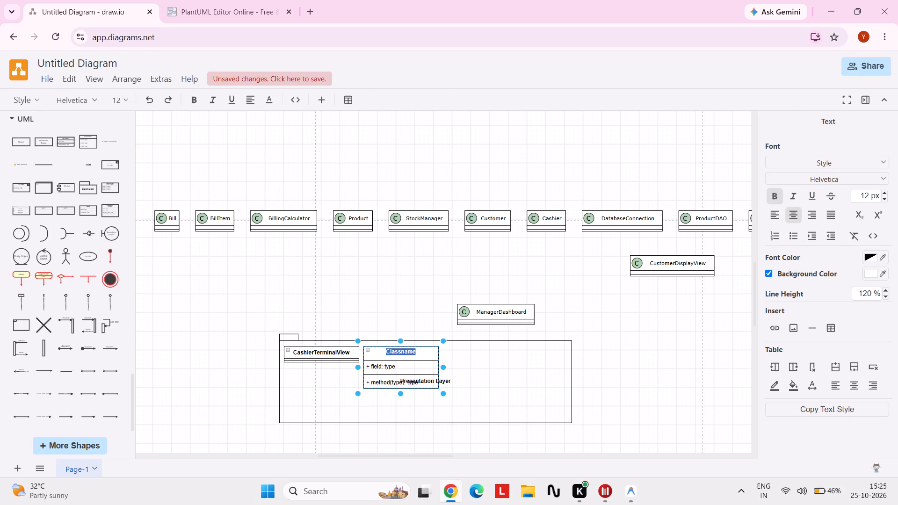
type("Customer")
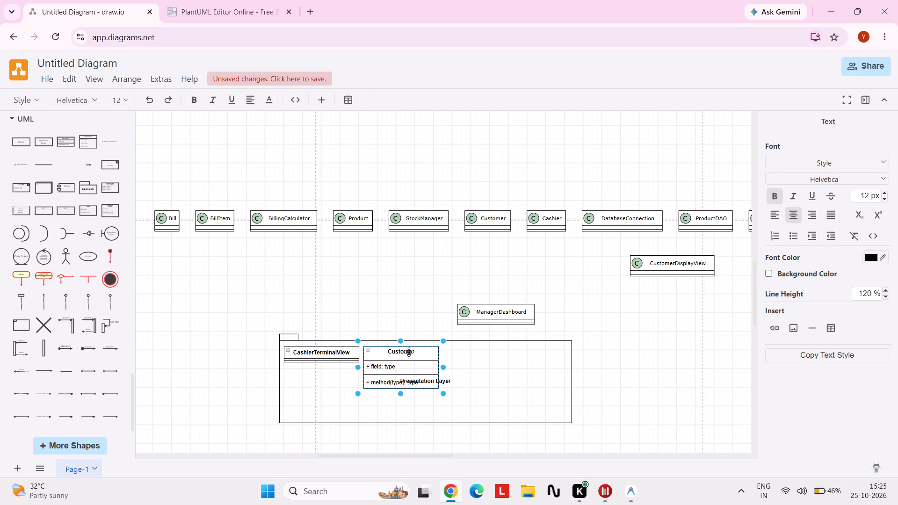
type("DisplayView")
key("BackSpace")
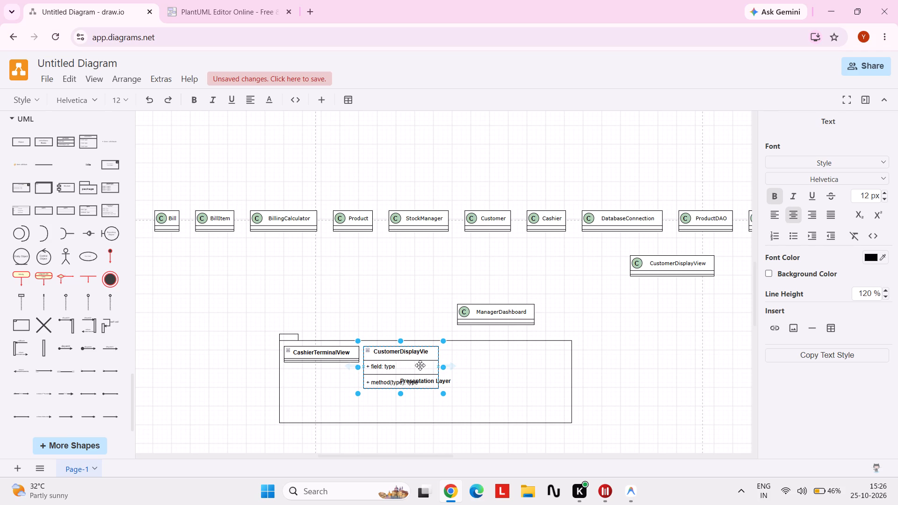
key("w")
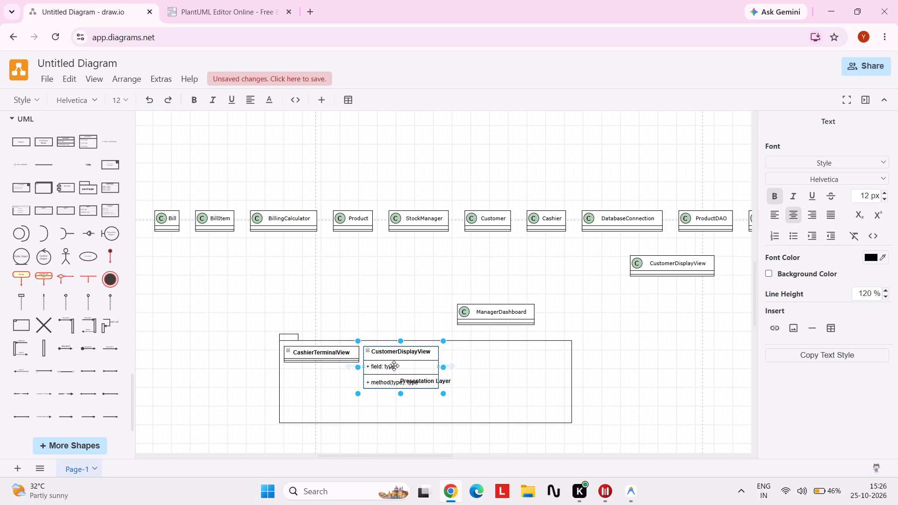
Remove the field and method rows from the new CustomerDisplayView class inside the package.
left_click(394, 366)
key("Delete")
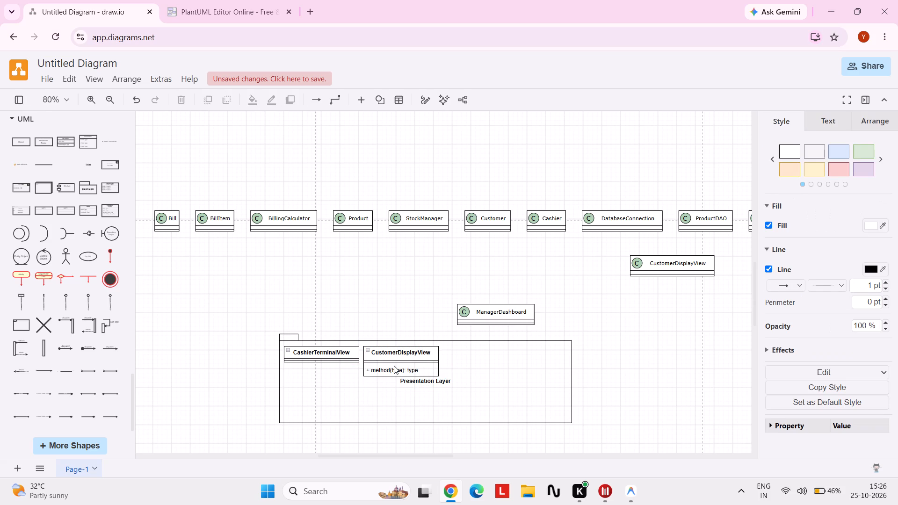
left_click(396, 369)
key("Delete")
left_click(233, 325)
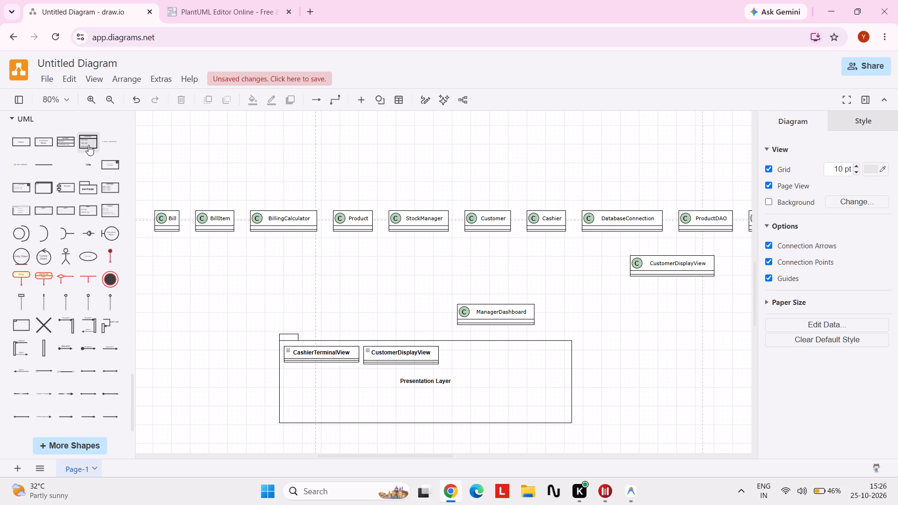
Add a third UML class shape inside the Presentation Layer package, in line with and beyond CustomerDisplayView.
left_click(74, 141)
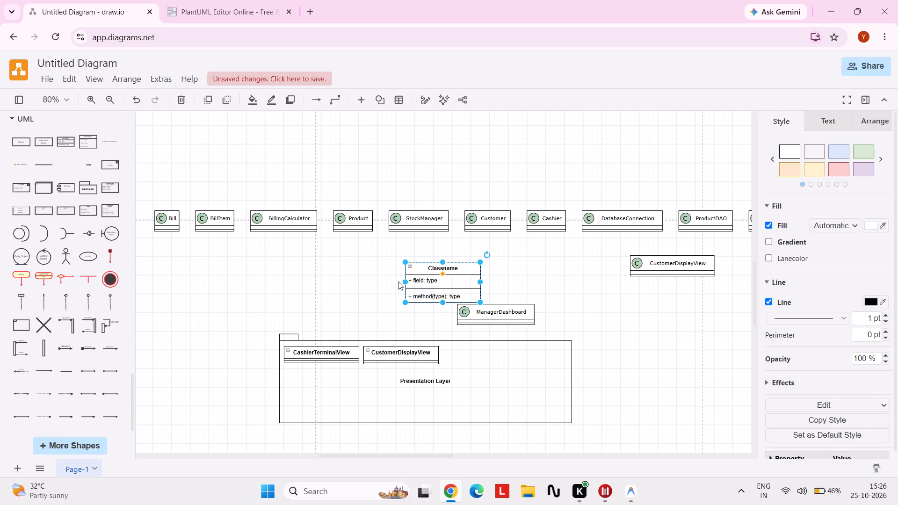
left_click_drag(465, 270, 509, 357)
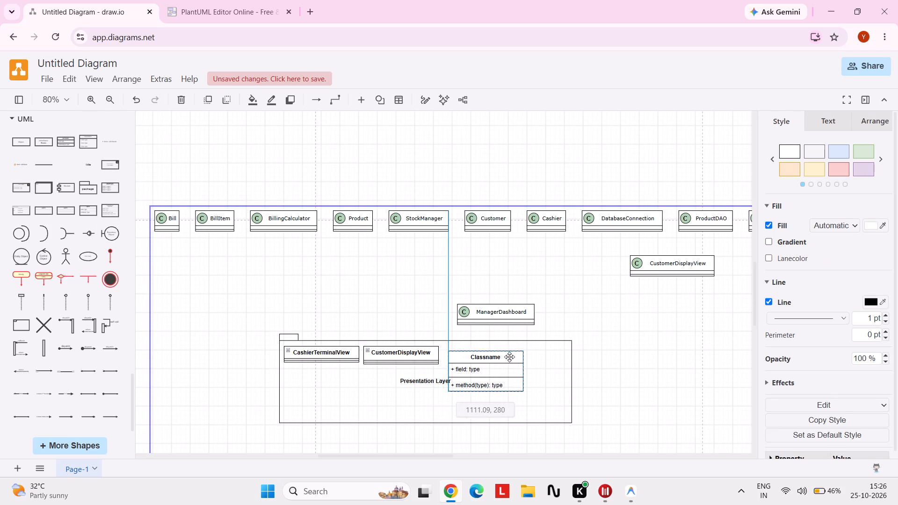
left_click_drag(509, 357, 512, 353)
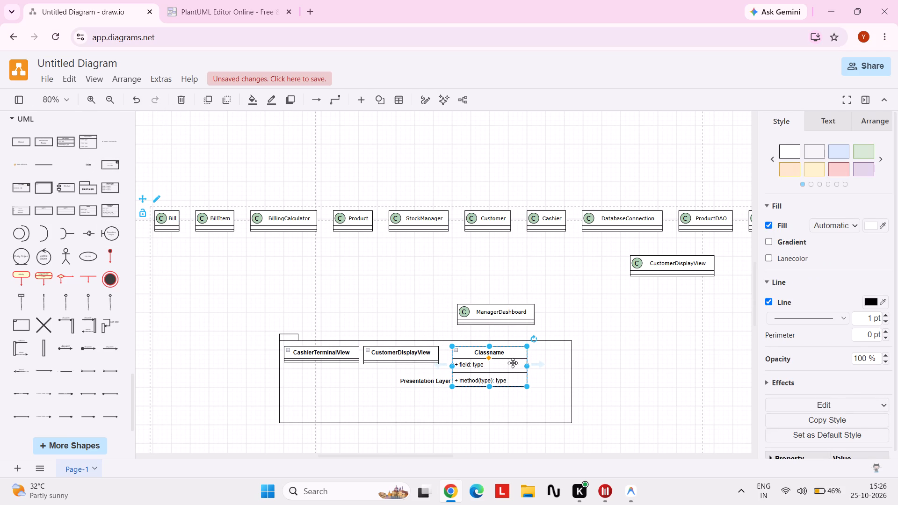
Remove the field and method rows from the third class in the Presentation Layer package.
left_click(513, 363)
key("Delete")
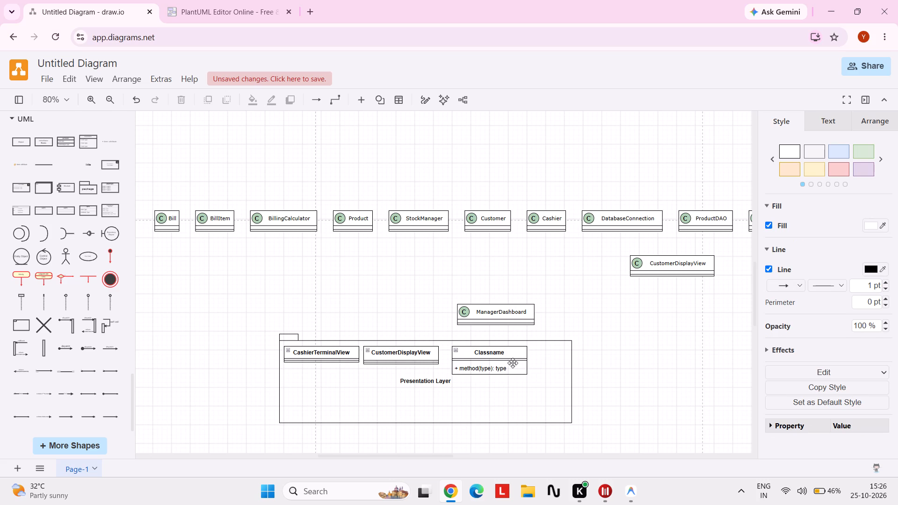
left_click(511, 368)
key("Delete")
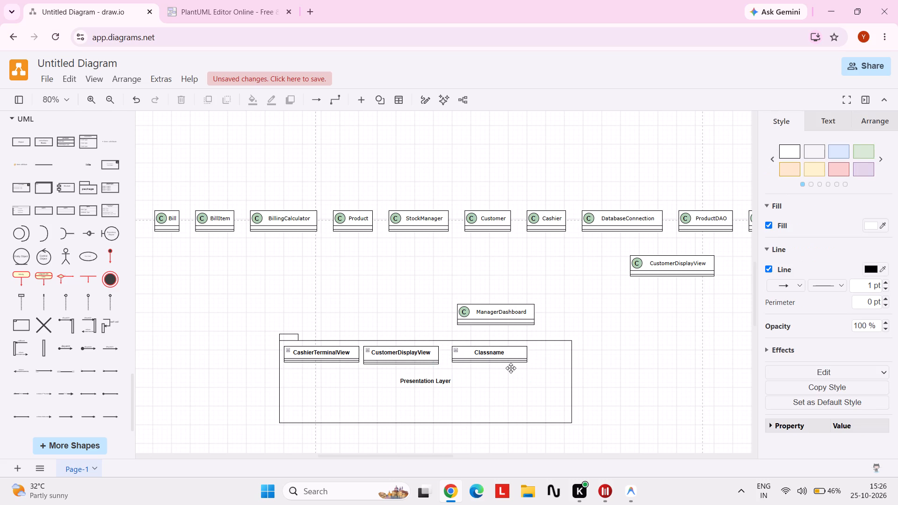
Name the third class in the Presentation Layer package ManagerAdminDashboard, following the PlantText reference.
left_click(502, 352)
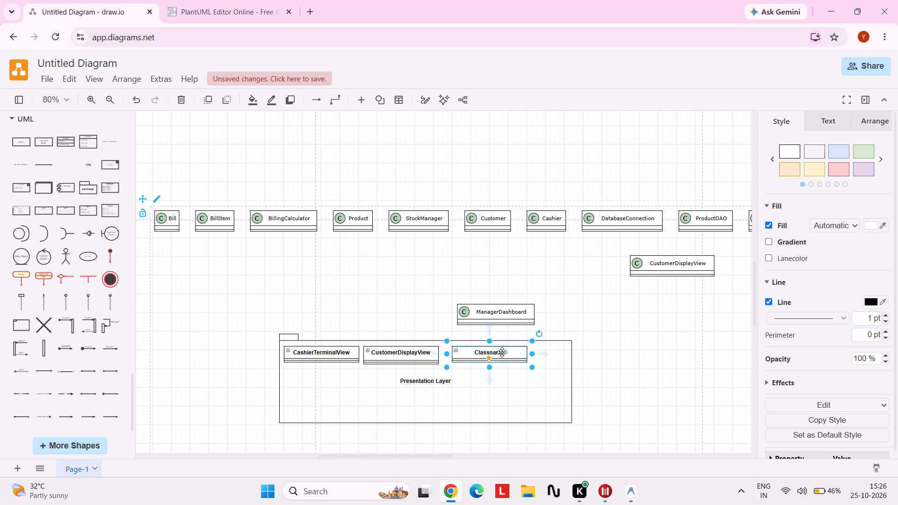
double_click(502, 352)
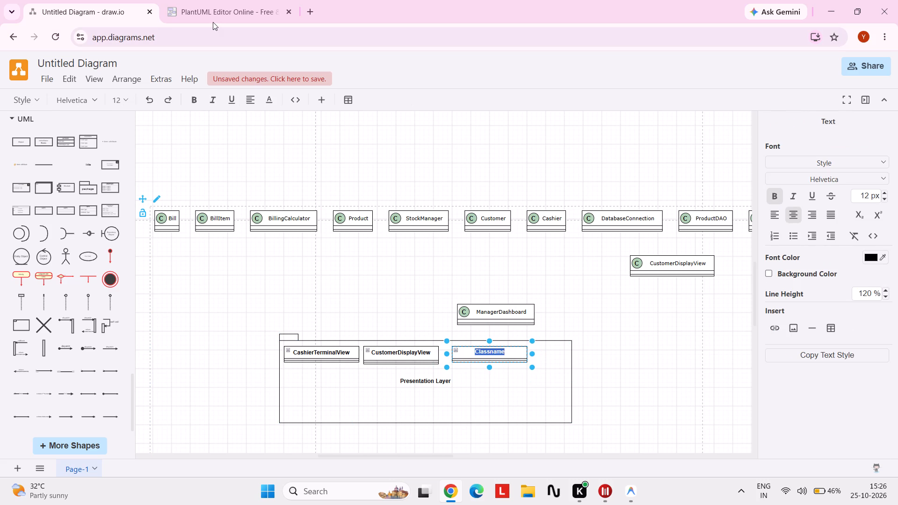
left_click(216, 5)
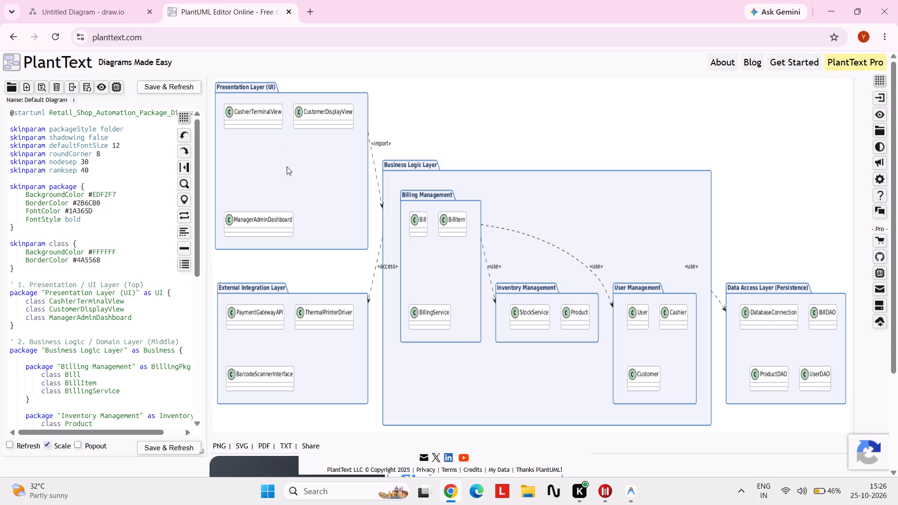
left_click(109, 0)
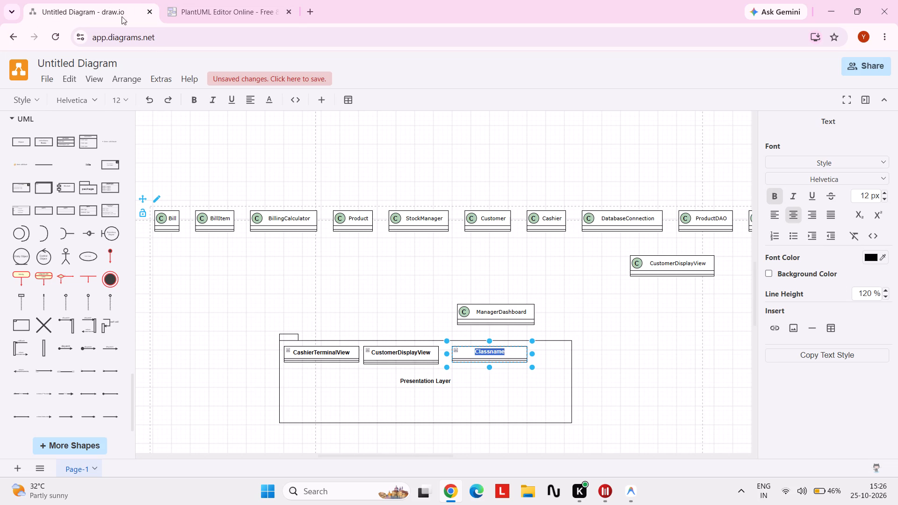
scroll(294, 173, "down", 1)
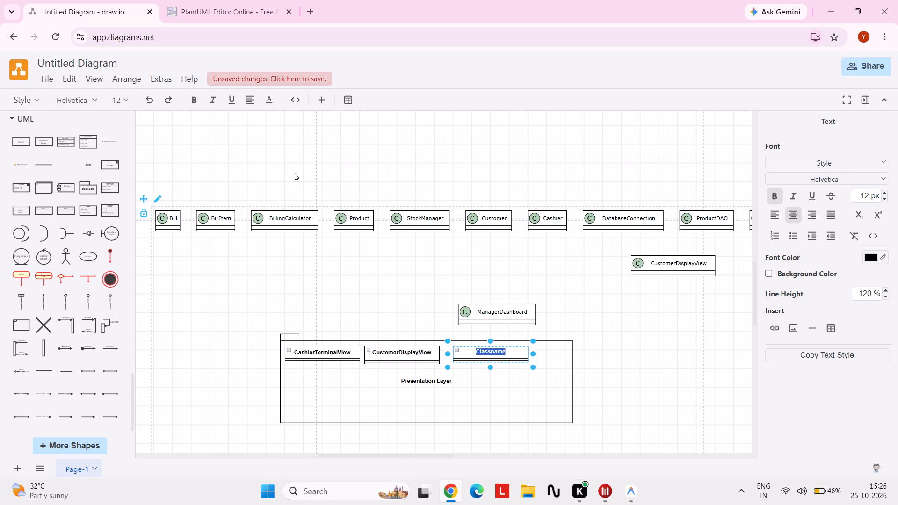
type("Mana")
type("ger")
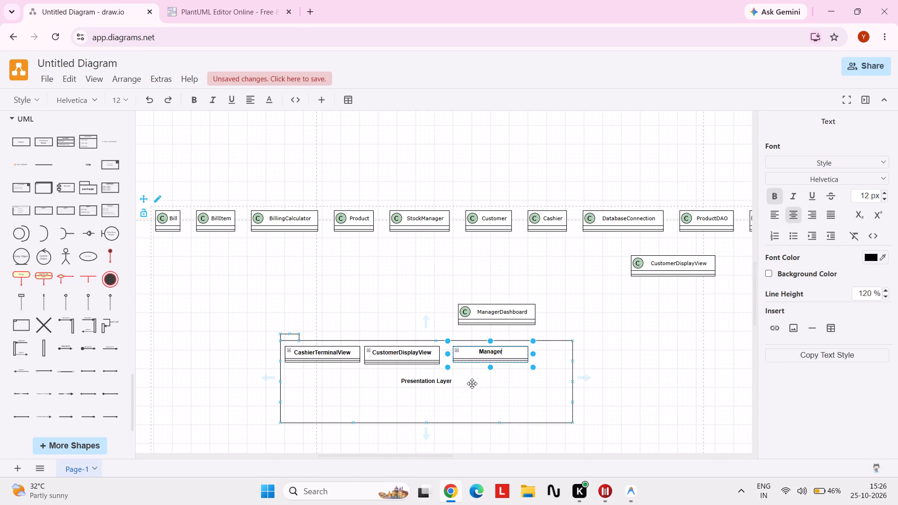
type("Admin")
type("Dashboard")
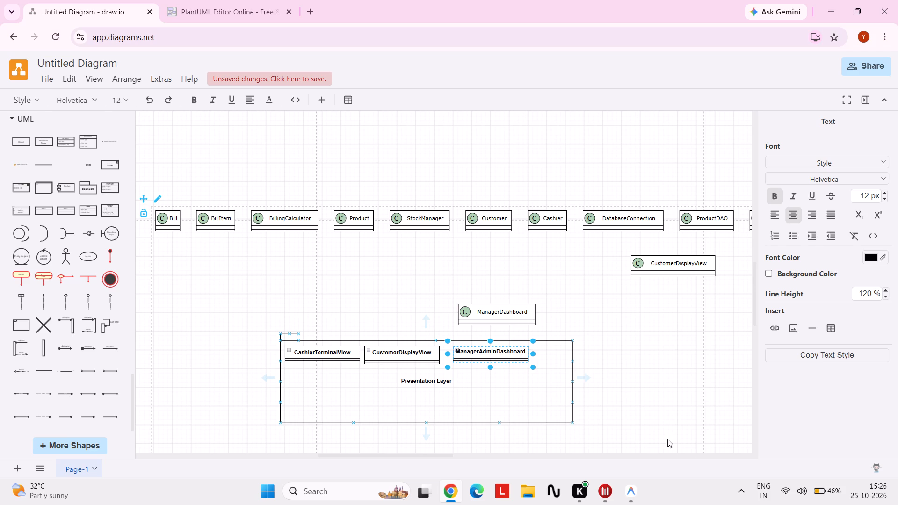
left_click(685, 387)
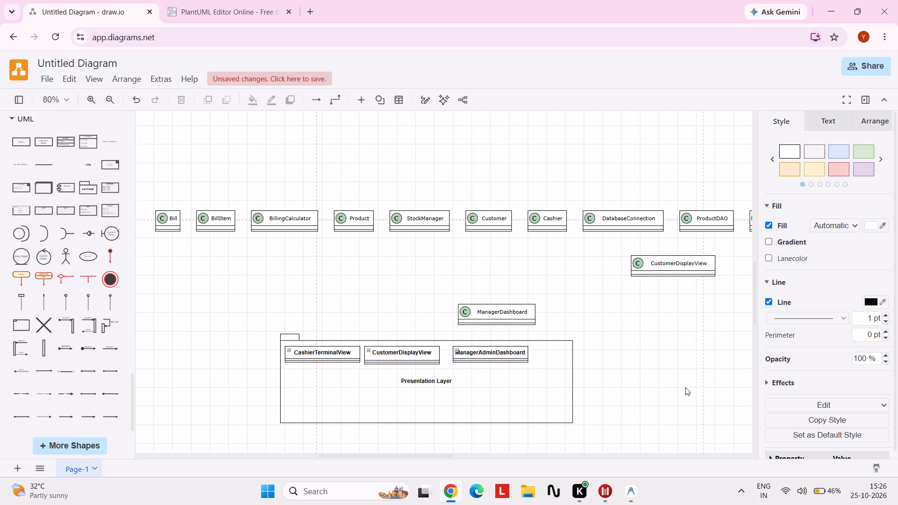
Shrink the Presentation Layer package slightly in width and height, and shift it so it frames its three classes evenly.
left_click(542, 399)
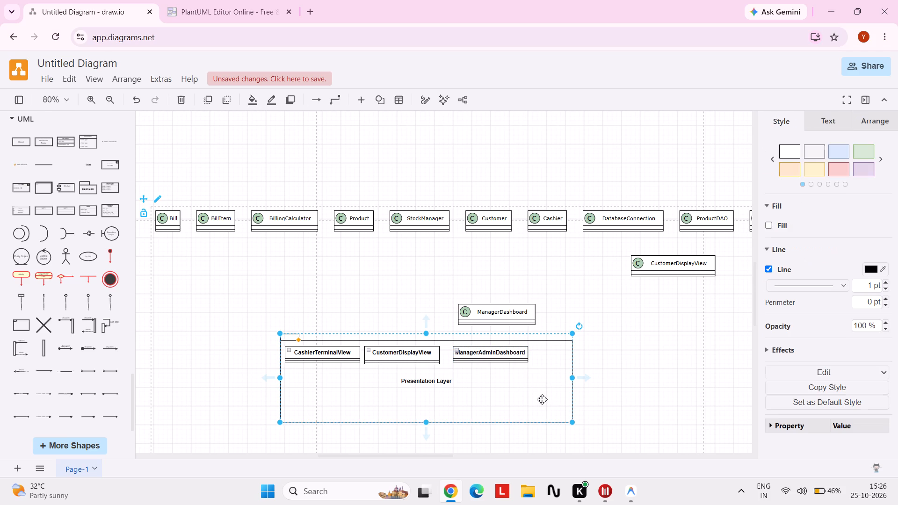
left_click_drag(573, 421, 551, 396)
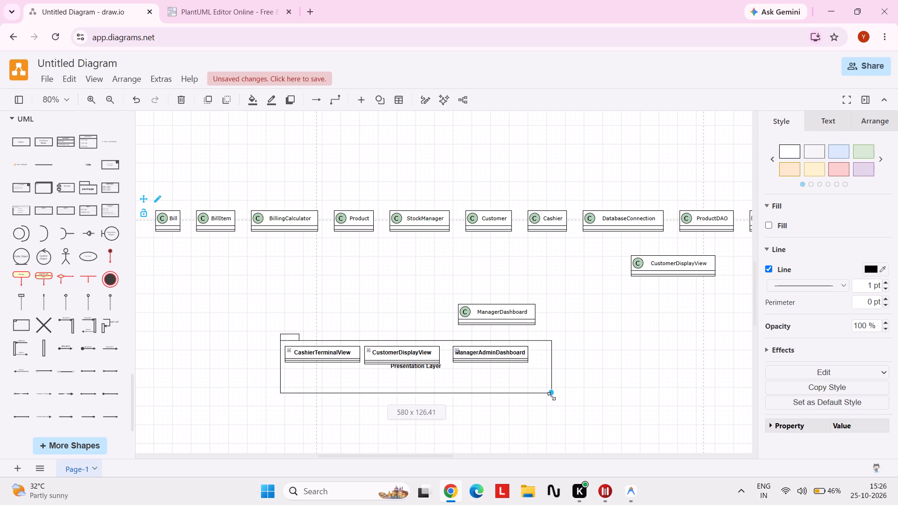
left_click_drag(551, 396, 558, 406)
left_click(653, 385)
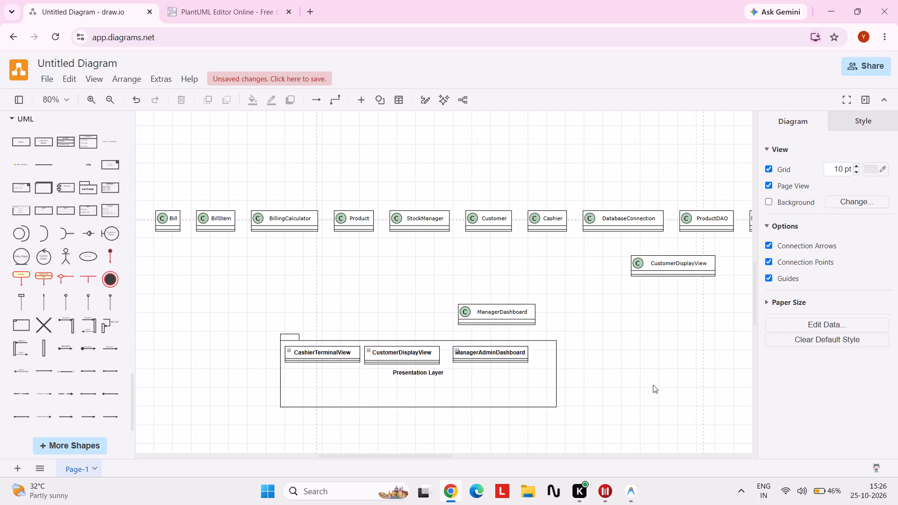
left_click_drag(505, 377, 464, 363)
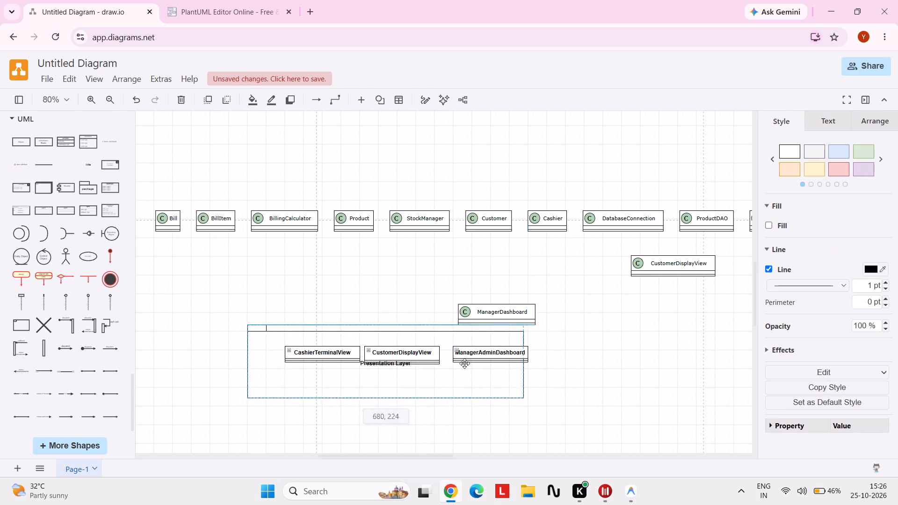
left_click_drag(464, 363, 499, 378)
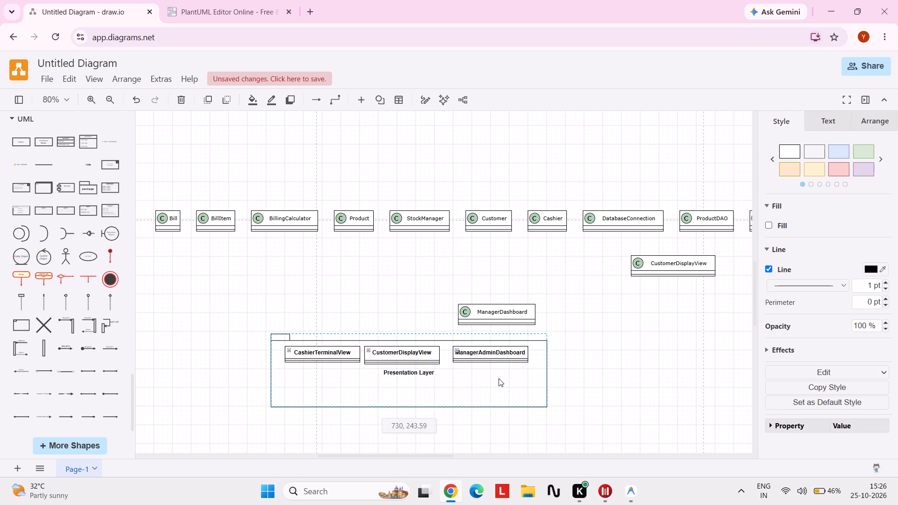
left_click_drag(499, 378, 500, 378)
left_click(614, 362)
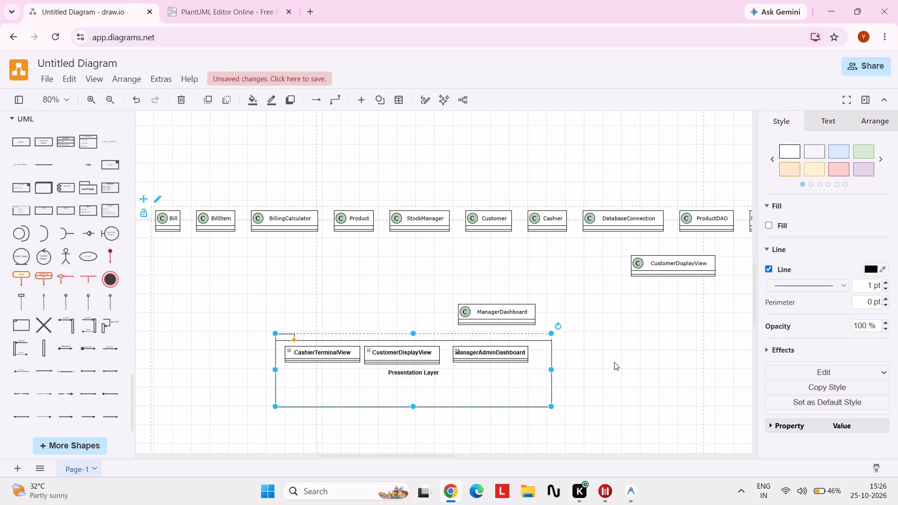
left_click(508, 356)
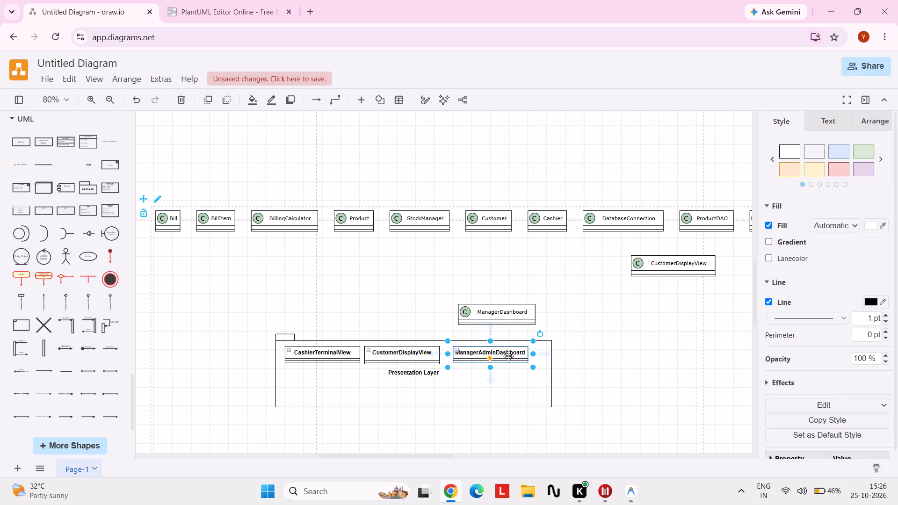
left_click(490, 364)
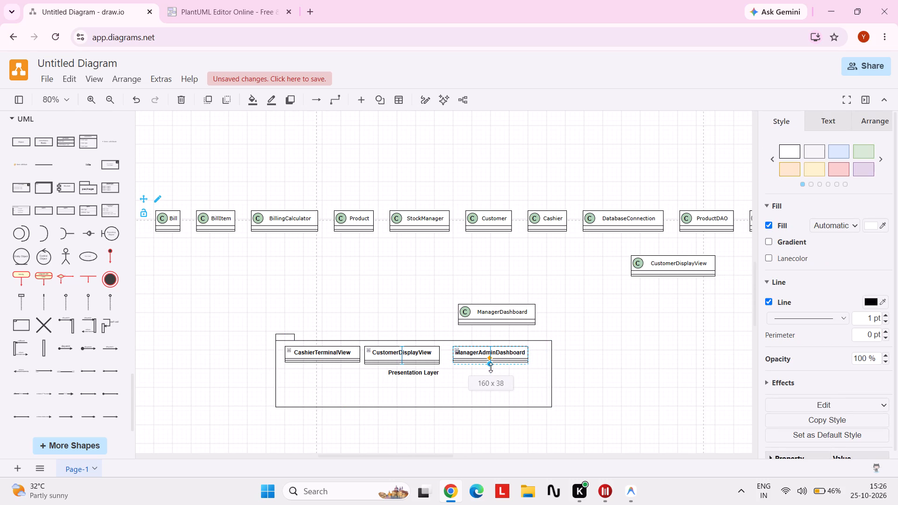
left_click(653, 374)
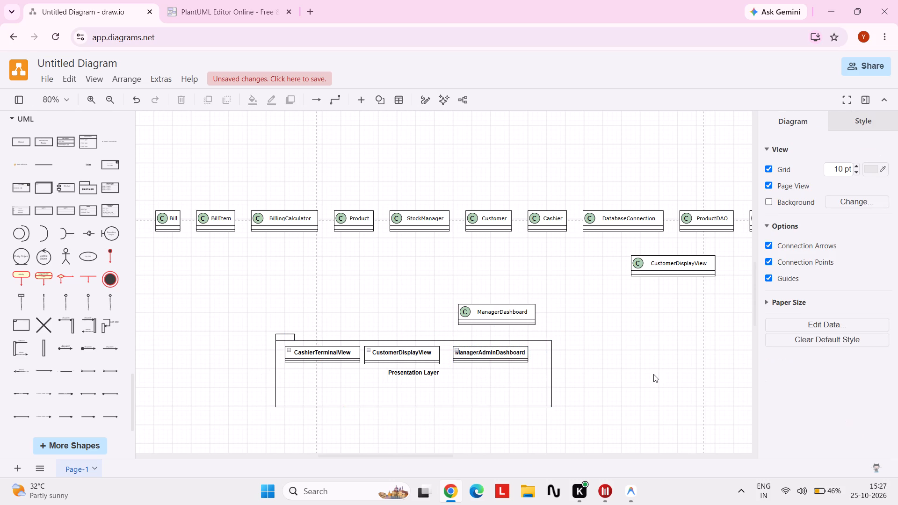
After checking the PlantText reference, add a second package shape beside the Presentation Layer package and enlarge it to hold several classes.
left_click(245, 0)
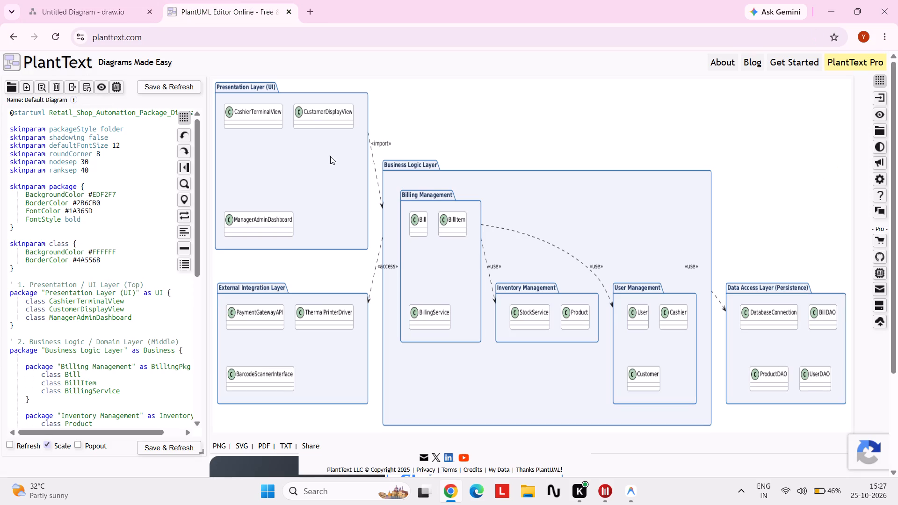
scroll(283, 324, "down", 1)
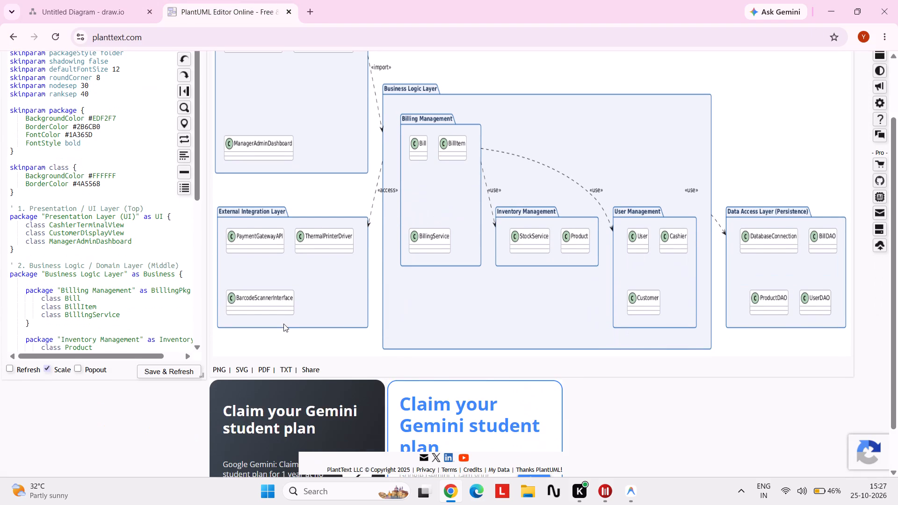
left_click_drag(283, 324, 286, 238)
left_click(89, 1)
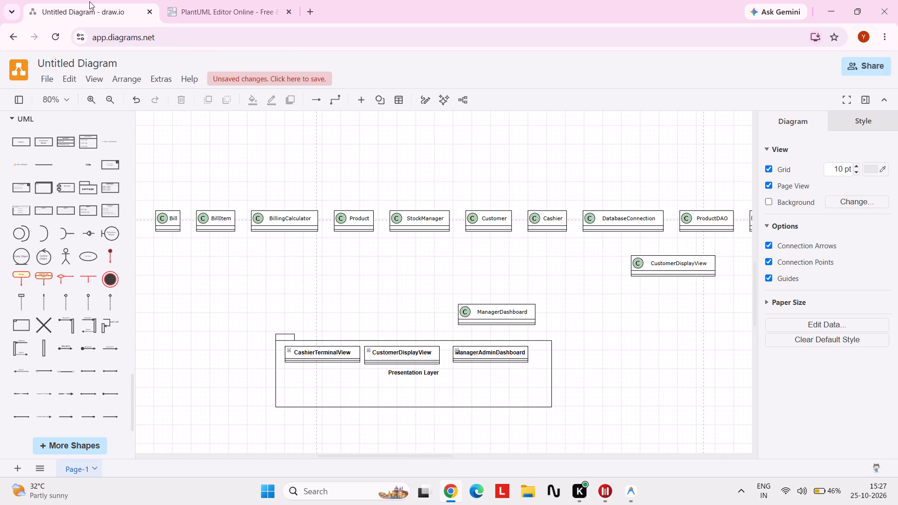
left_click(82, 188)
left_click_drag(456, 287, 651, 365)
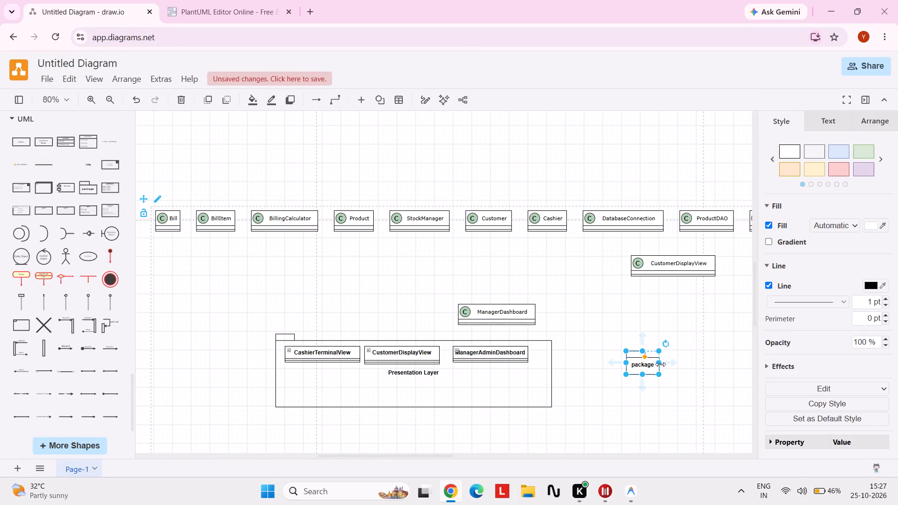
left_click_drag(659, 363, 768, 368)
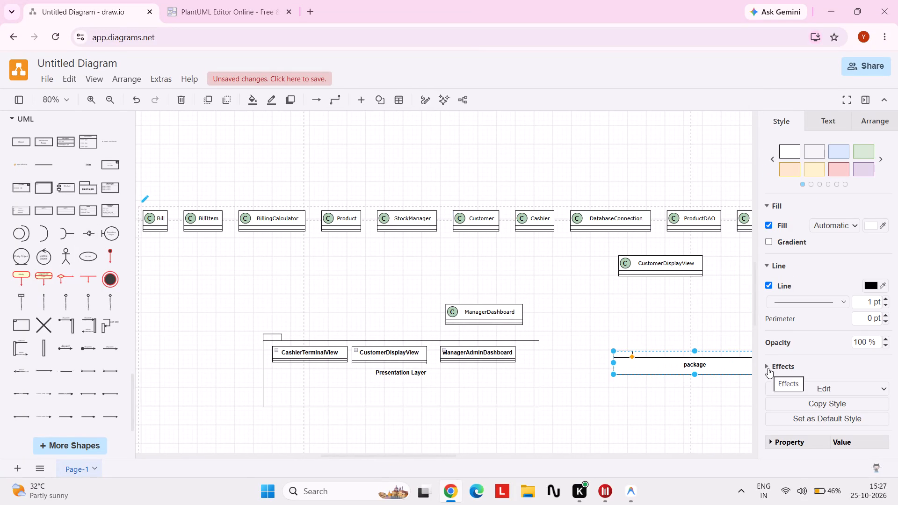
left_click_drag(694, 372, 696, 415)
Open the new package's label for editing and try to pick up the External Integration Layer title from the PlantText reference.
double_click(693, 386)
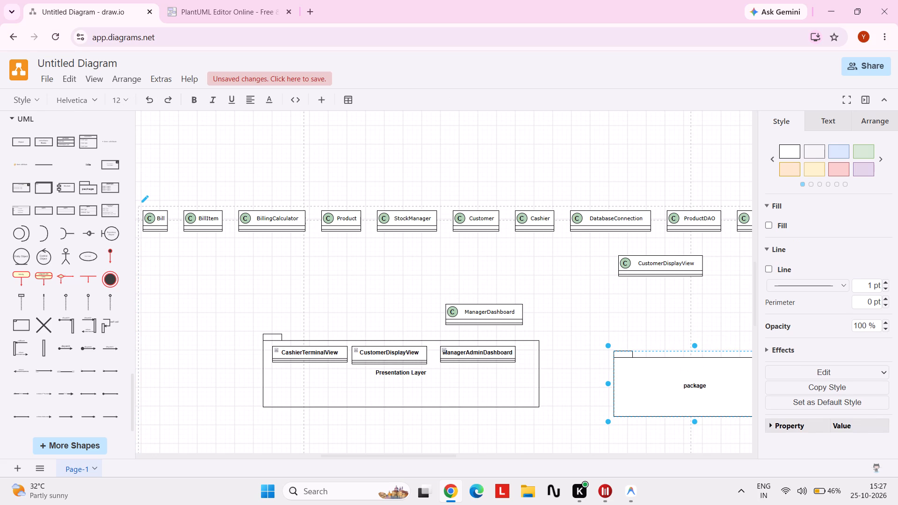
left_click(266, 0)
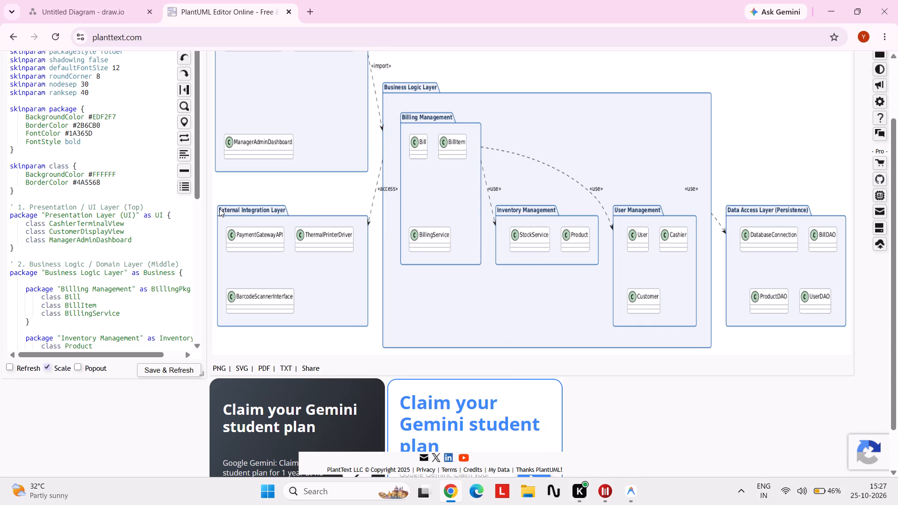
left_click_drag(219, 209, 226, 210)
left_click_drag(222, 209, 248, 223)
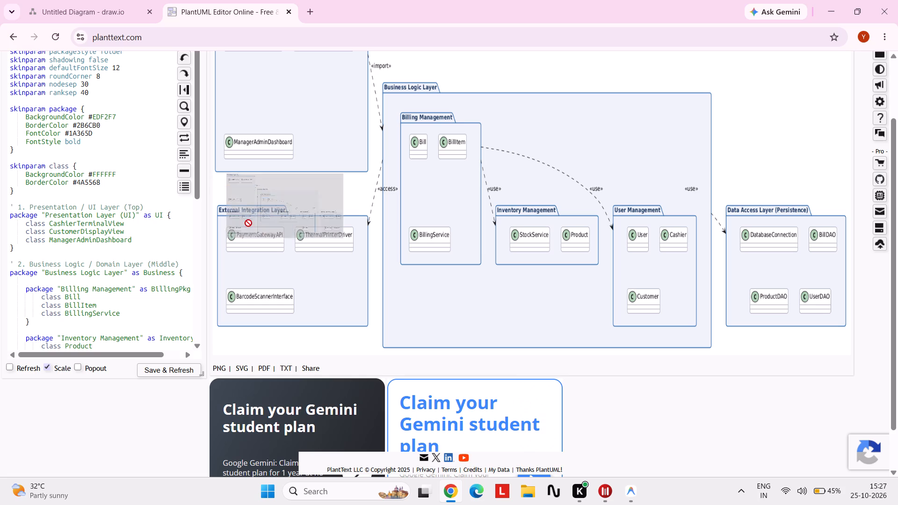
left_click_drag(248, 223, 257, 230)
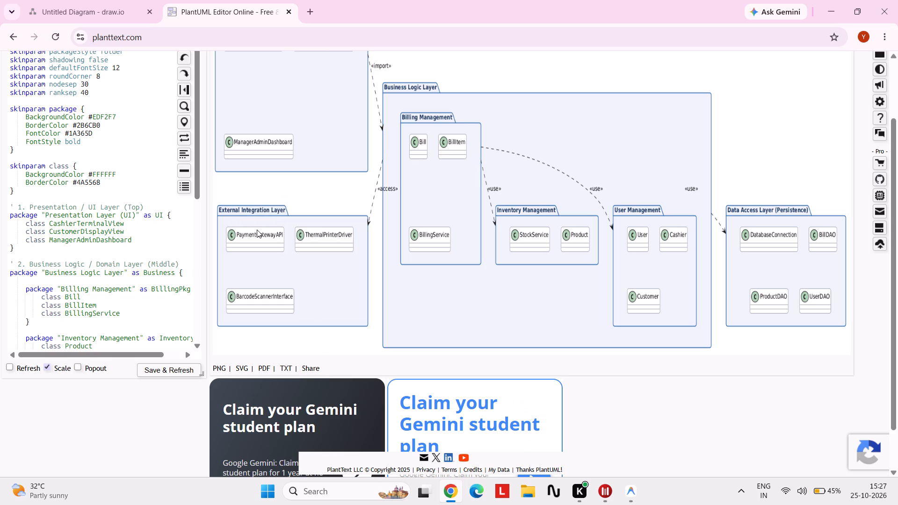
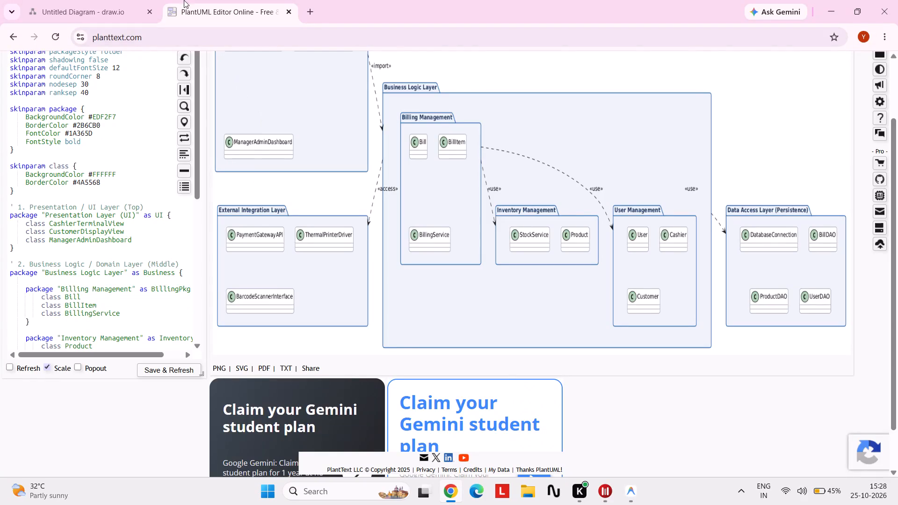
Name the second package External Integration Layer, matching the PlantText reference.
left_click(105, 2)
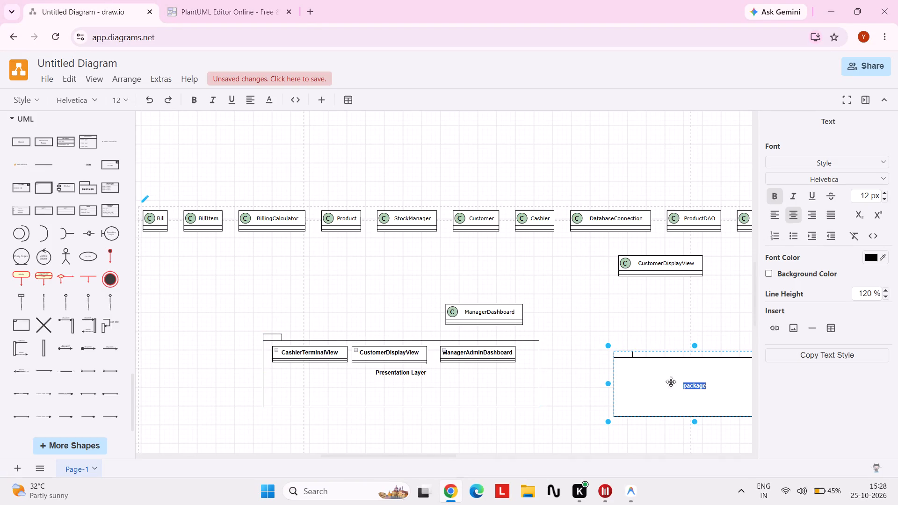
key("shift+e")
type("xter")
type("nal")
key("space")
type("Integration")
key("space")
type("Layer")
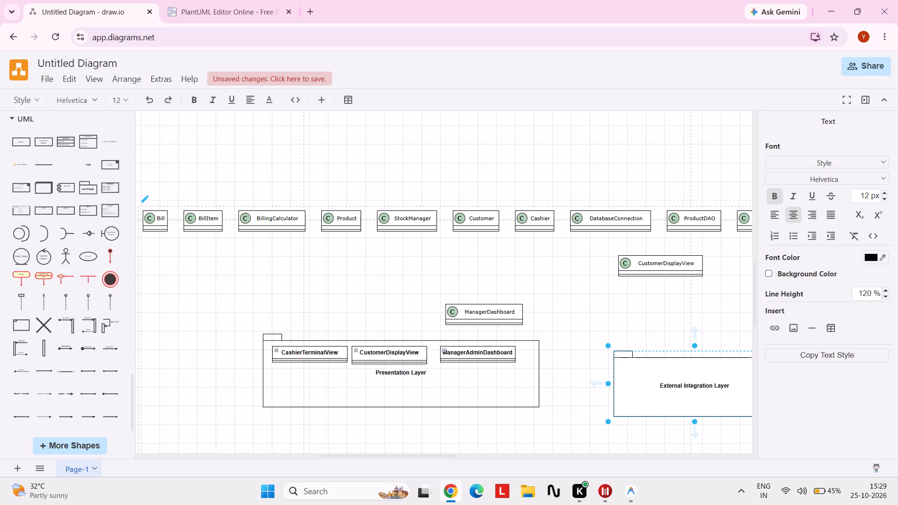
left_click(372, 278)
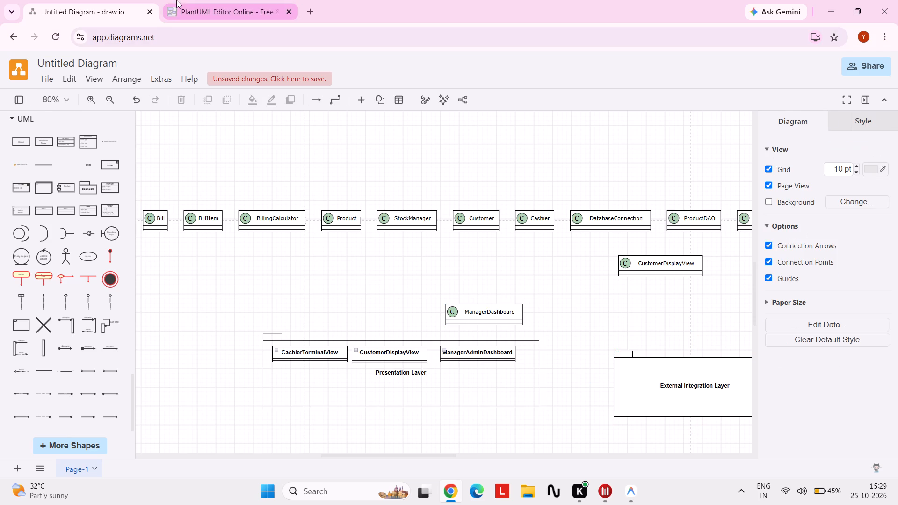
After checking the PlantText reference, add a three-section UML class shape and place it inside the External Integration Layer package.
left_click(180, 2)
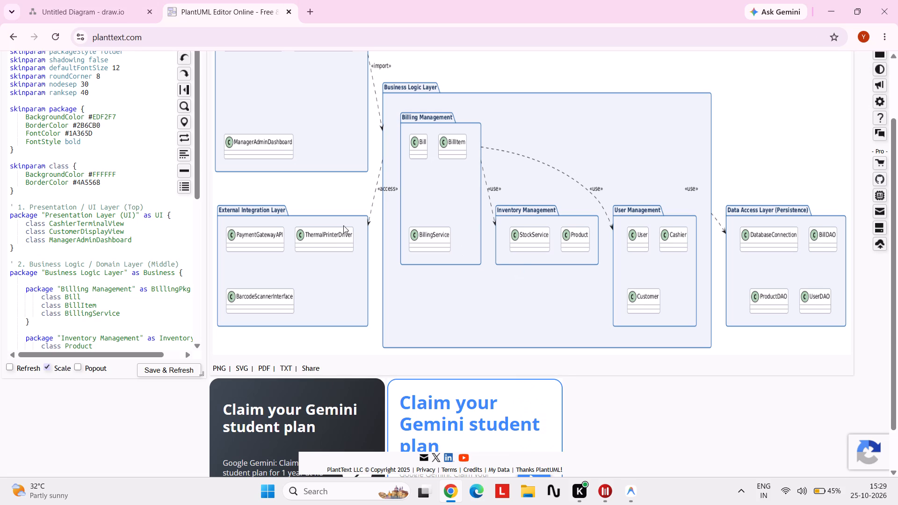
left_click(112, 12)
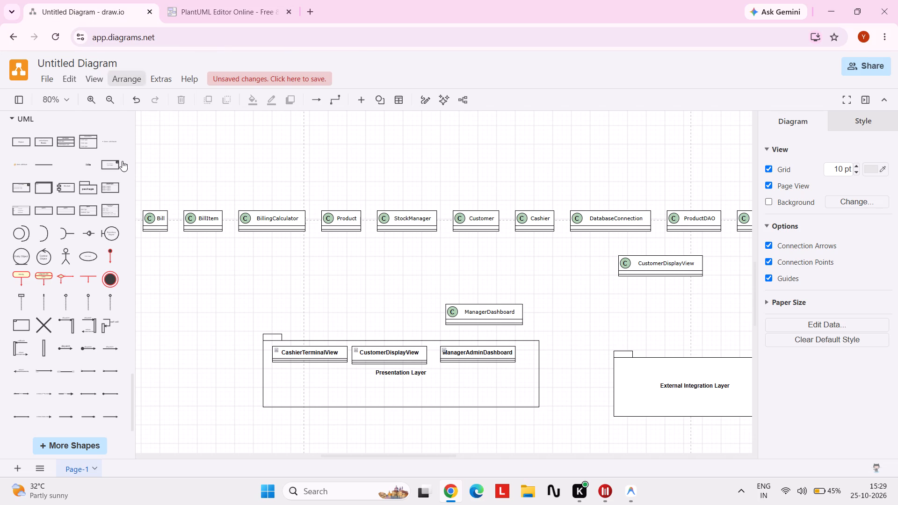
left_click(64, 143)
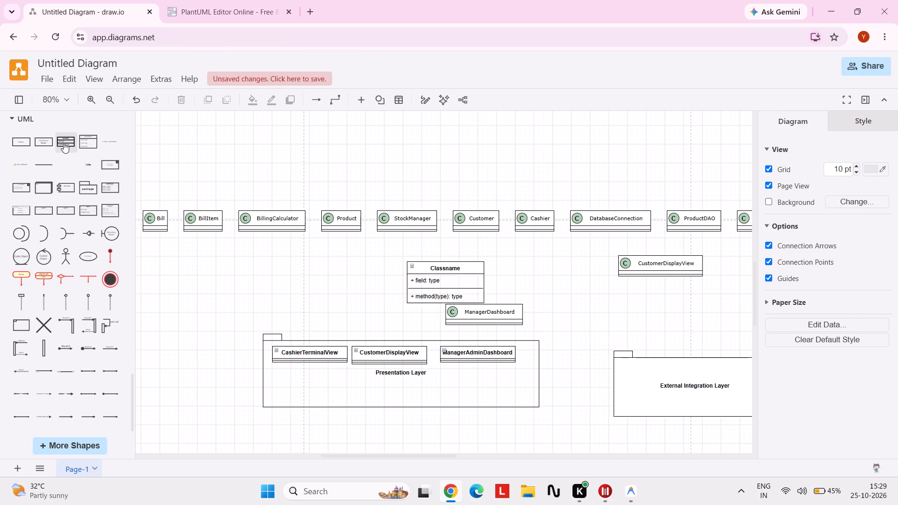
left_click_drag(456, 277, 563, 361)
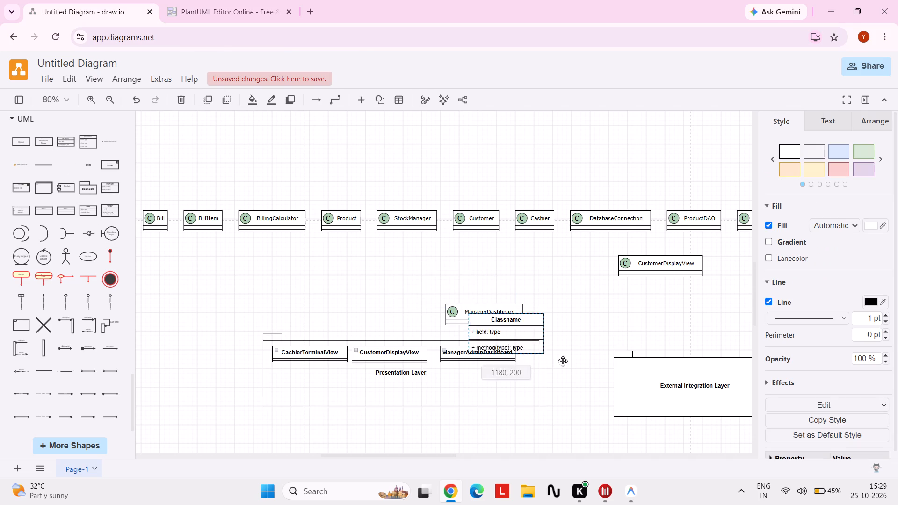
left_click_drag(563, 361, 664, 376)
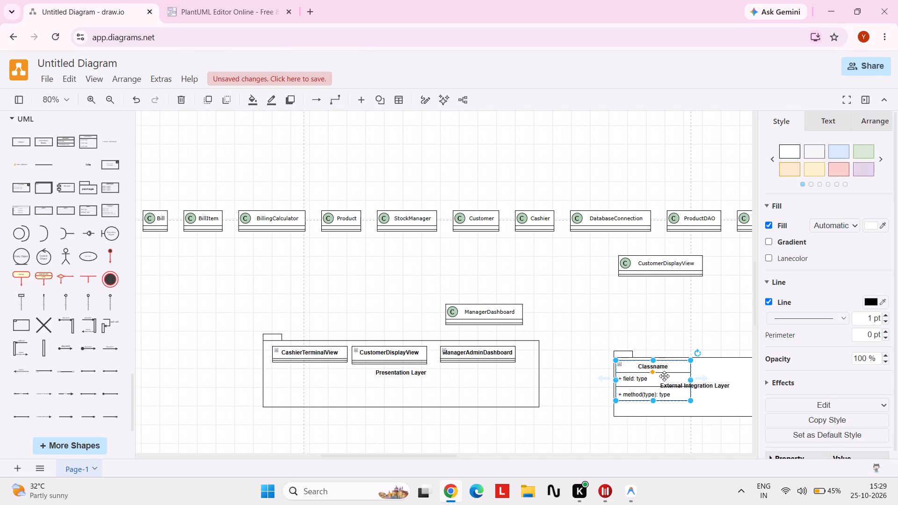
Enlarge the External Integration Layer package in width and height to make room for more classes.
left_click(709, 378)
left_click_drag(725, 390, 744, 416)
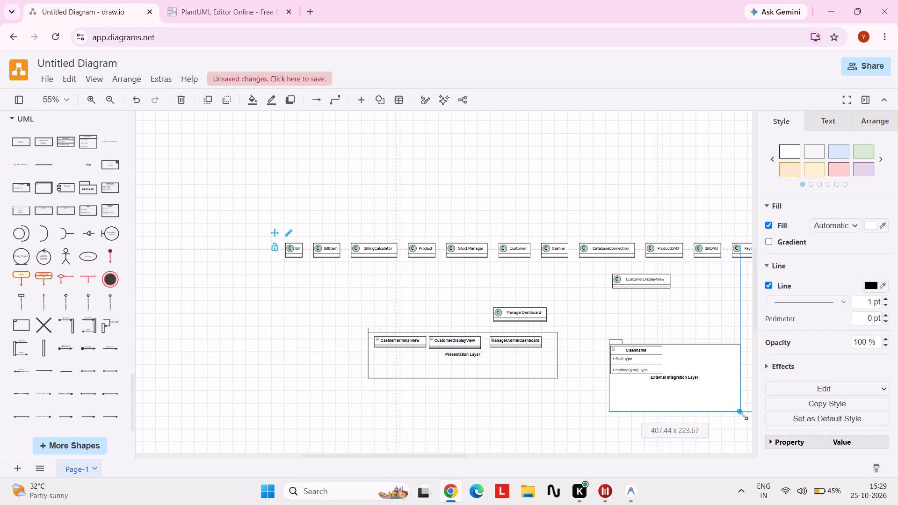
left_click_drag(744, 416, 753, 416)
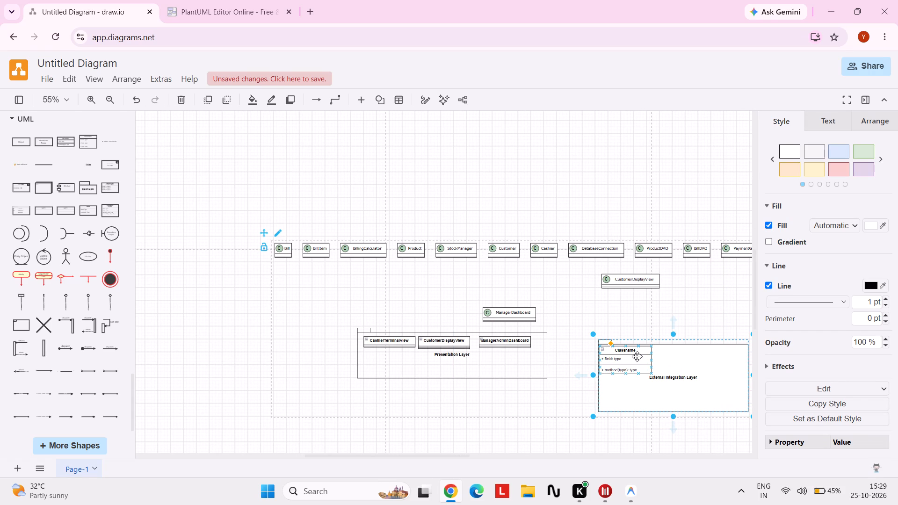
Name the new class in the External Integration Layer package PaymentGatewayAPI, following the PlantText reference.
left_click(637, 356)
left_click(631, 352)
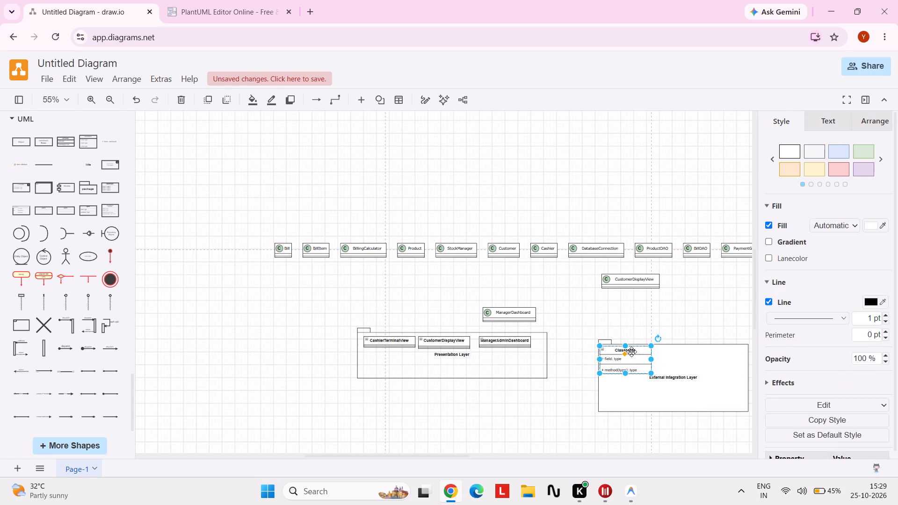
double_click(629, 349)
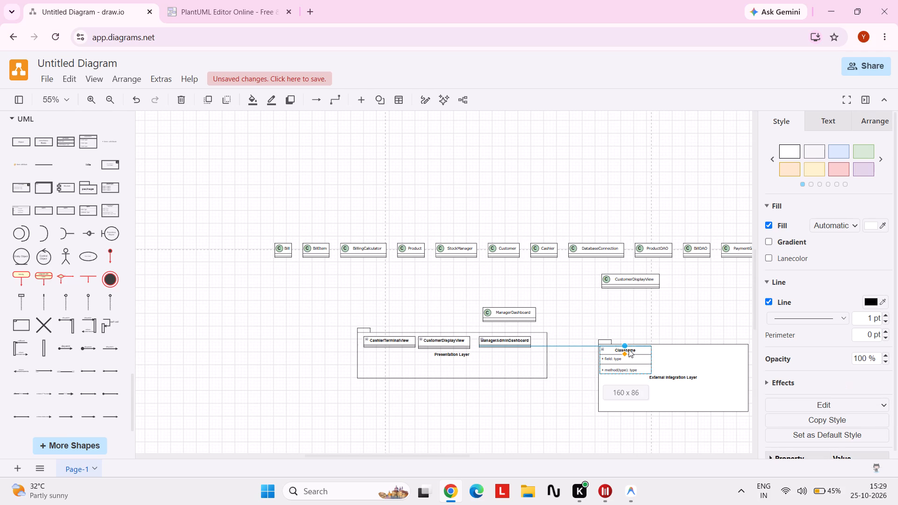
double_click(633, 351)
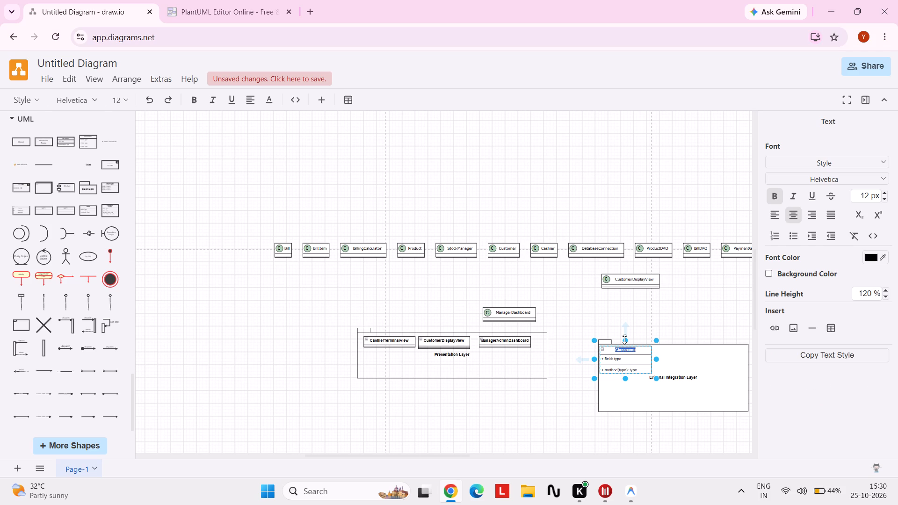
left_click(255, 4)
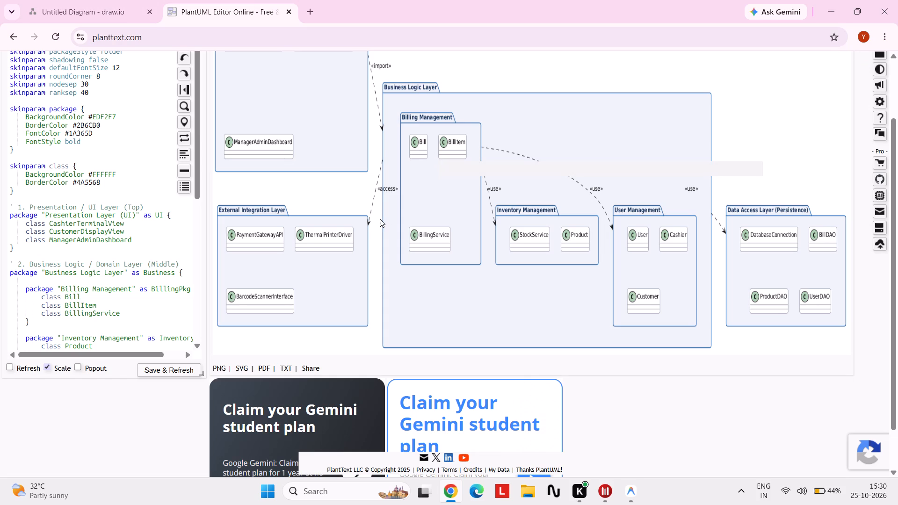
left_click(108, 0)
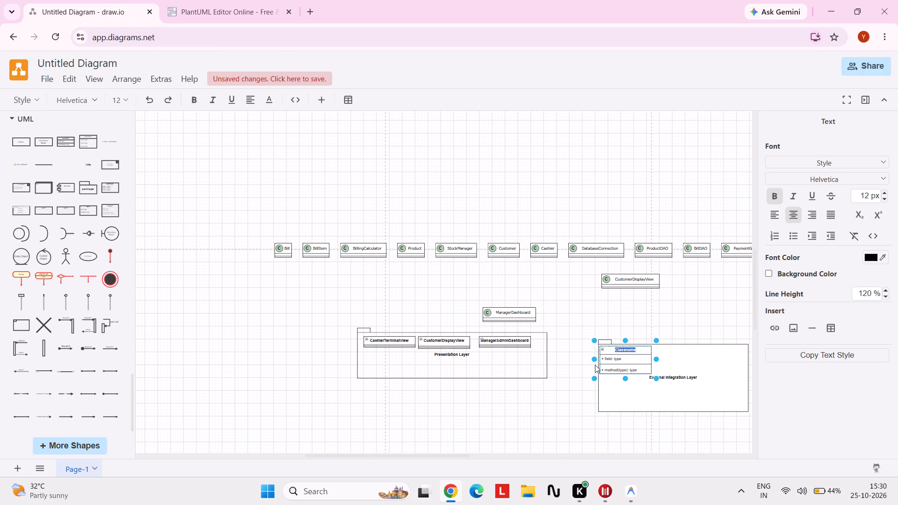
key("shift+p")
type("ayment")
type("Gate")
key("w")
type("ay")
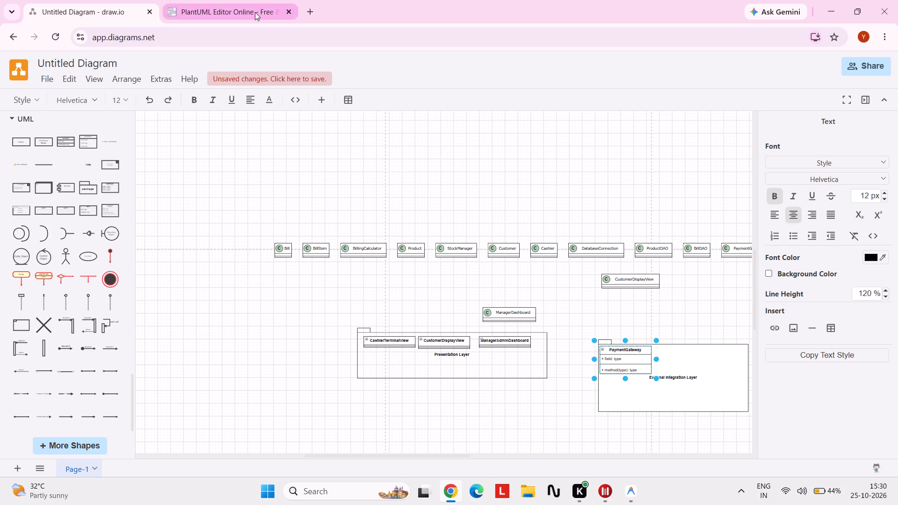
left_click(255, 12)
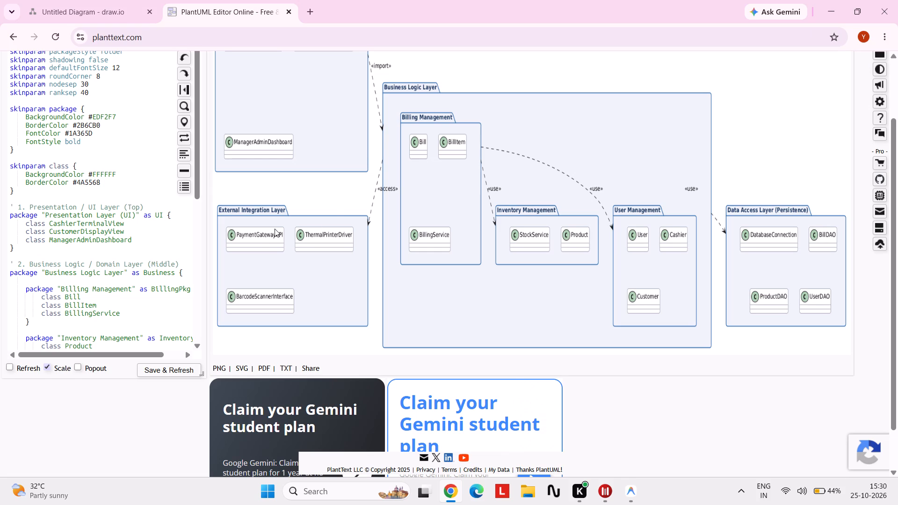
left_click(114, 0)
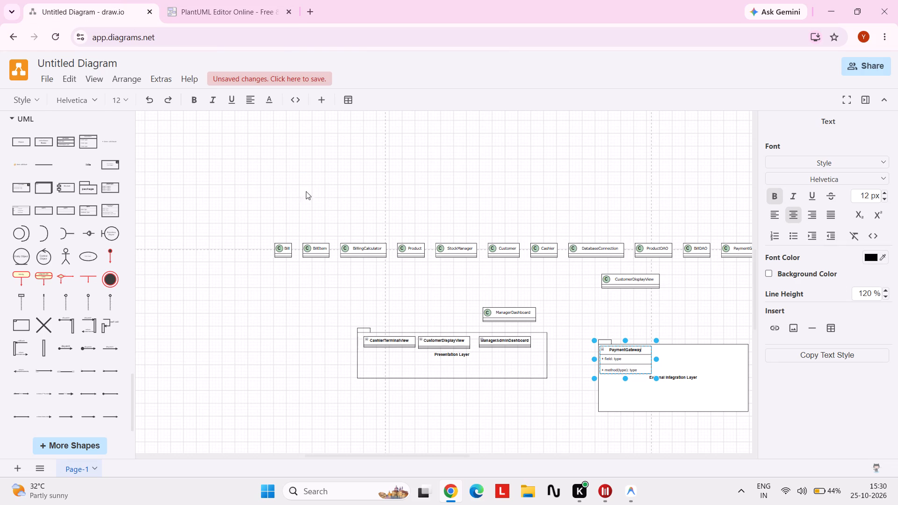
type("API")
Delete the field and method rows from the PaymentGatewayAPI class.
left_click(640, 356)
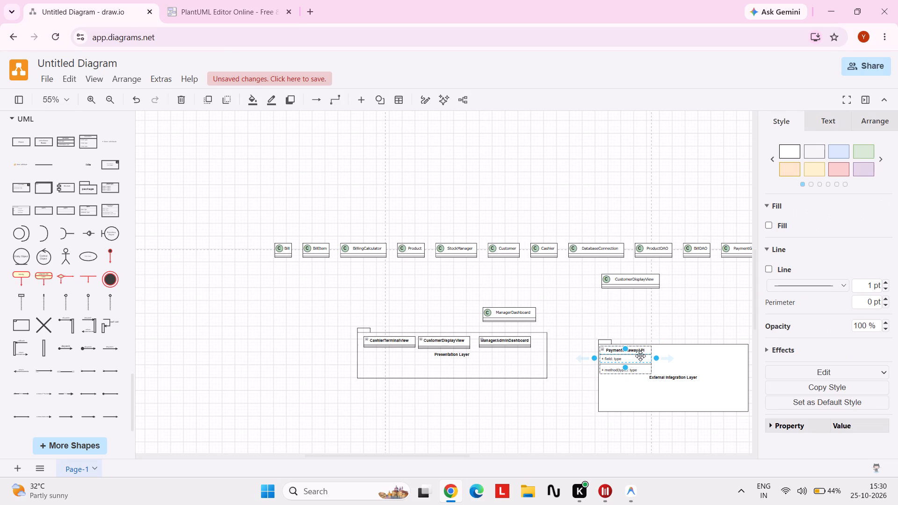
key("Delete")
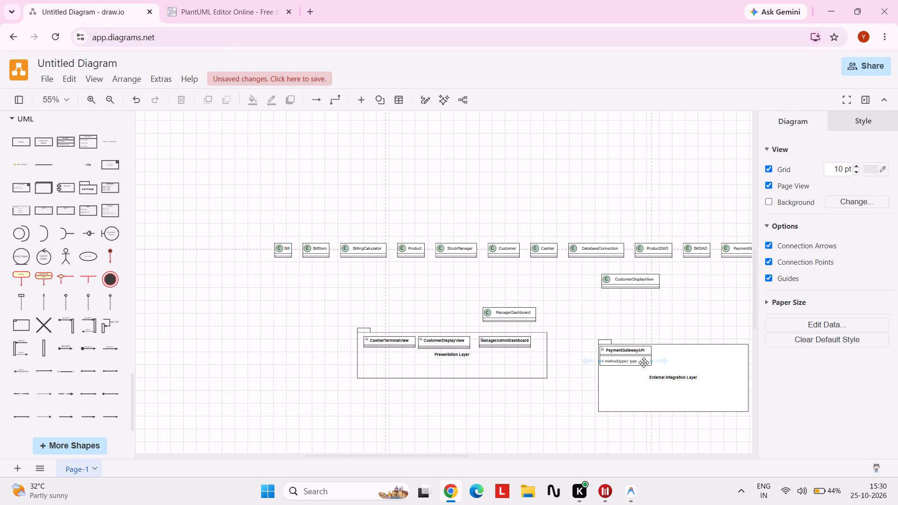
left_click(644, 362)
key("Delete")
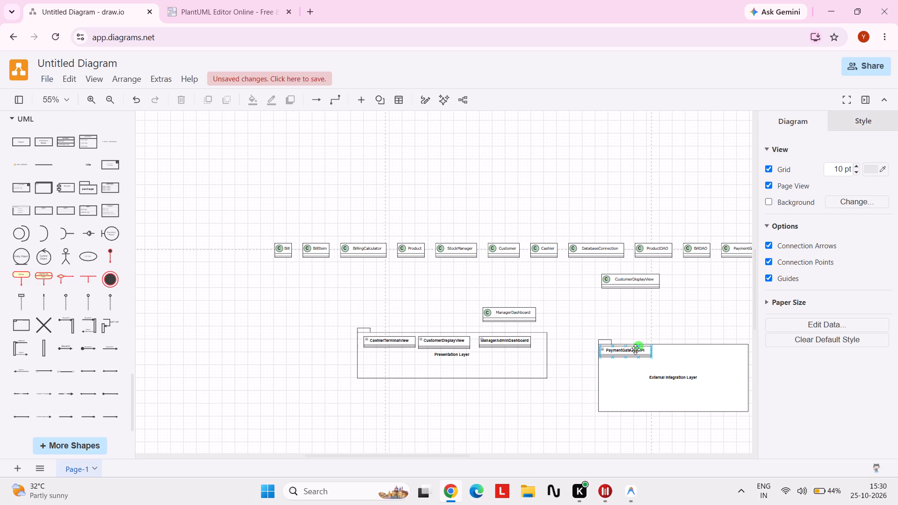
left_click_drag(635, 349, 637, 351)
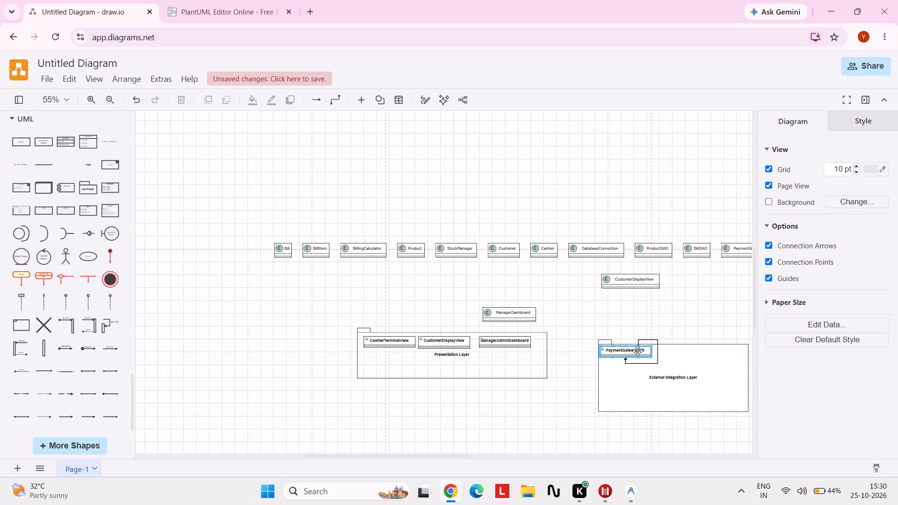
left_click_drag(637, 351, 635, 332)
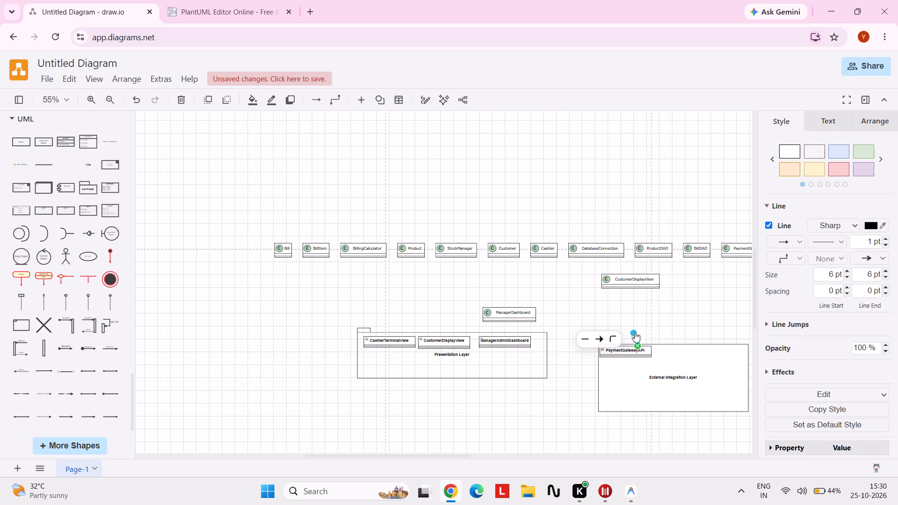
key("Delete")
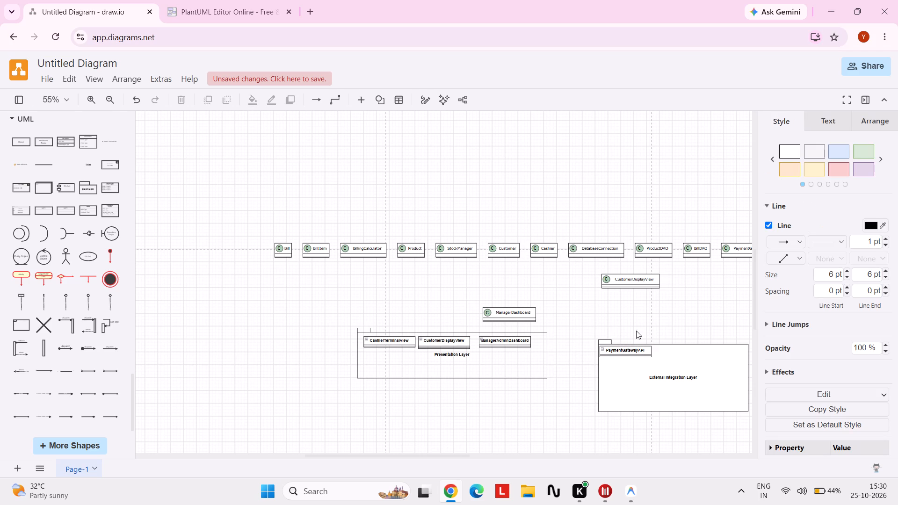
Shift the PaymentGatewayAPI class slightly inward from the upper corner of the External Integration Layer package.
left_click(617, 350)
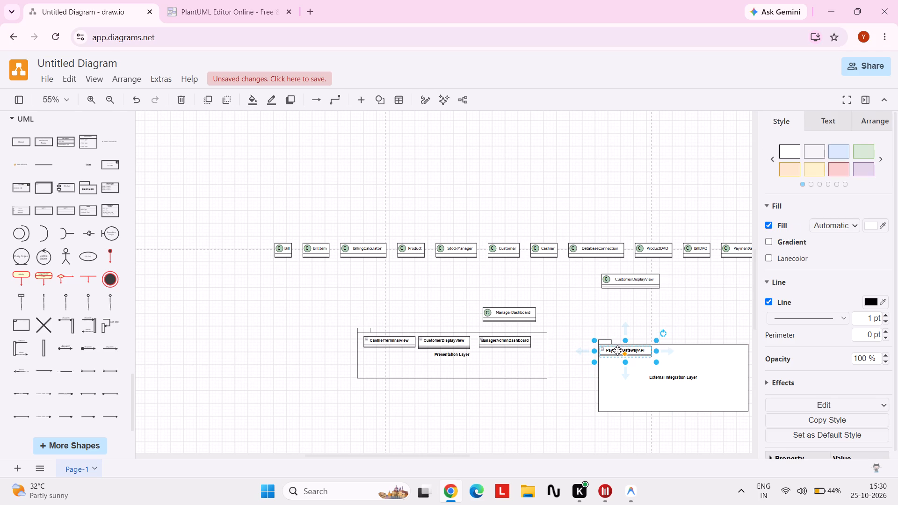
left_click_drag(635, 354, 637, 357)
left_click_drag(637, 357, 639, 358)
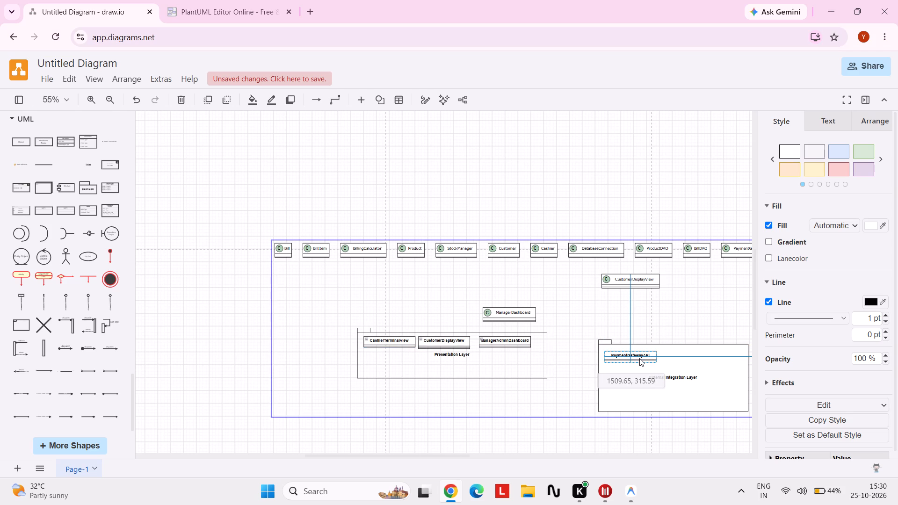
left_click_drag(639, 358, 640, 358)
left_click(583, 309)
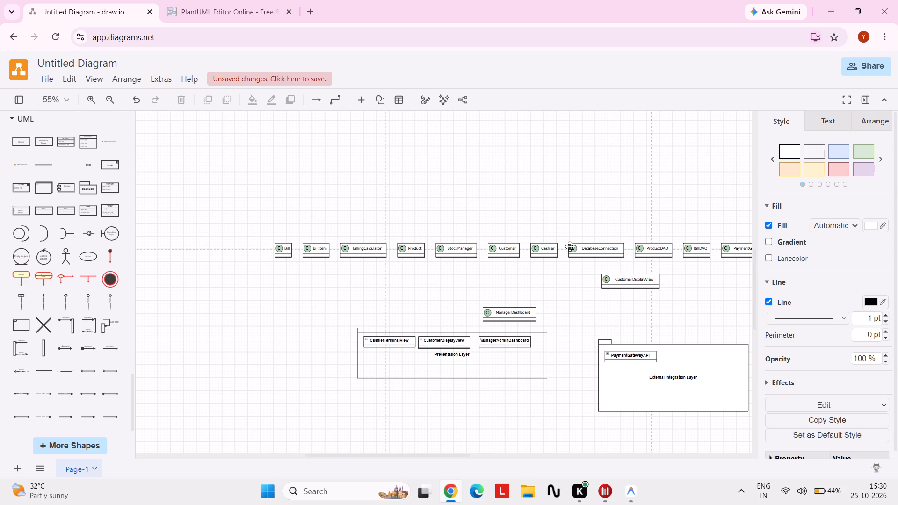
After checking the PlantText reference, add a second UML class shape beside PaymentGatewayAPI in the External Integration Layer package.
left_click(253, 1)
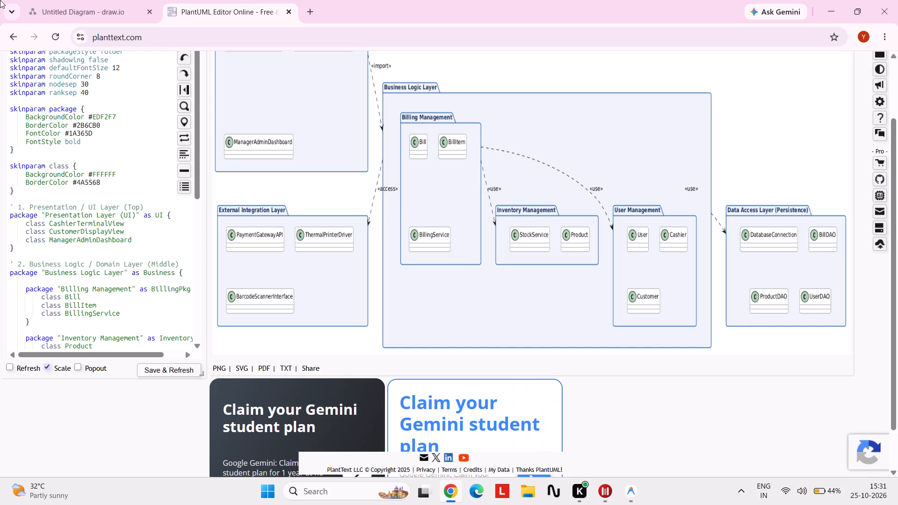
left_click(92, 0)
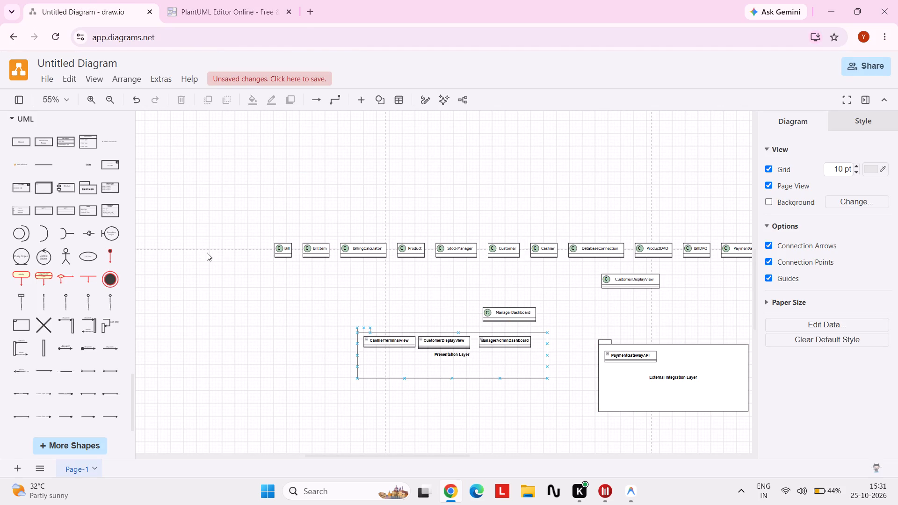
left_click(64, 142)
left_click_drag(449, 283, 501, 298)
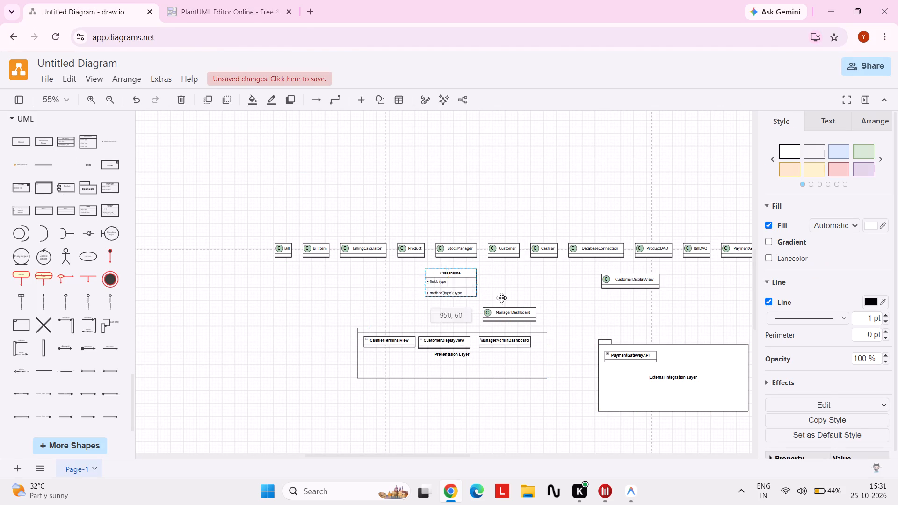
left_click_drag(501, 298, 697, 365)
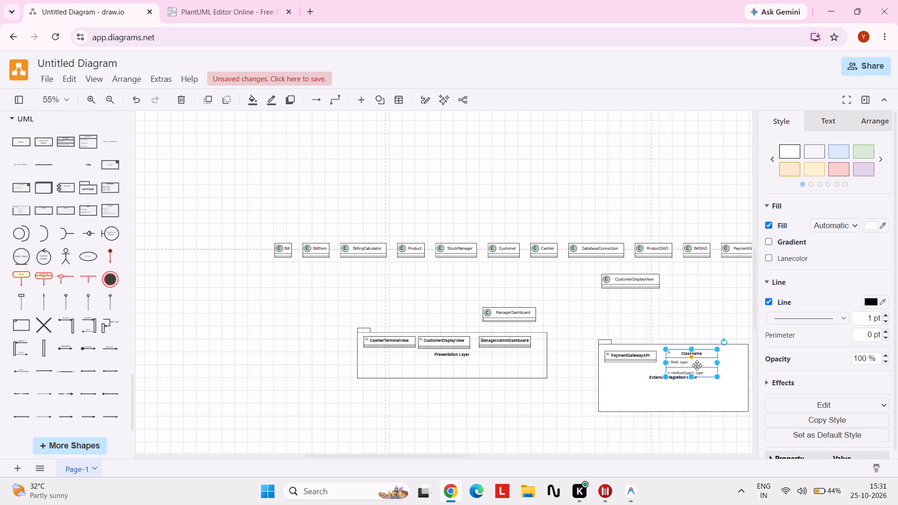
Name the second class in the External Integration Layer package ThermalPrinterDriver, following the PlantText reference.
double_click(699, 353)
left_click(244, 0)
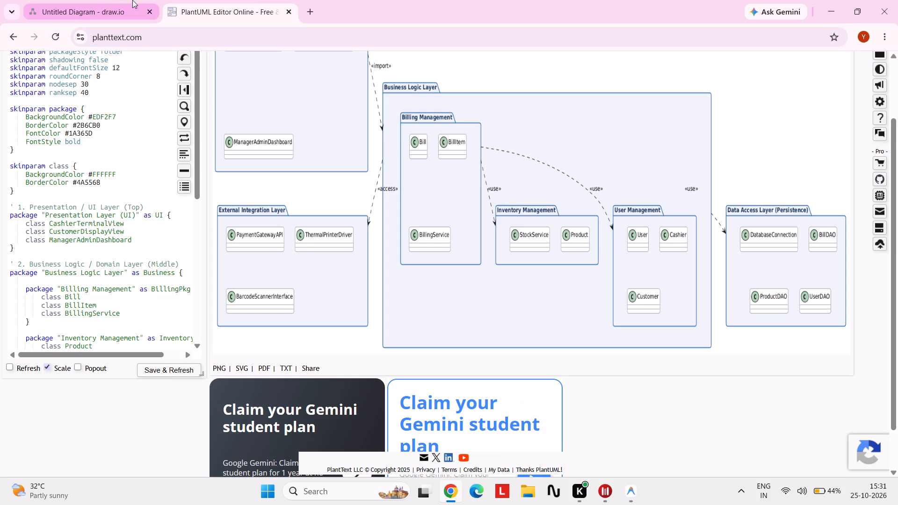
left_click(96, 3)
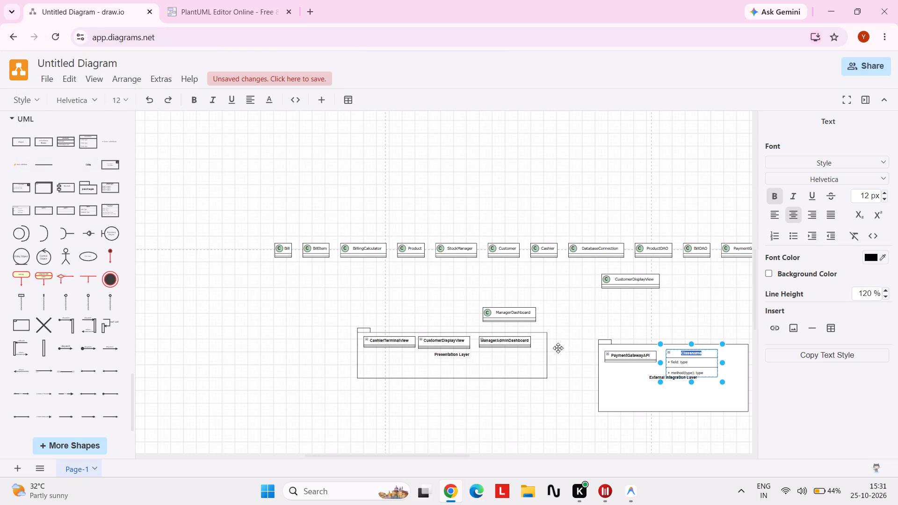
type("Ther")
type("malP")
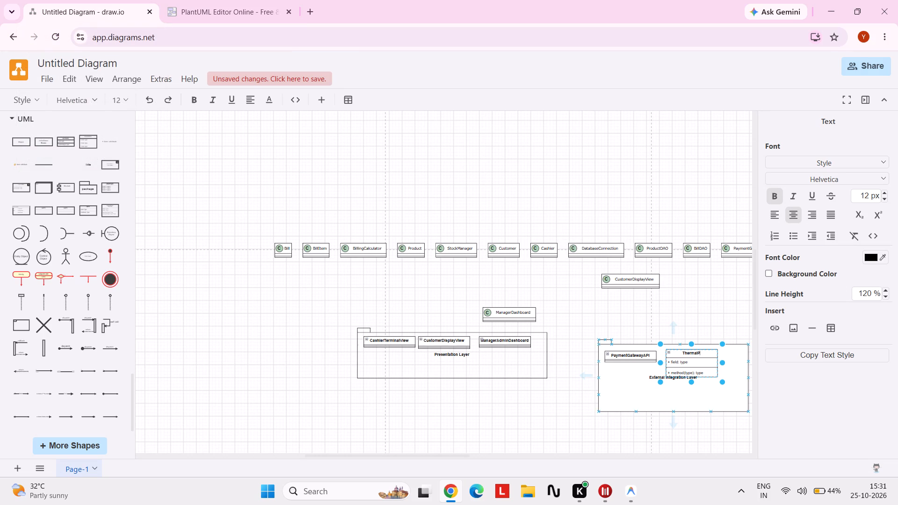
type("rinter")
type("Driver")
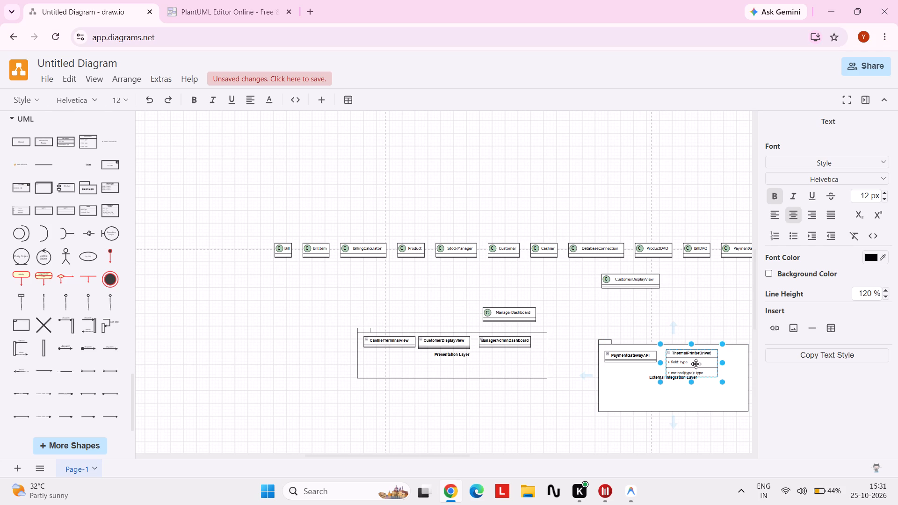
Delete the field and method rows from the ThermalPrinterDriver class.
left_click(696, 364)
key("BackSpace")
key("Delete")
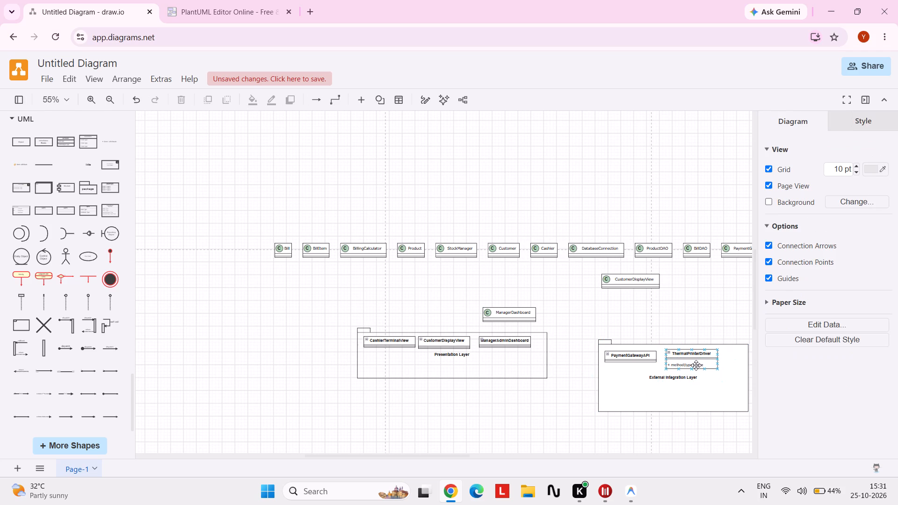
left_click(696, 365)
key("Delete")
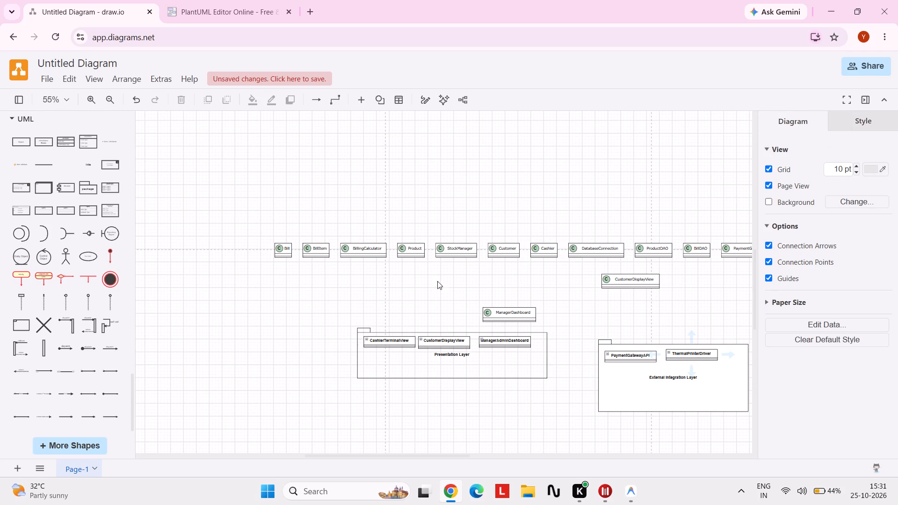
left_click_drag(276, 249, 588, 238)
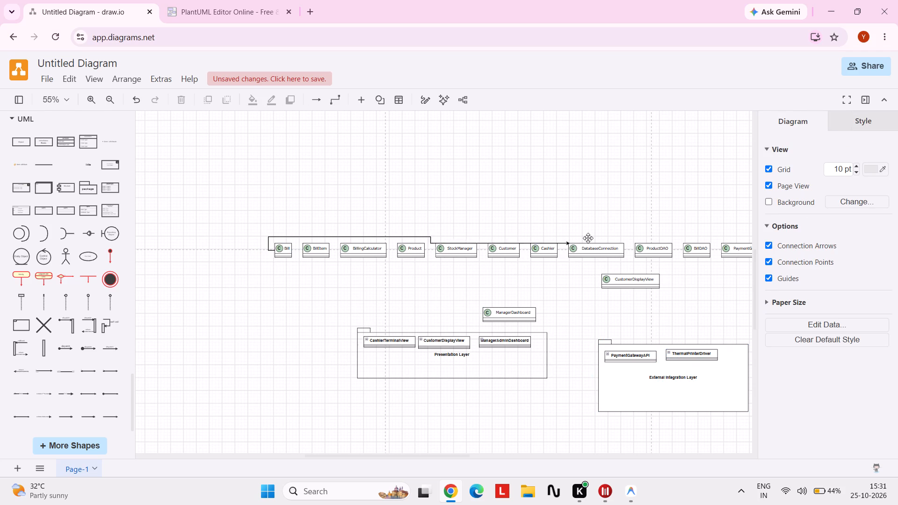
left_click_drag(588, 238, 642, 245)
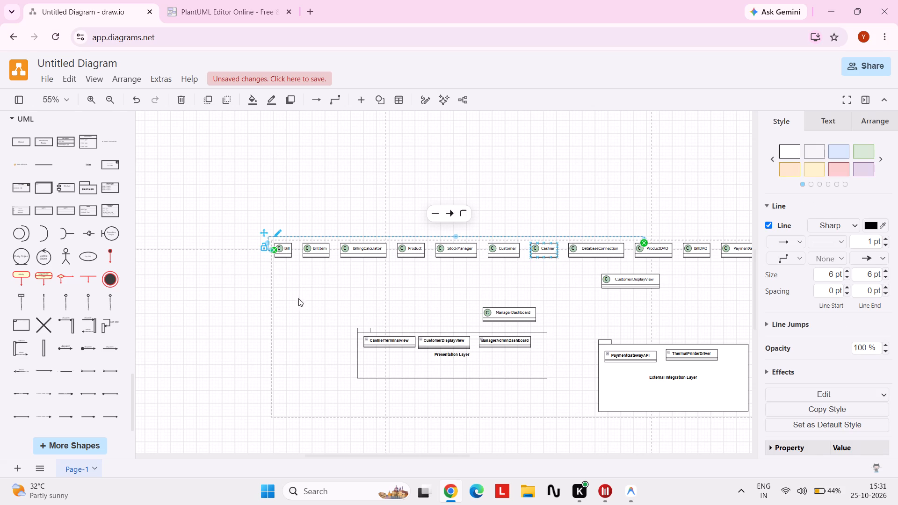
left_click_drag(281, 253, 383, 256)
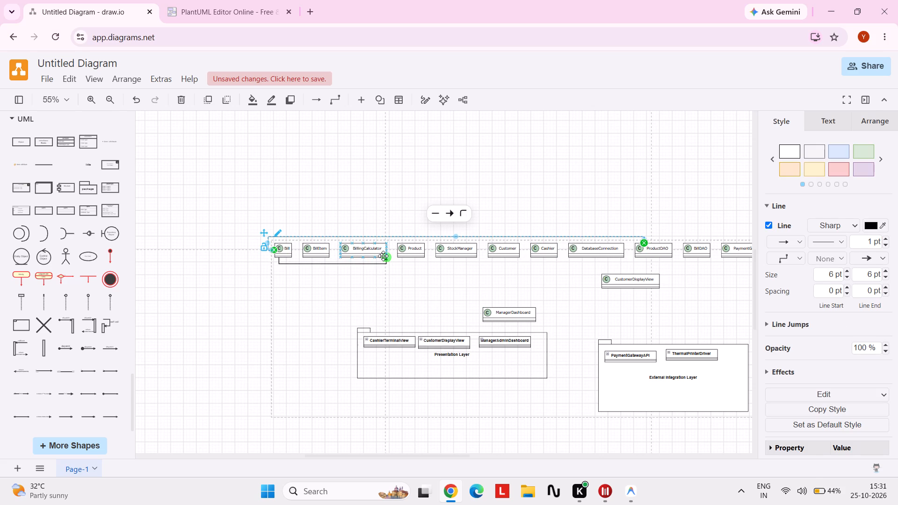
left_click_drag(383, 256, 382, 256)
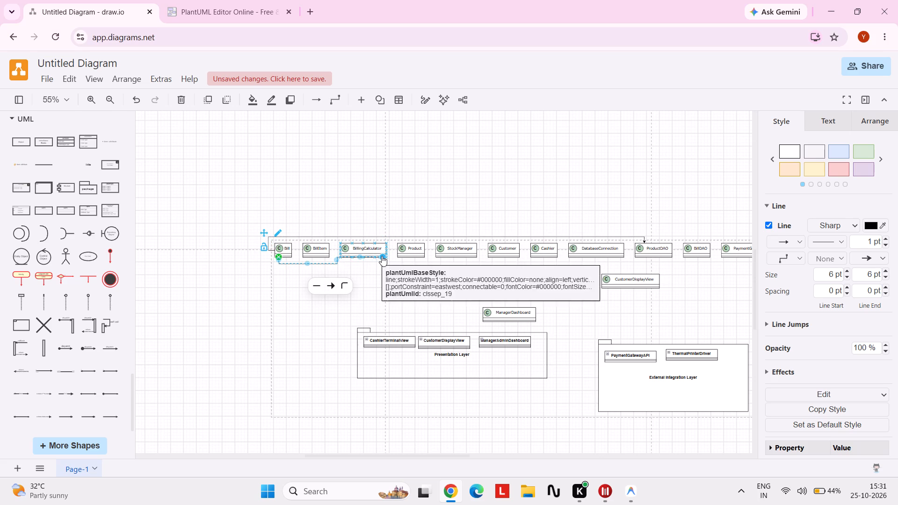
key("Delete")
Delete the whole row of loose classes above the packages, from Bill through BarcodeScannerService, including the stray connector.
left_click(355, 251)
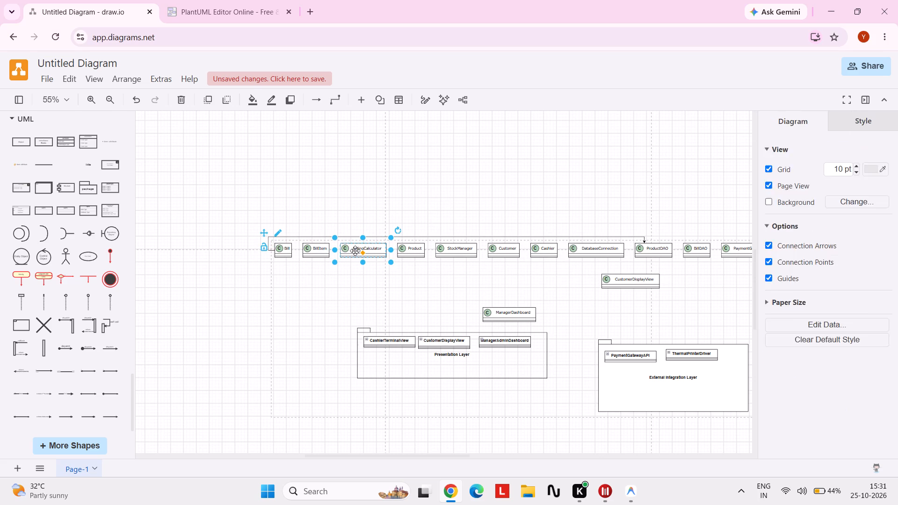
key("Delete")
left_click(309, 250)
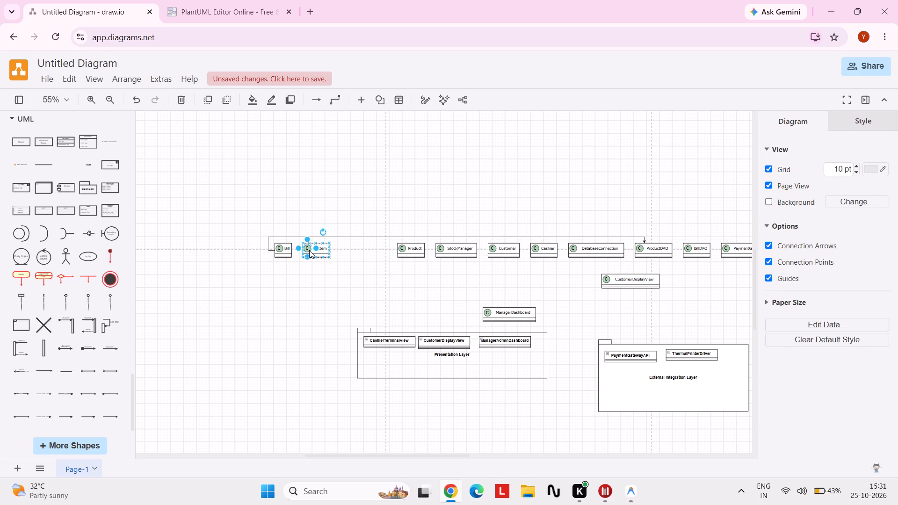
key("Delete")
left_click(315, 248)
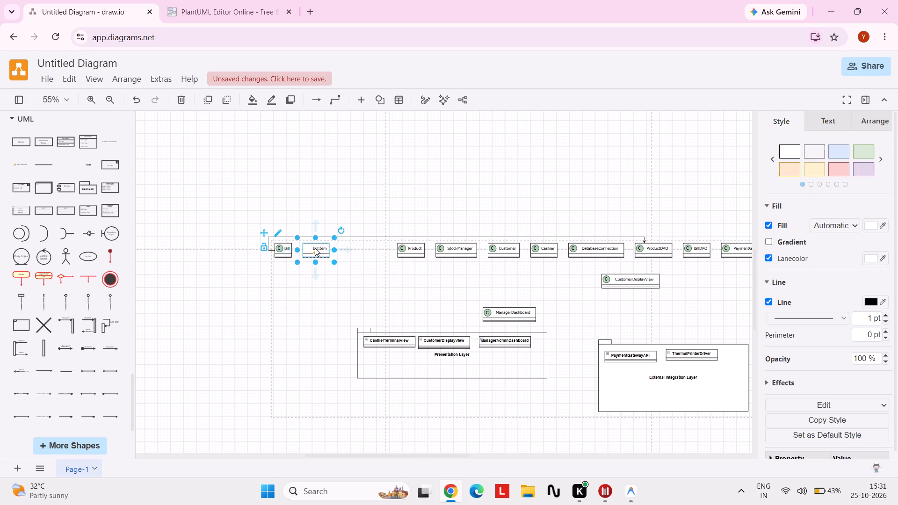
left_click_drag(246, 200, 789, 277)
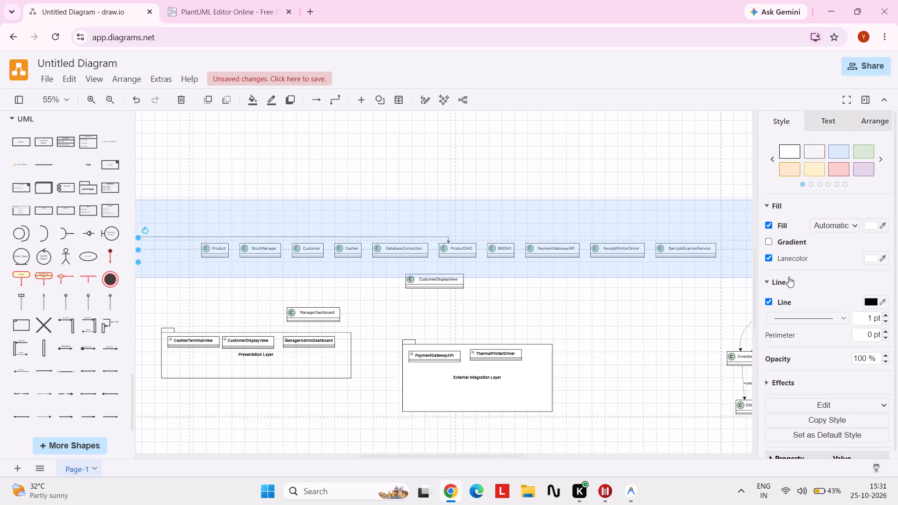
left_click_drag(789, 277, 699, 267)
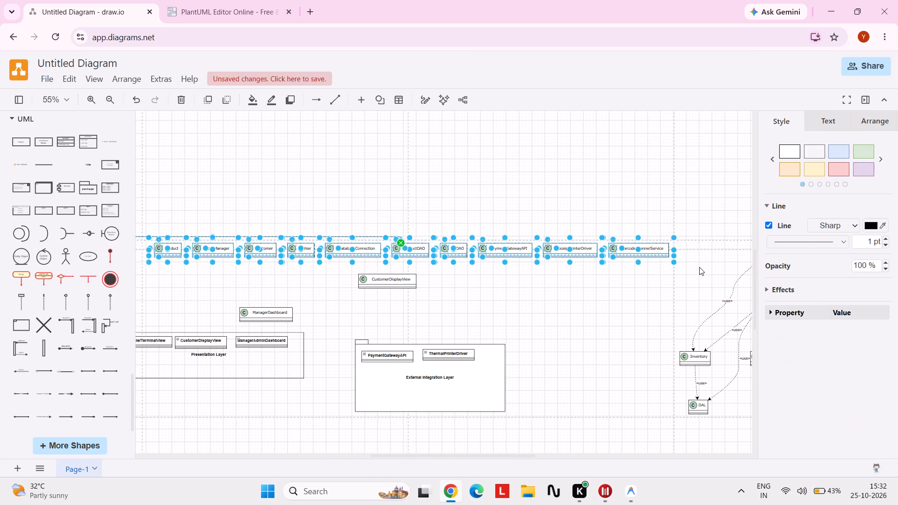
key("Delete")
Delete the loose CustomerDisplayView and ManagerDashboard classes lying outside the packages.
left_click(381, 290)
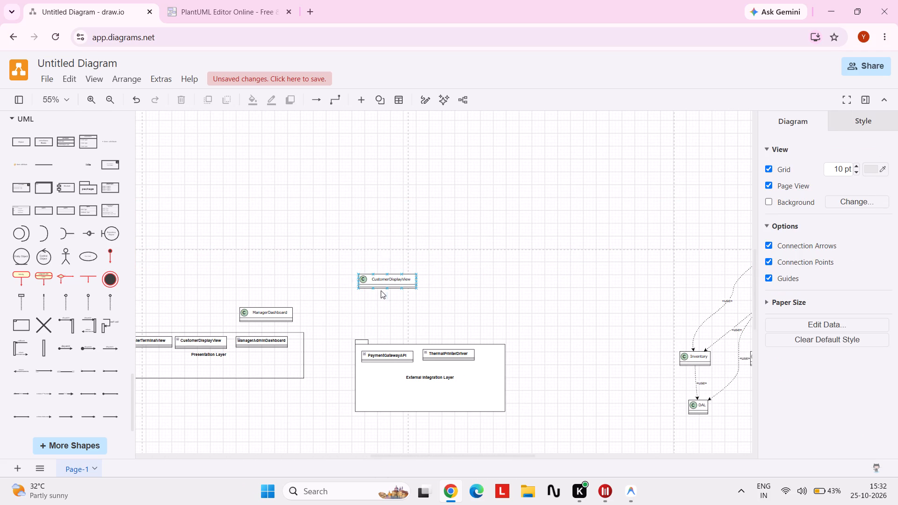
left_click(379, 278)
key("Delete")
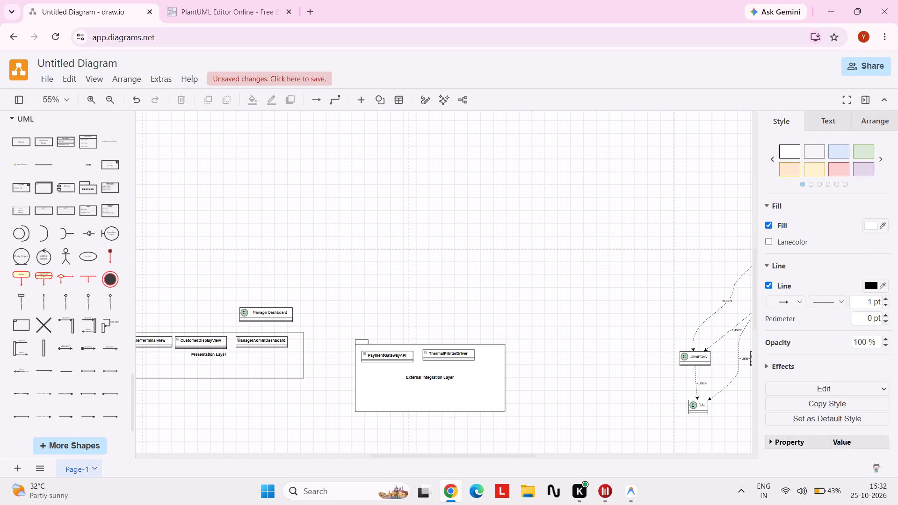
left_click(274, 311)
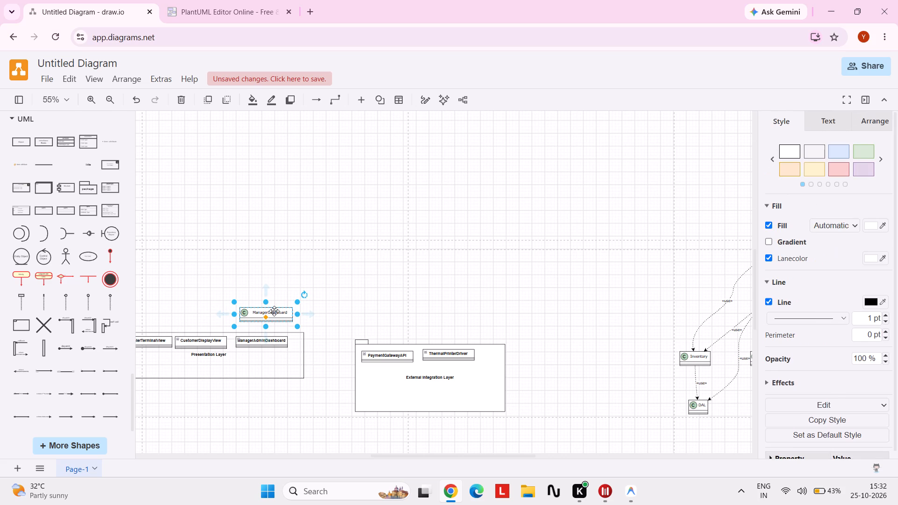
key("Delete")
Delete the old dependency graph of UI, Billing, Inventory, External, Users and DAL classes with all its dashed connectors.
scroll(579, 297, "left", 4)
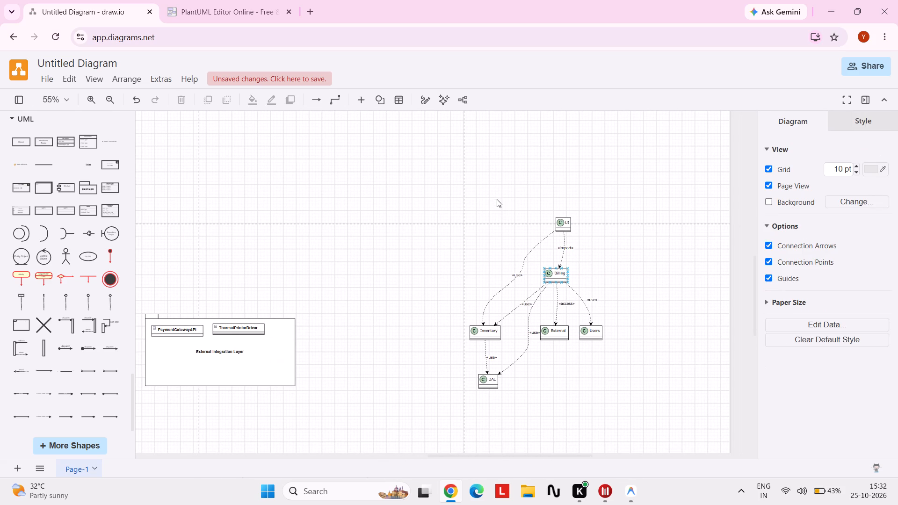
left_click_drag(495, 197, 633, 432)
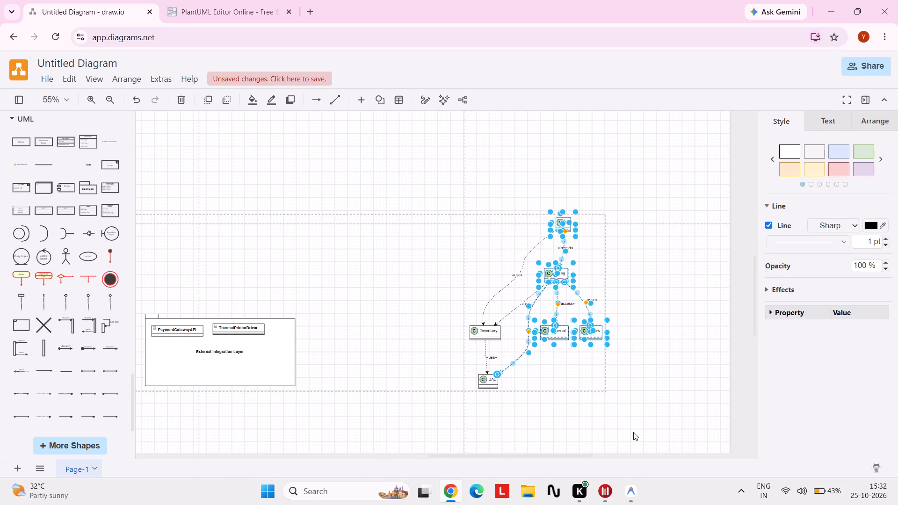
key("Delete")
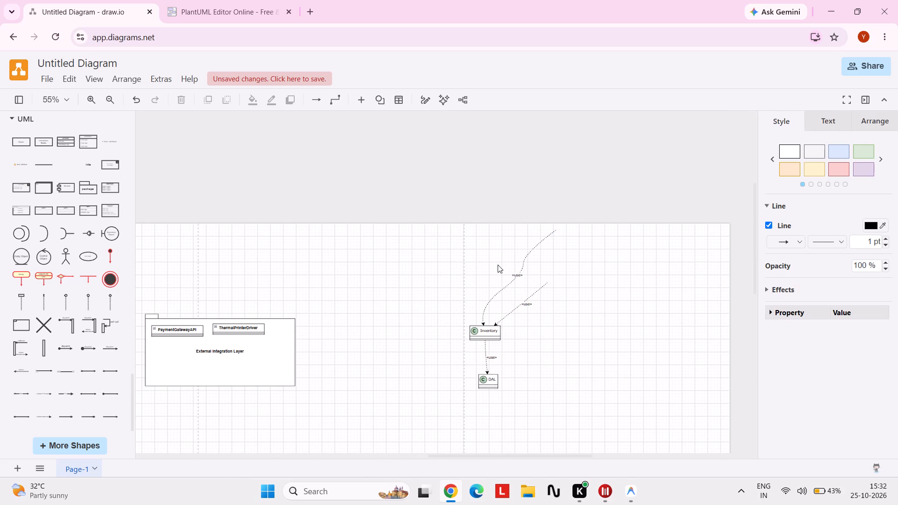
left_click_drag(452, 254, 568, 406)
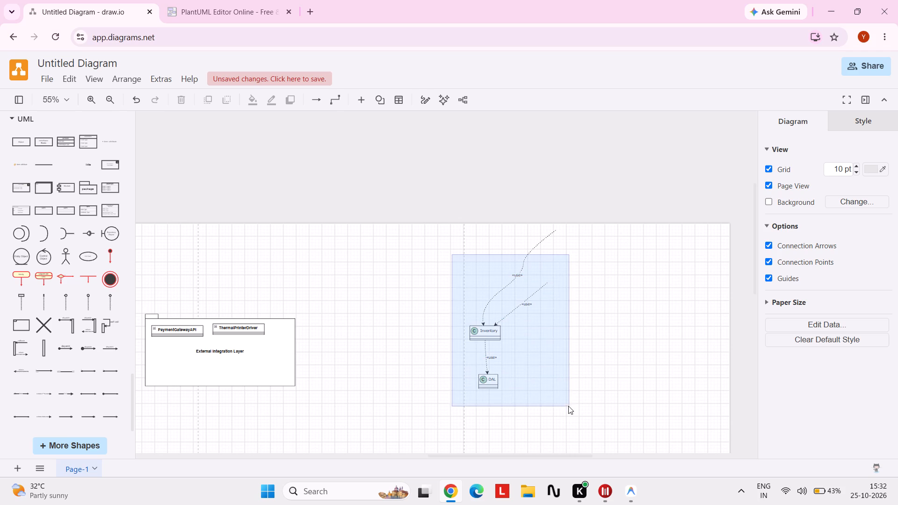
left_click_drag(568, 406, 573, 415)
key("Delete")
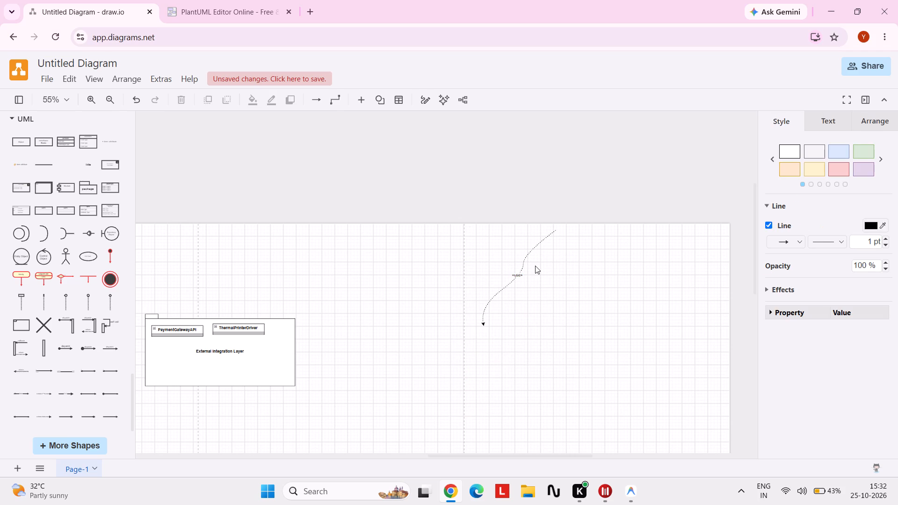
left_click(526, 257)
key("Delete")
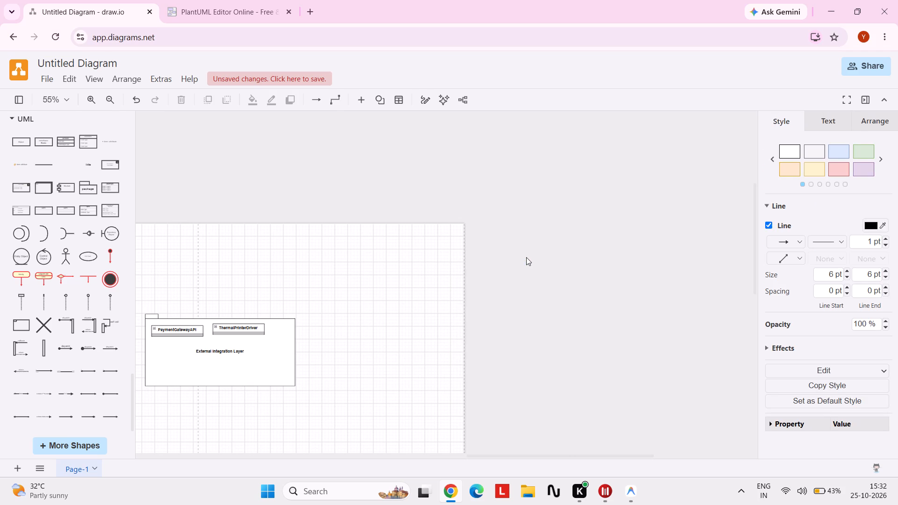
Move the Presentation Layer package to the upper-left corner of the page.
scroll(375, 302, "right", 6)
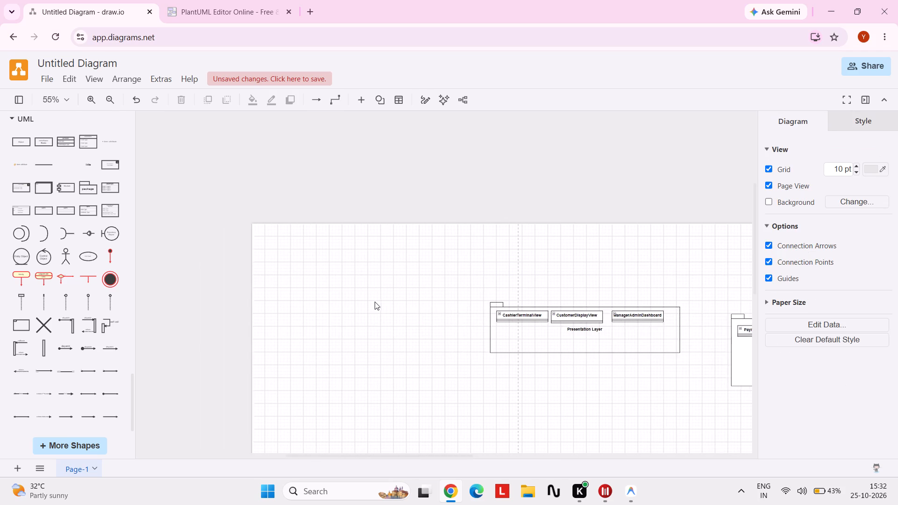
scroll(375, 302, "right", 1)
scroll(375, 302, "left", 2)
left_click_drag(458, 325, 376, 303)
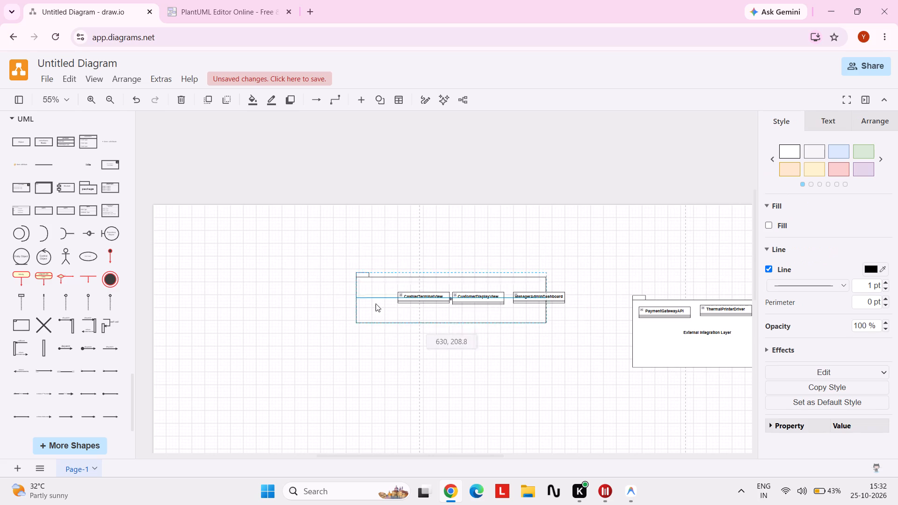
left_click_drag(376, 303, 233, 266)
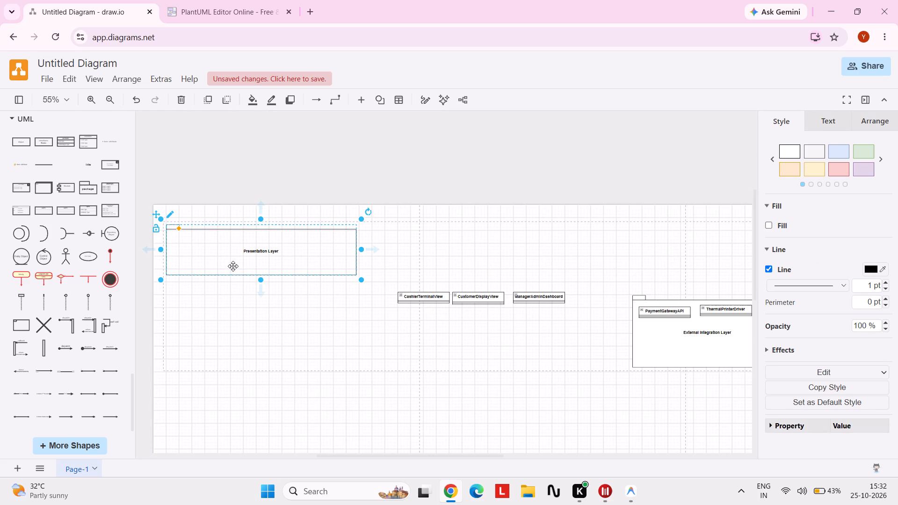
Move the CashierTerminalView class into the lower-left part of the Presentation Layer package.
left_click_drag(435, 300, 330, 278)
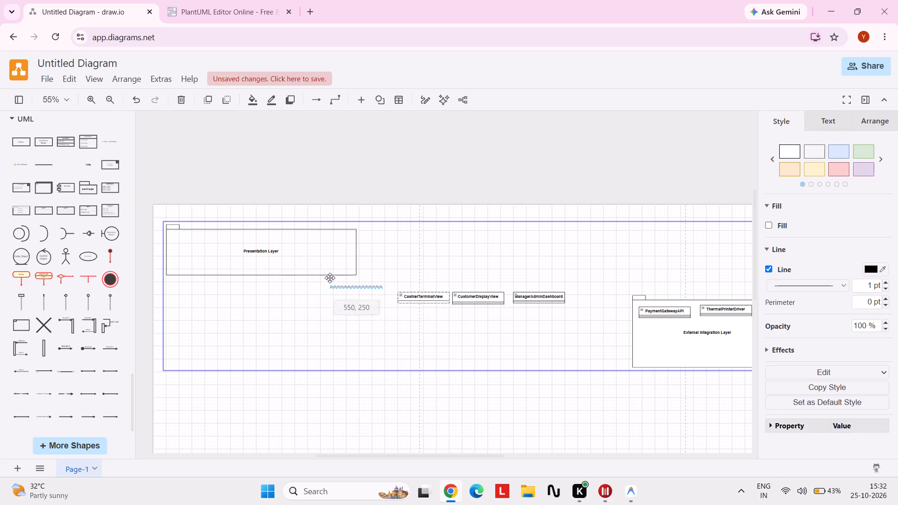
left_click_drag(330, 278, 207, 259)
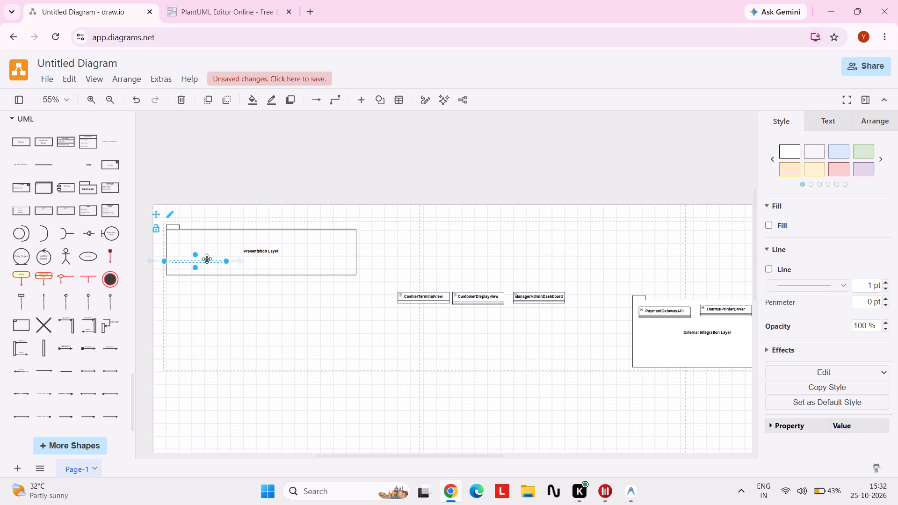
left_click_drag(204, 260, 250, 310)
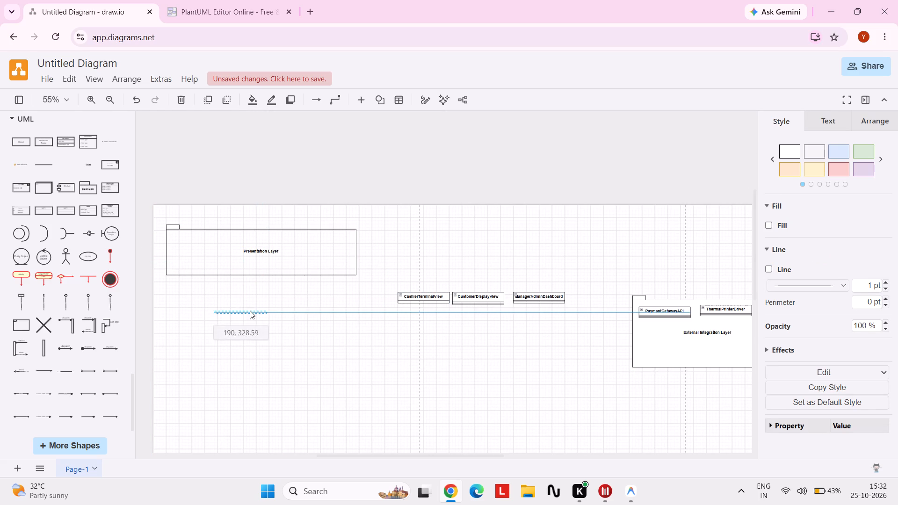
left_click_drag(250, 310, 261, 314)
left_click_drag(433, 302, 292, 272)
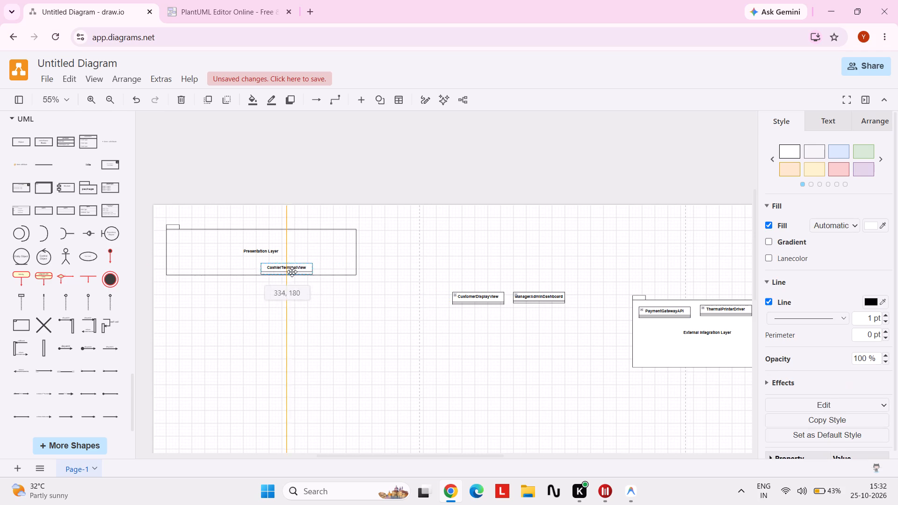
left_click_drag(292, 272, 209, 269)
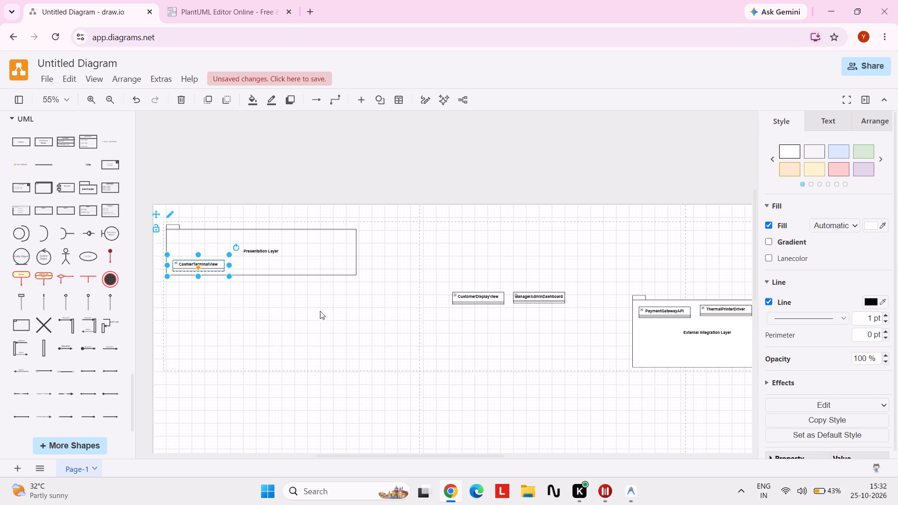
left_click(323, 311)
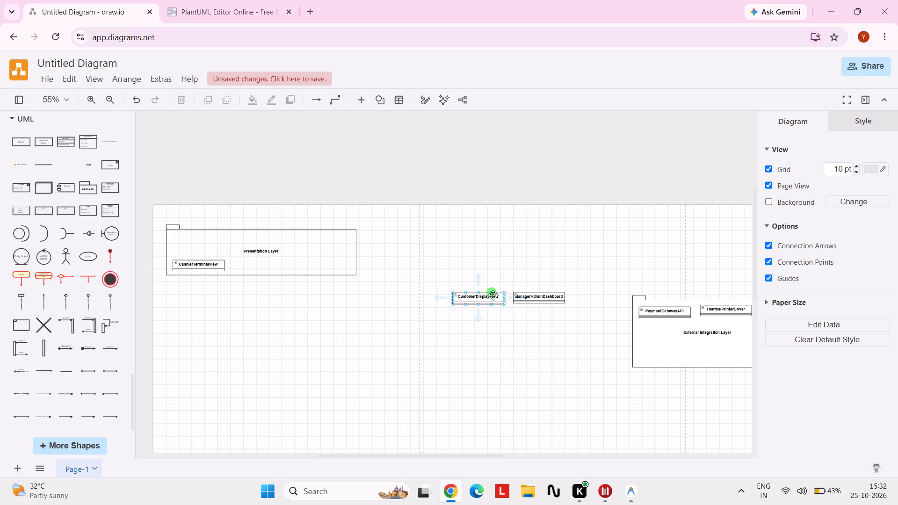
Move the CustomerDisplayView class into the Presentation Layer package, just right of CashierTerminalView.
left_click(493, 295)
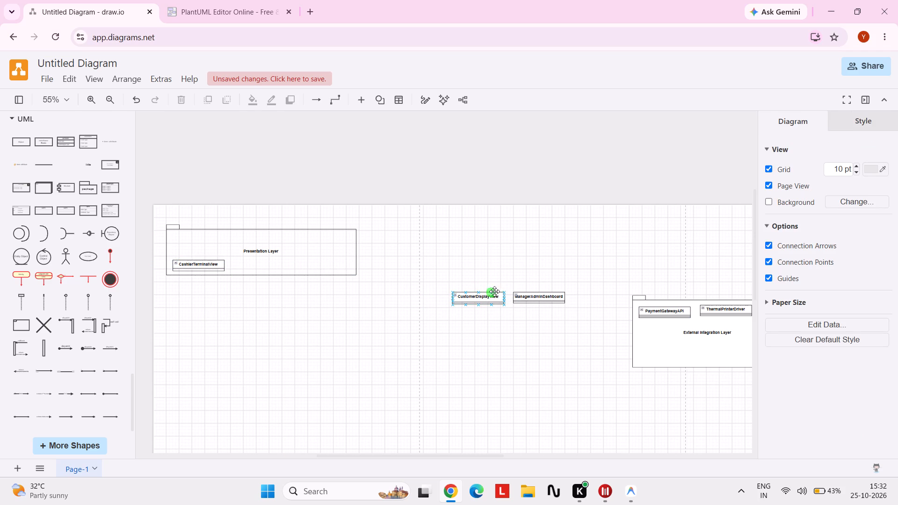
left_click(499, 301)
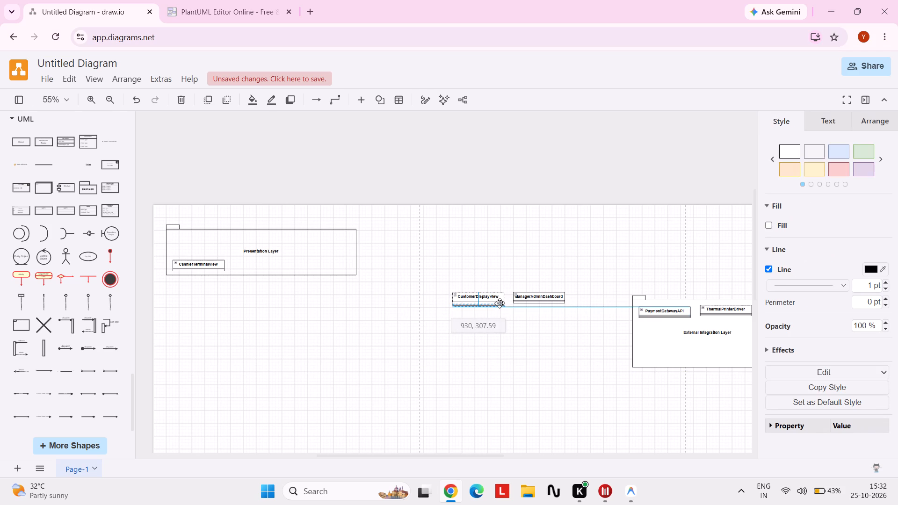
left_click(505, 321)
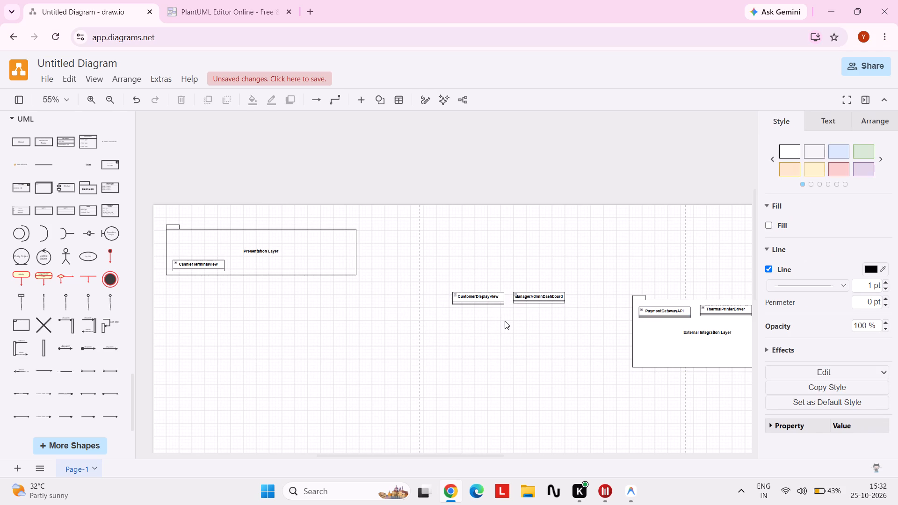
left_click_drag(484, 298, 266, 269)
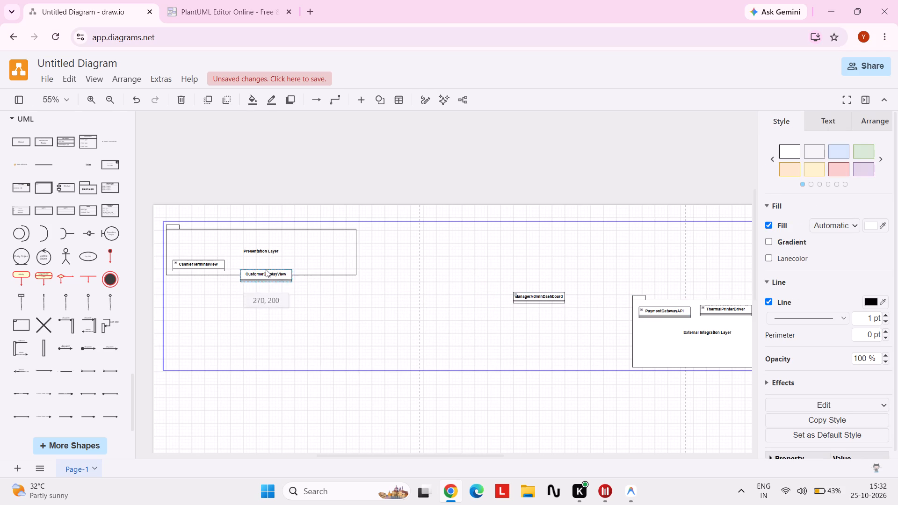
left_click_drag(266, 269, 267, 267)
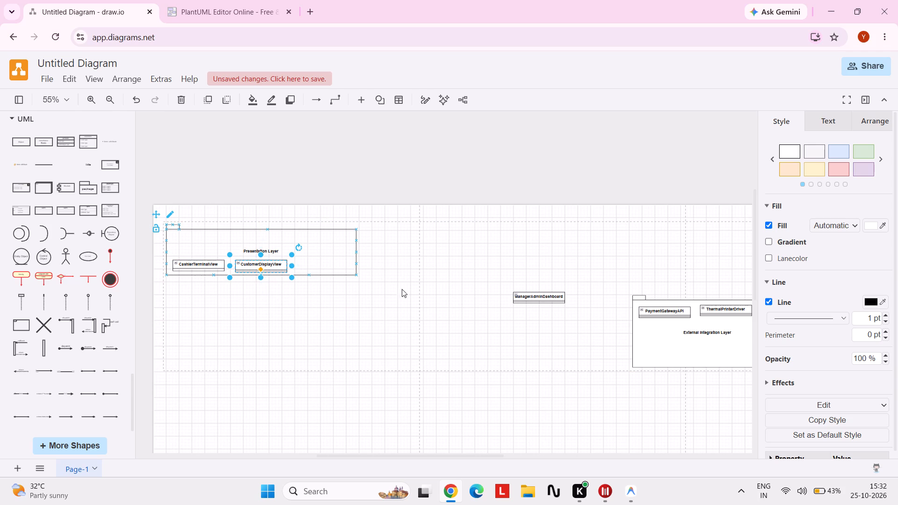
left_click(418, 295)
Move the ManagerAdminDashboard class into the Presentation Layer package, right of CustomerDisplayView and level with the other classes.
left_click(555, 301)
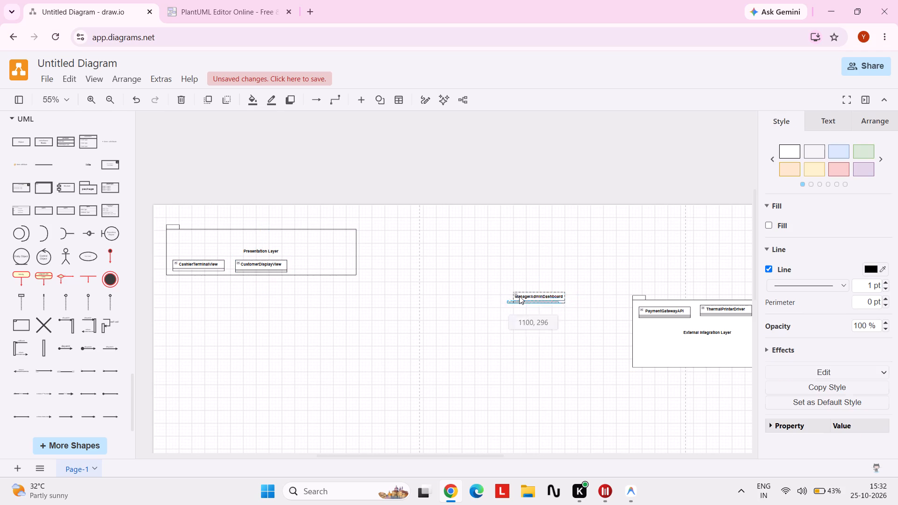
left_click(554, 297)
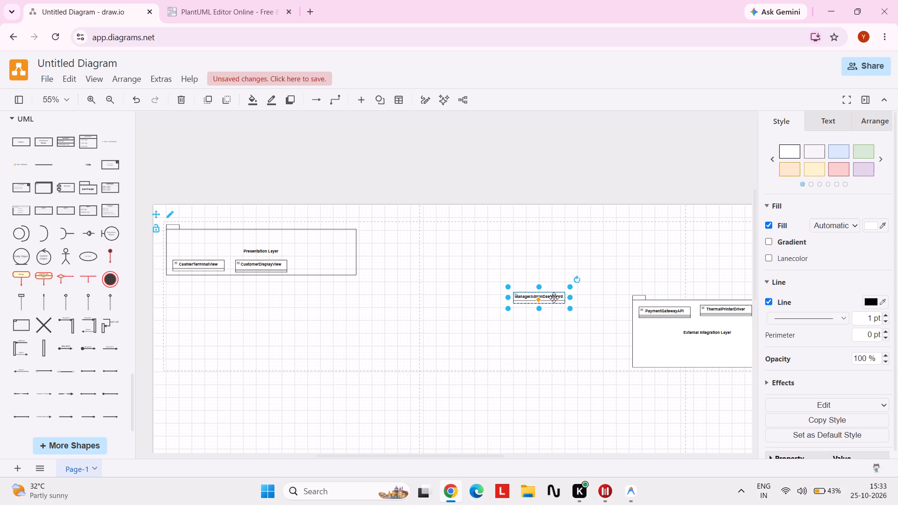
left_click_drag(554, 297, 337, 270)
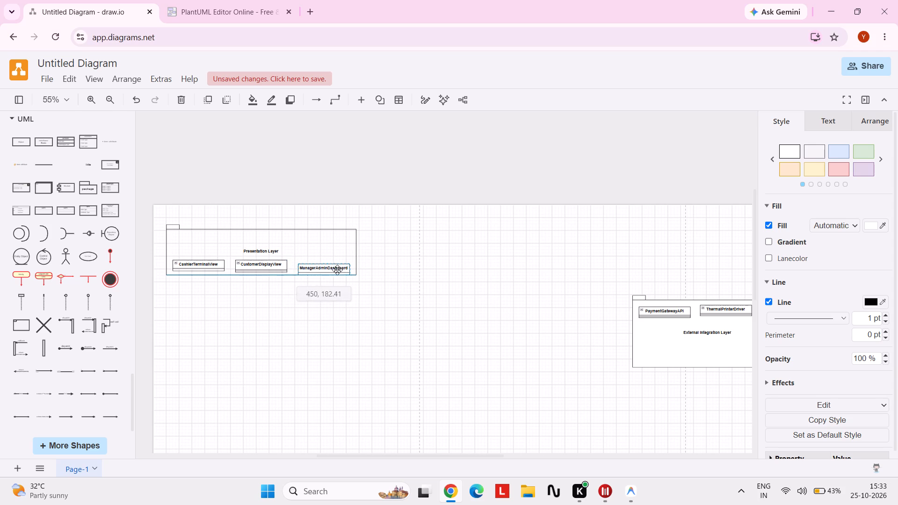
left_click_drag(337, 270, 334, 264)
left_click(455, 329)
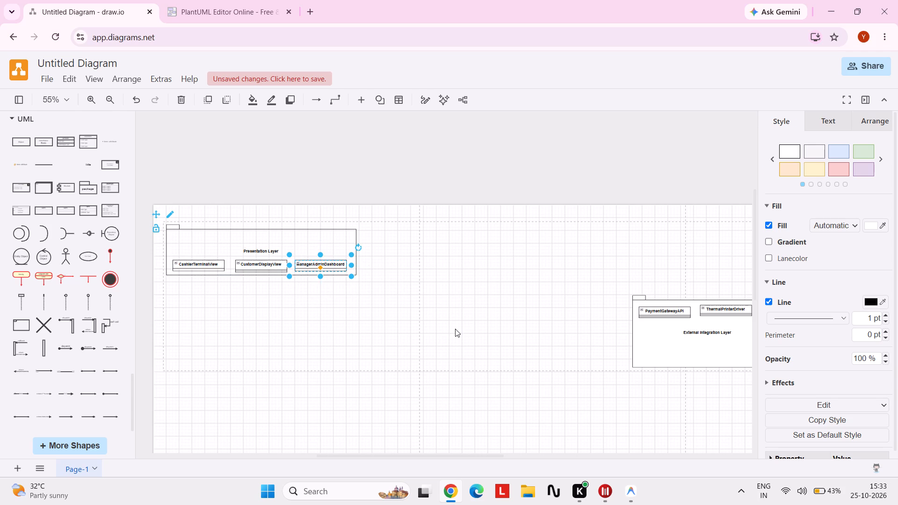
Move the External Integration Layer package to the upper part of the page, just right of the Presentation Layer package.
left_click_drag(671, 350, 446, 273)
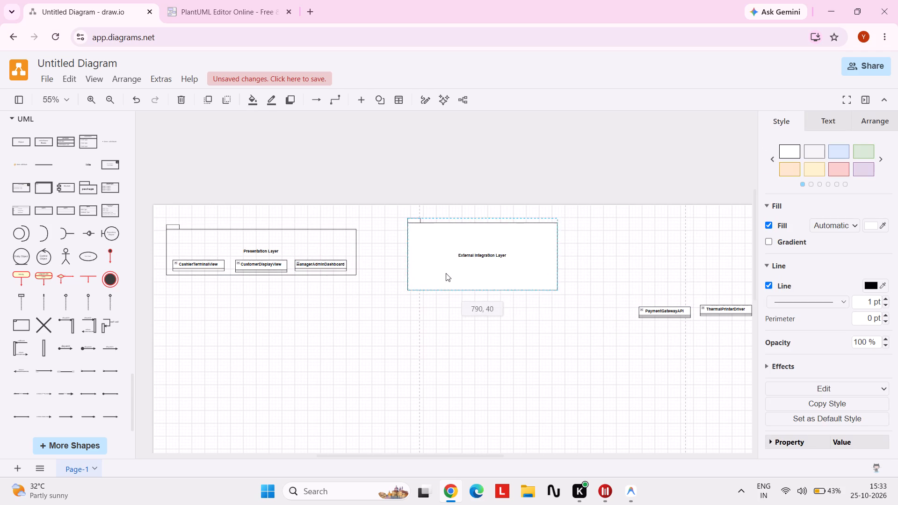
left_click_drag(446, 273, 416, 281)
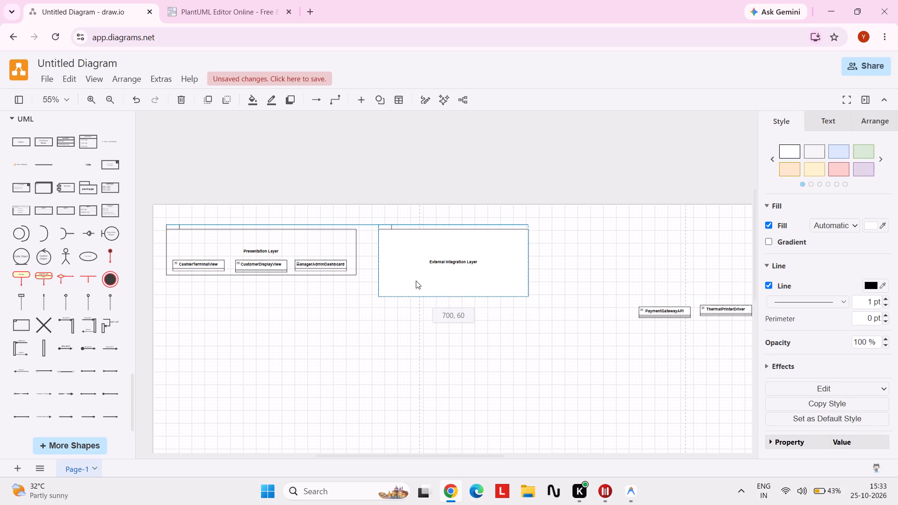
left_click_drag(416, 281, 413, 277)
left_click(470, 351)
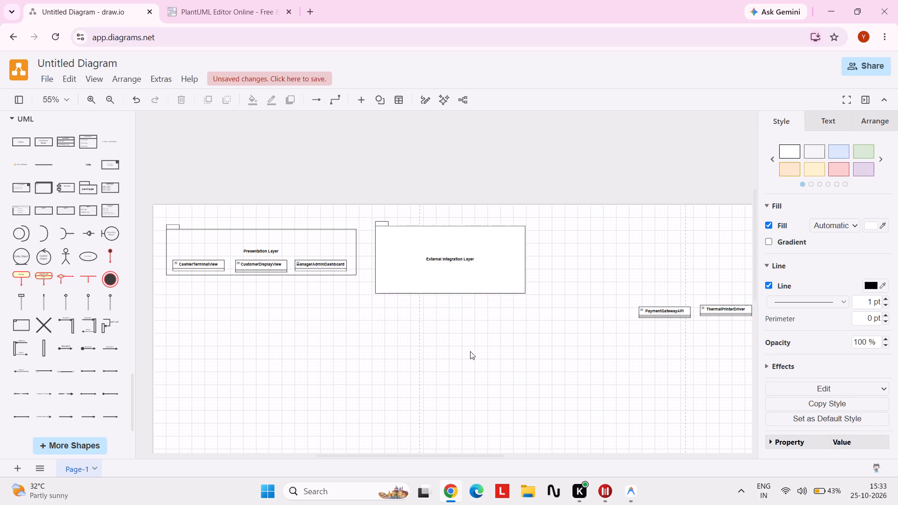
Resize the External Integration Layer package to about 490 wide and 160 high, roughly matching the Presentation Layer's height.
left_click(497, 285)
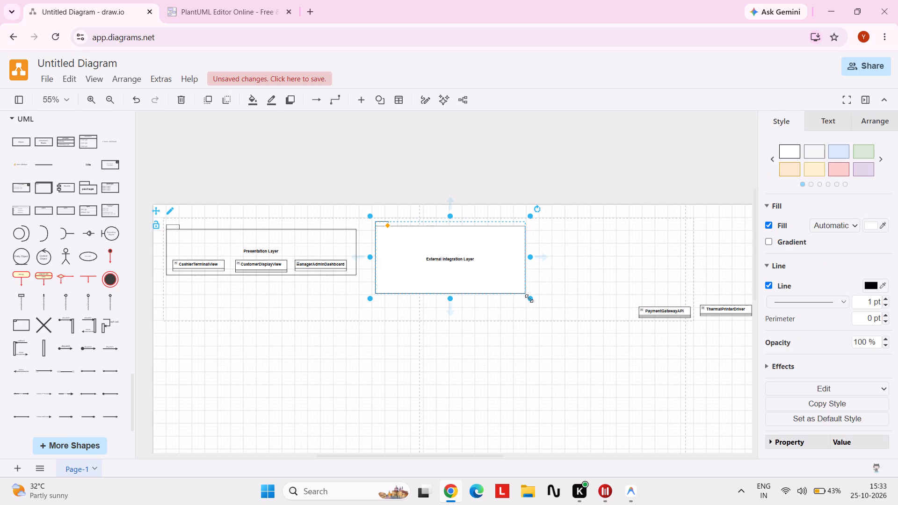
left_click_drag(529, 298, 536, 267)
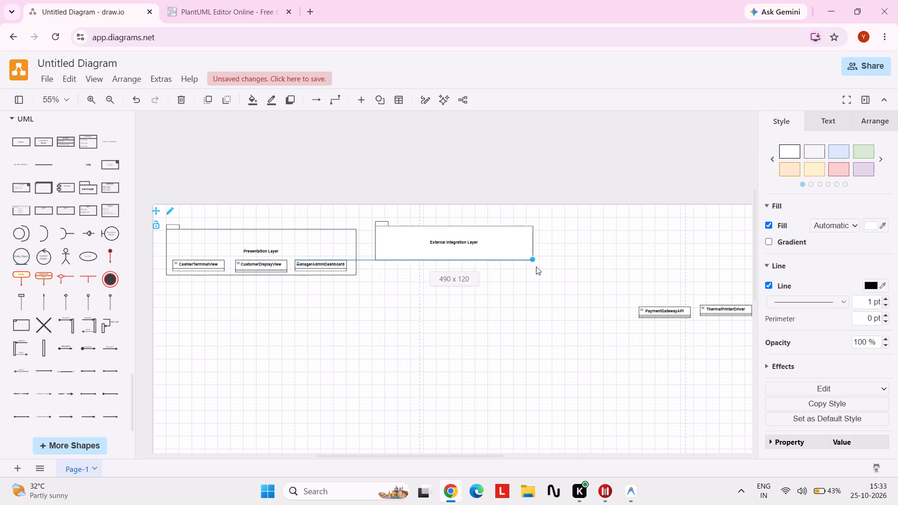
left_click_drag(536, 267, 537, 280)
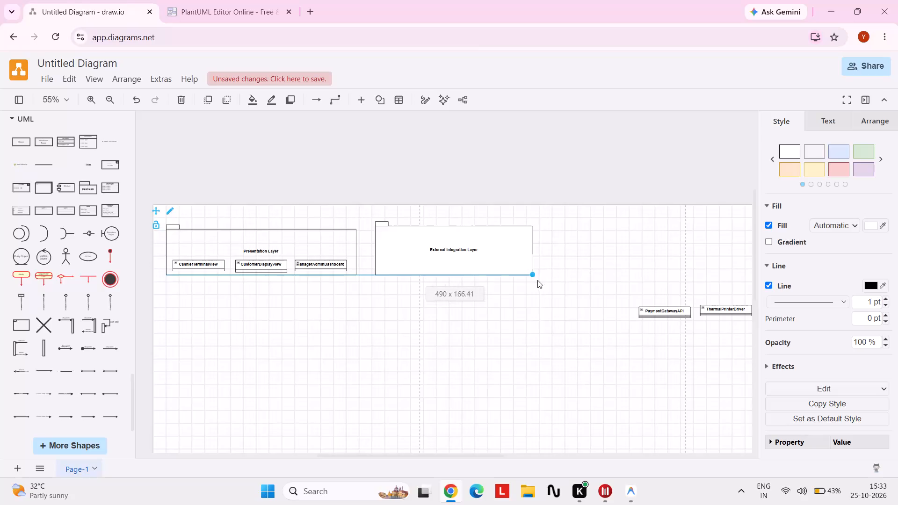
left_click_drag(537, 280, 537, 279)
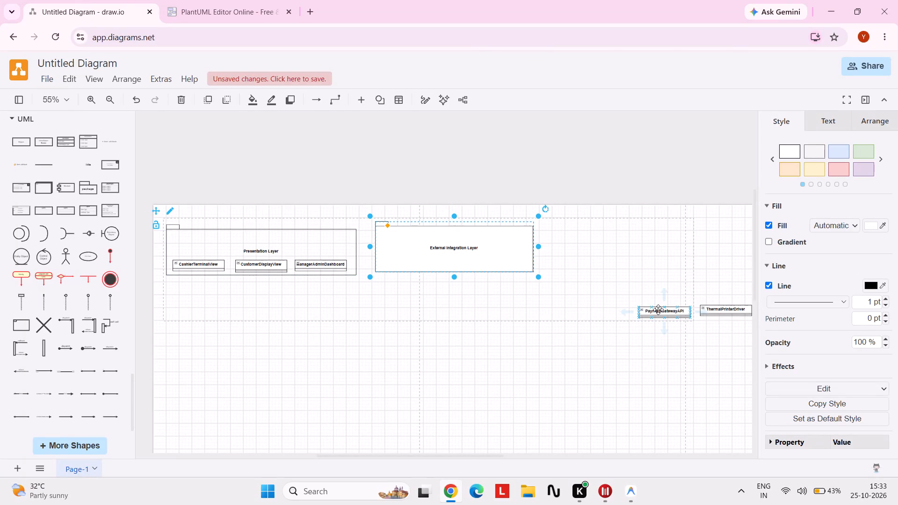
Move the PaymentGatewayAPI class into the lower-left part of the External Integration Layer package.
left_click_drag(658, 310, 400, 260)
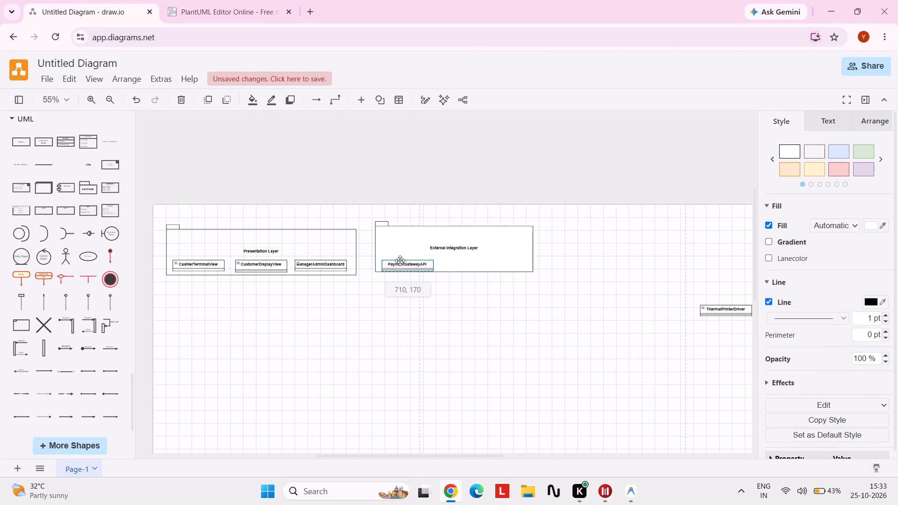
left_click_drag(400, 260, 400, 259)
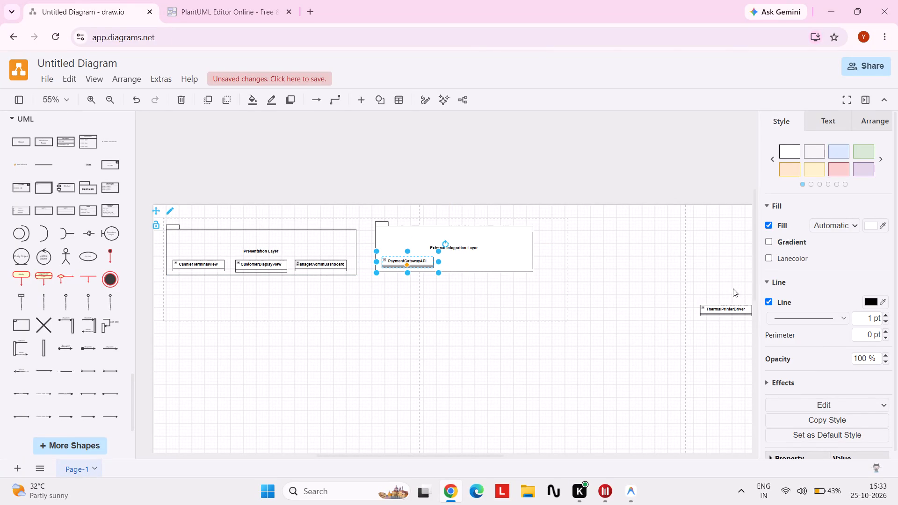
Move the ThermalPrinterDriver class into the External Integration Layer package, beside and level with PaymentGatewayAPI.
left_click(737, 307)
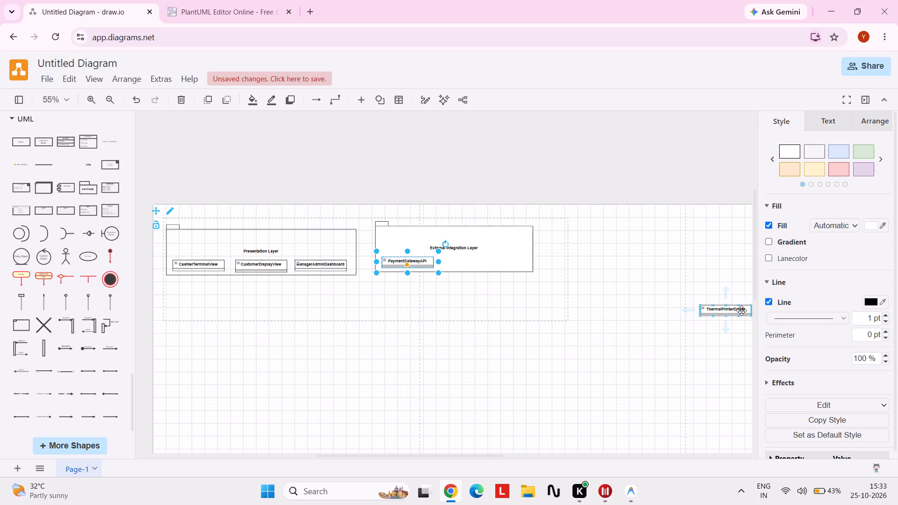
left_click_drag(741, 310, 478, 264)
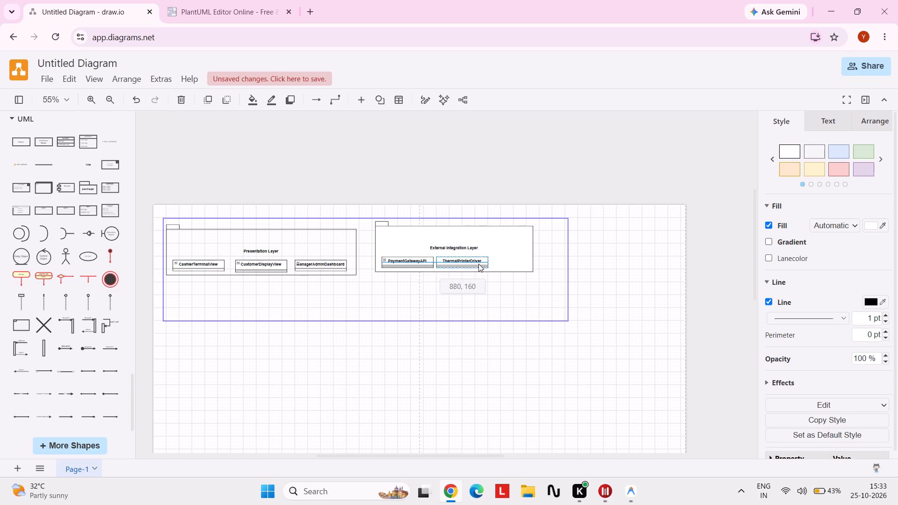
left_click_drag(478, 264, 478, 264)
left_click(614, 308)
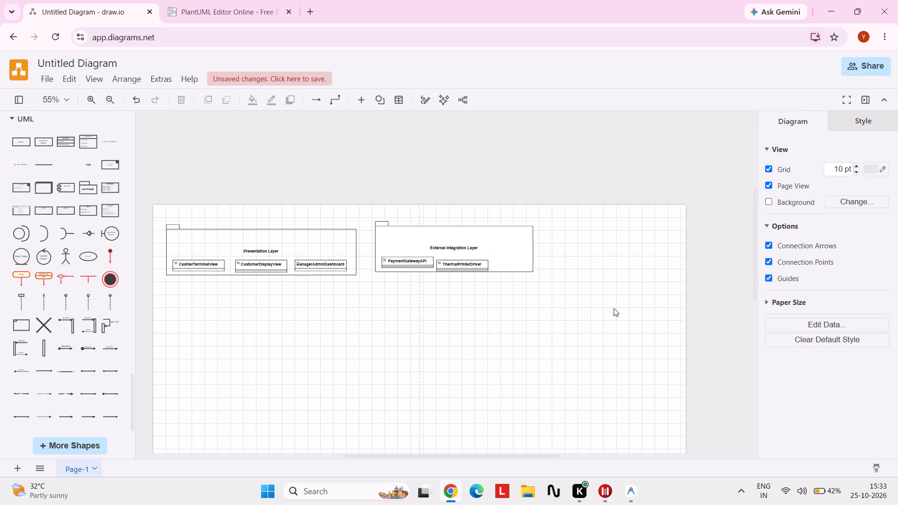
left_click(466, 264)
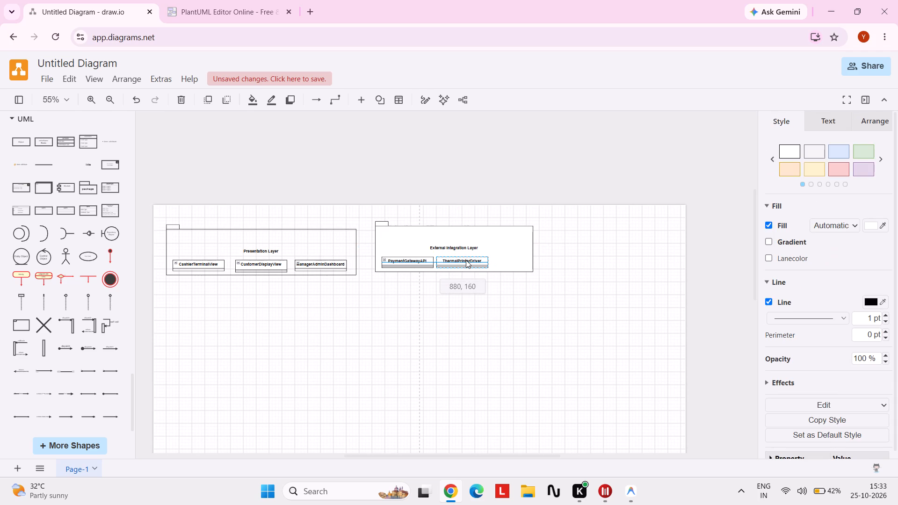
left_click(610, 304)
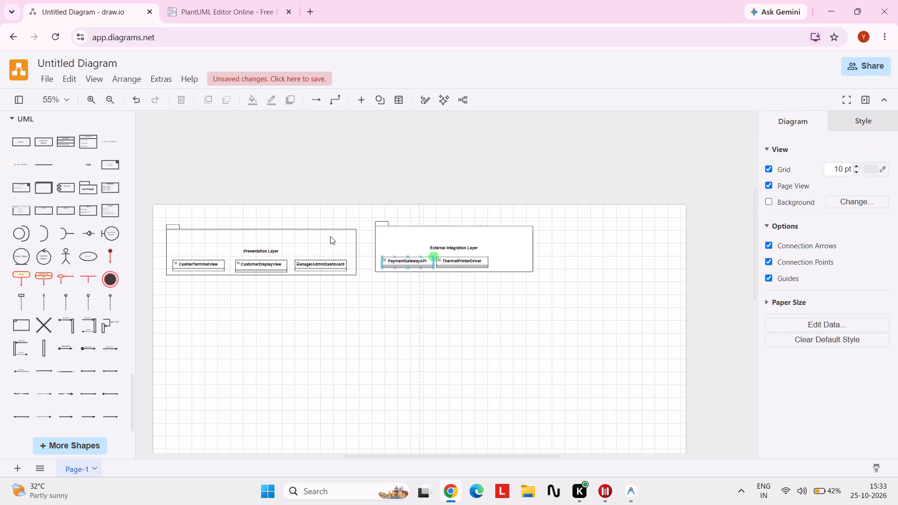
Add a new UML class with field and method rows just below the lower-right corner of the External Integration Layer package.
left_click(72, 147)
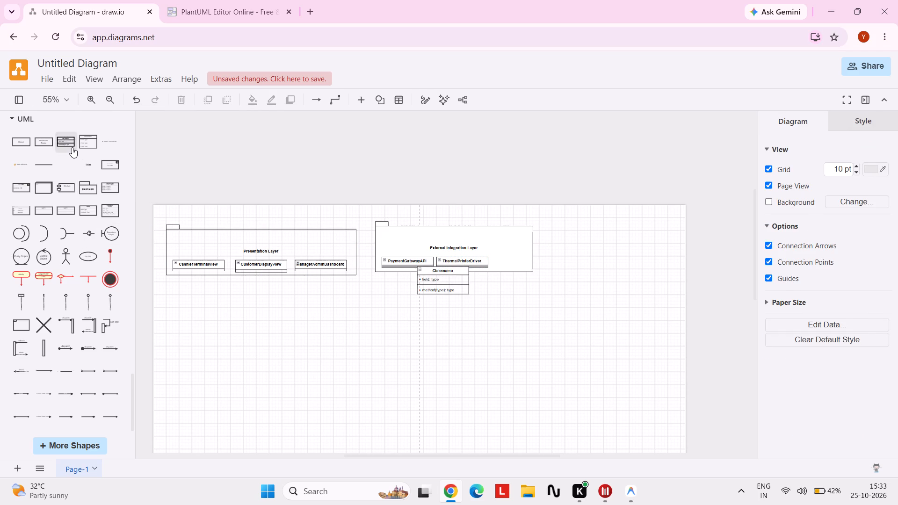
left_click_drag(460, 282, 496, 277)
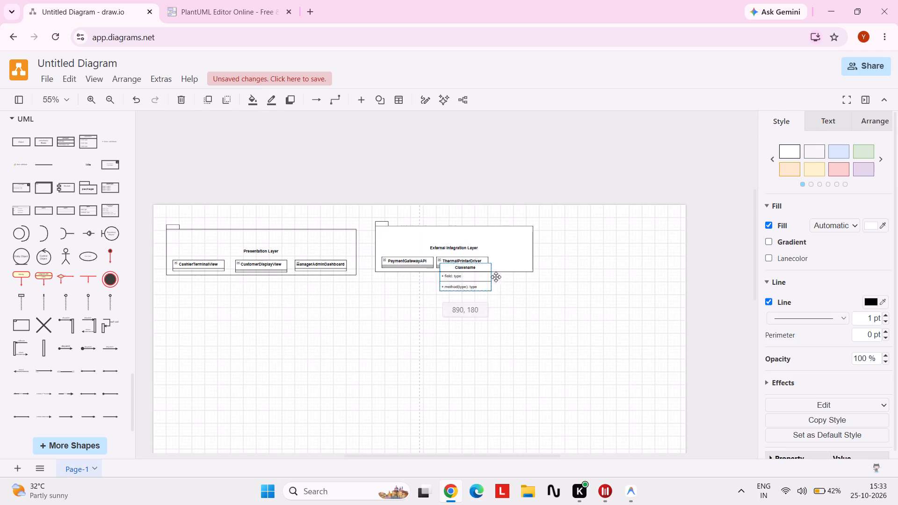
left_click_drag(496, 277, 554, 314)
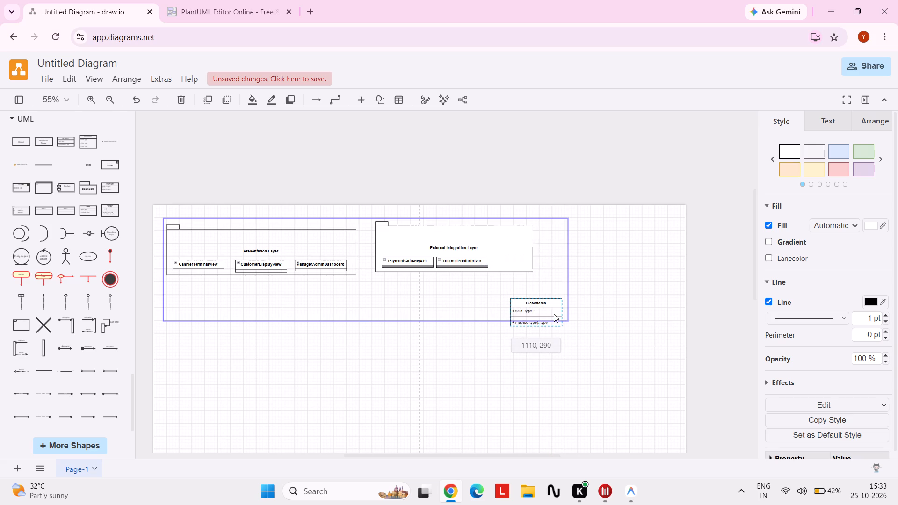
left_click_drag(554, 314, 554, 303)
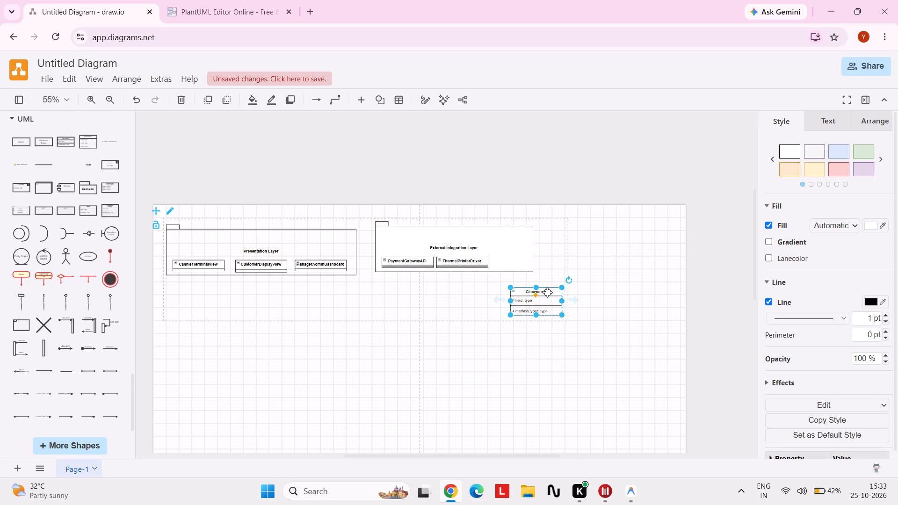
Rename the new class BarCodeScannerInterface, checking the PlantText reference diagram for the missing External Integration Layer class.
left_click(547, 292)
double_click(547, 292)
left_click(547, 292)
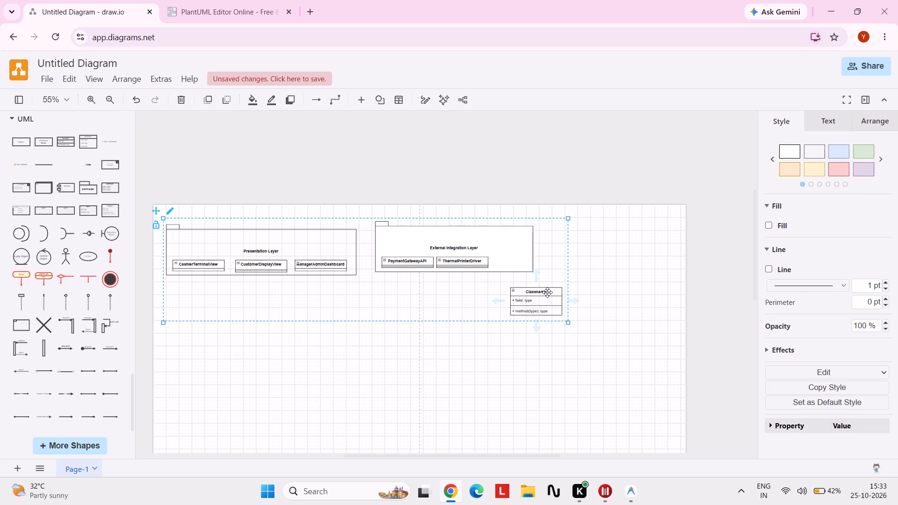
double_click(547, 292)
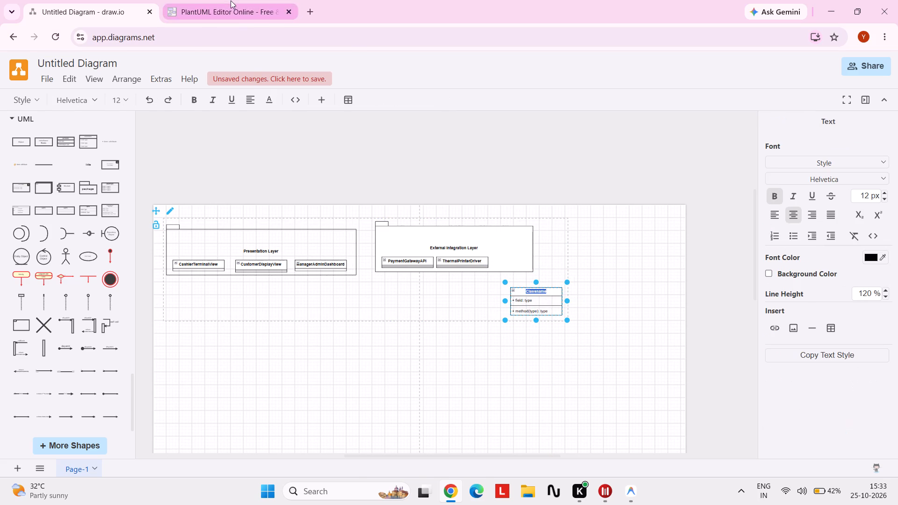
left_click(231, 0)
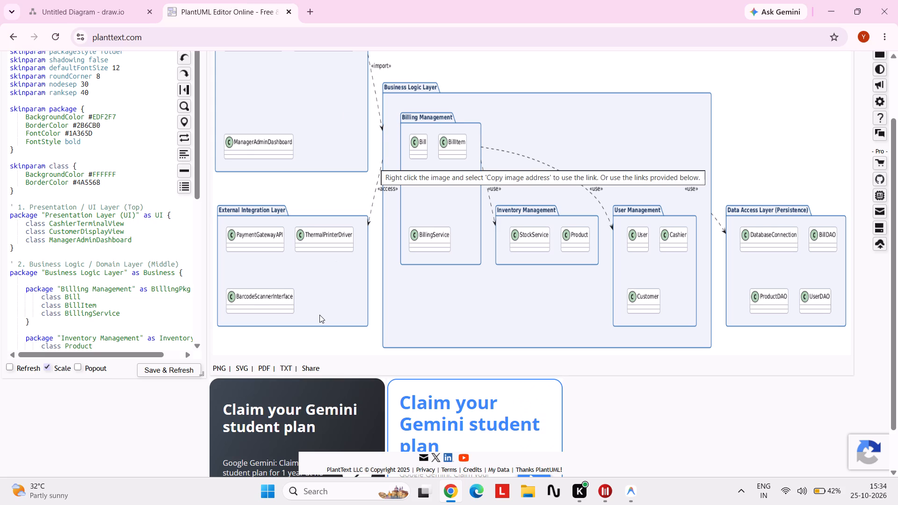
scroll(319, 315, "up", 1)
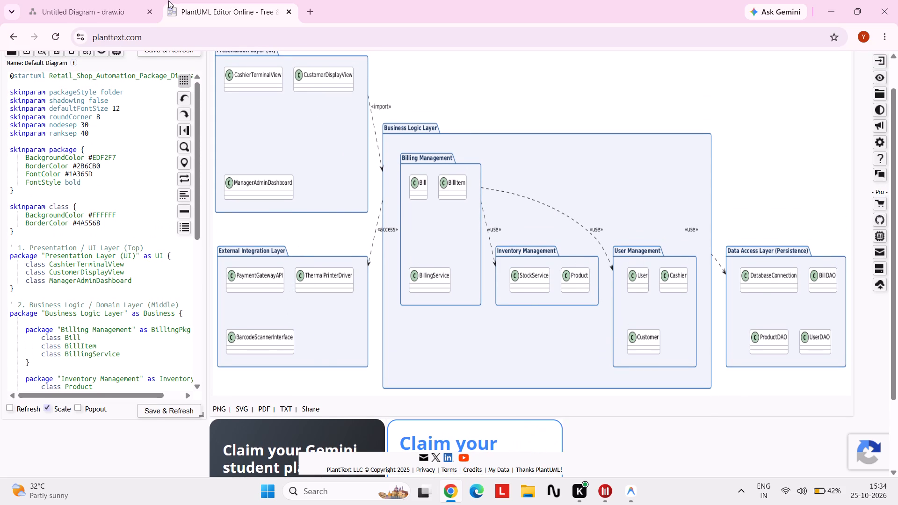
left_click(103, 0)
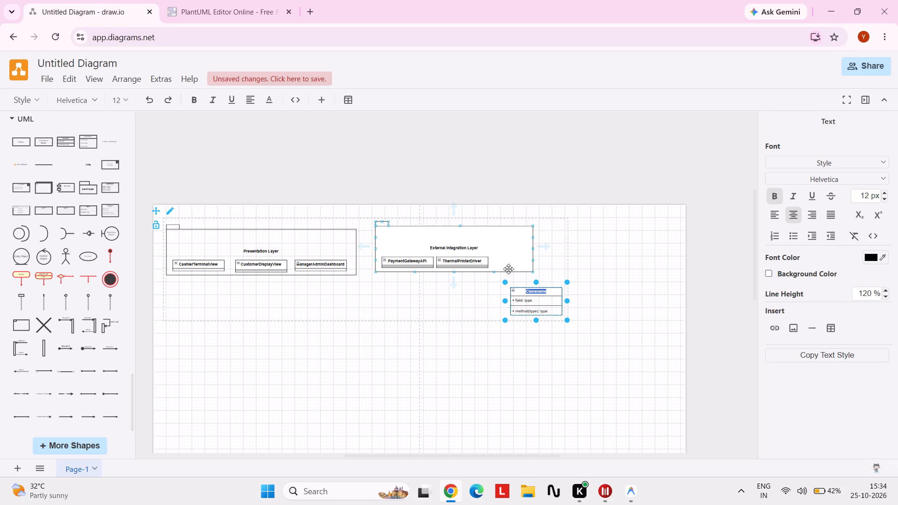
type("Bar")
type("Code")
type("Scanner")
type("Interface")
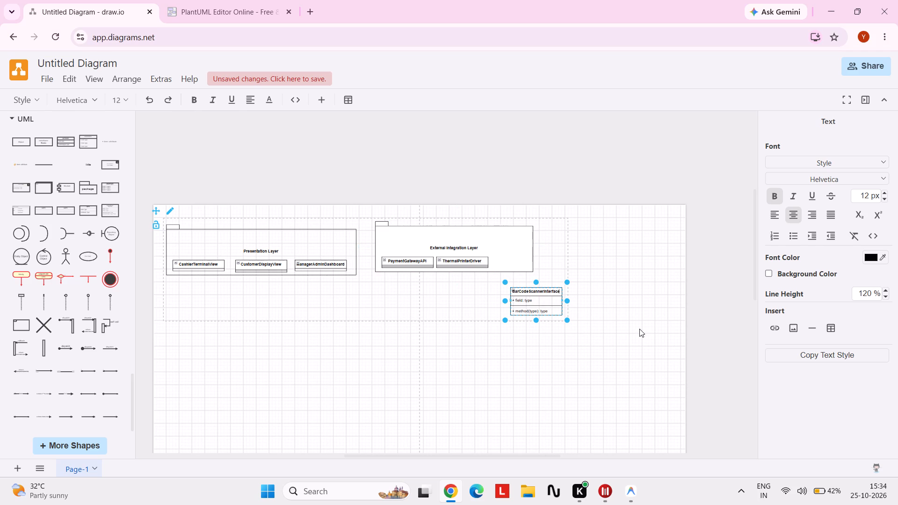
left_click(639, 329)
Delete the field and method rows from the BarCodeScannerInterface class.
left_click(552, 302)
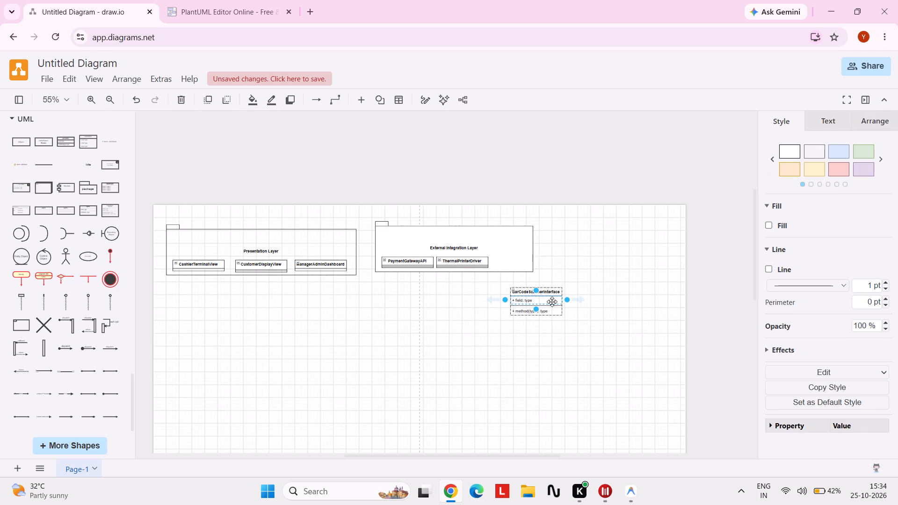
key("Delete")
left_click(552, 303)
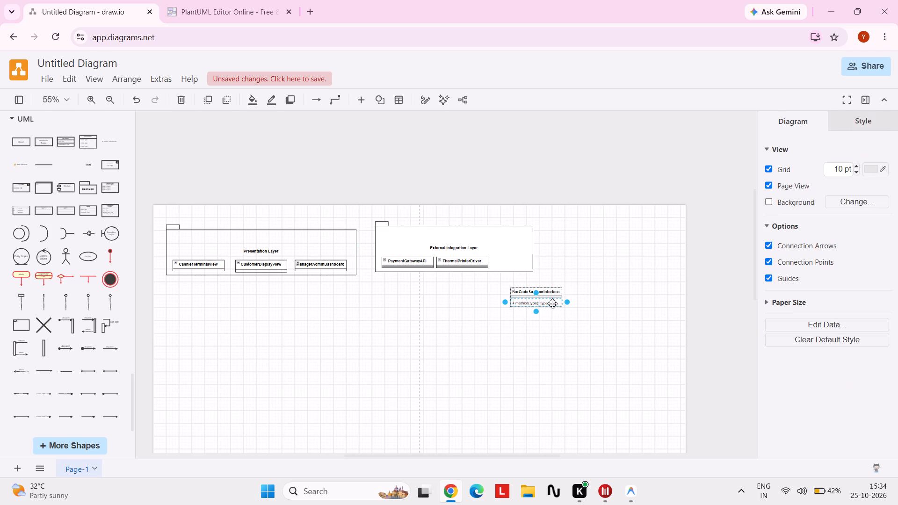
key("Delete")
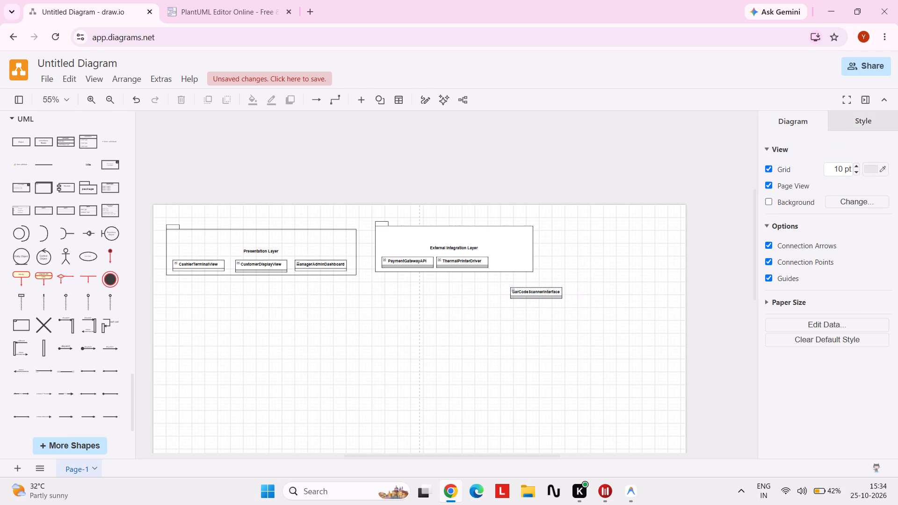
Move the BarCodeScannerInterface class into the External Integration Layer package, beside and level with ThermalPrinterDriver.
left_click(546, 295)
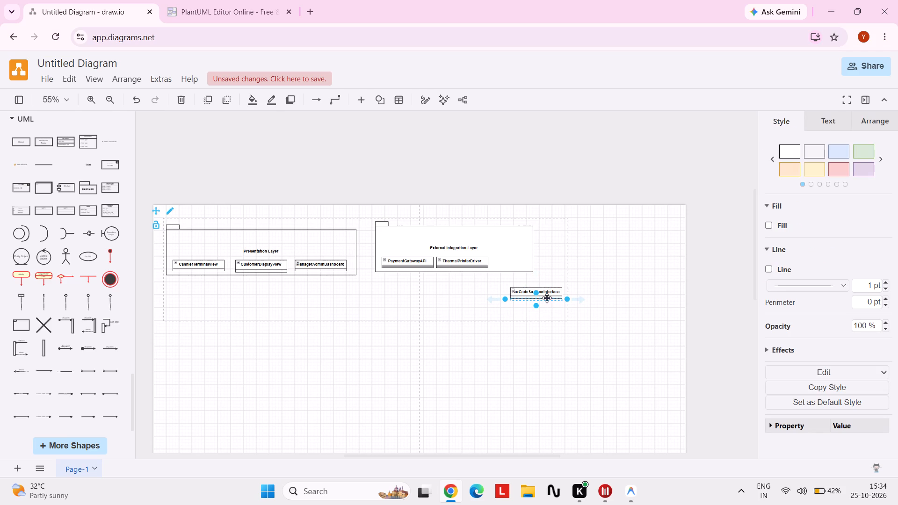
left_click_drag(546, 293, 517, 262)
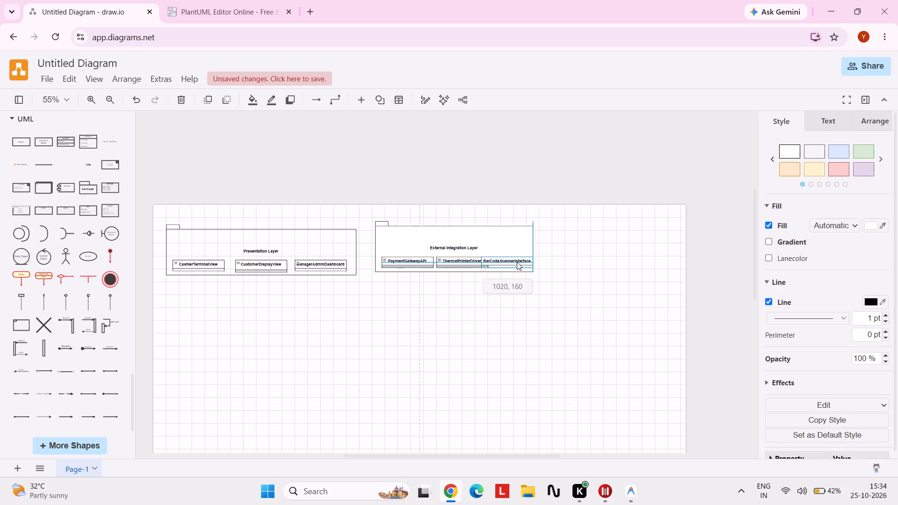
left_click_drag(517, 262, 524, 263)
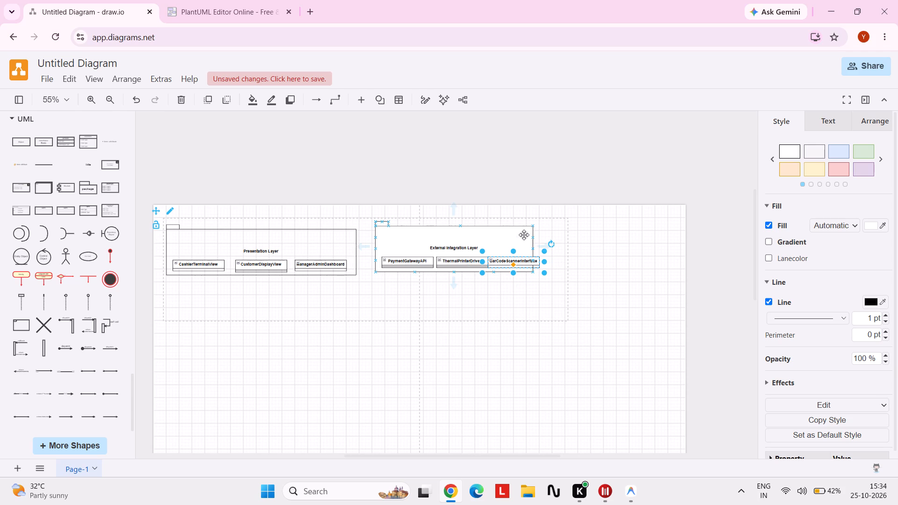
Align the External Integration Layer package level with the Presentation Layer package and widen it to enclose all three of its classes.
left_click_drag(532, 244, 537, 247)
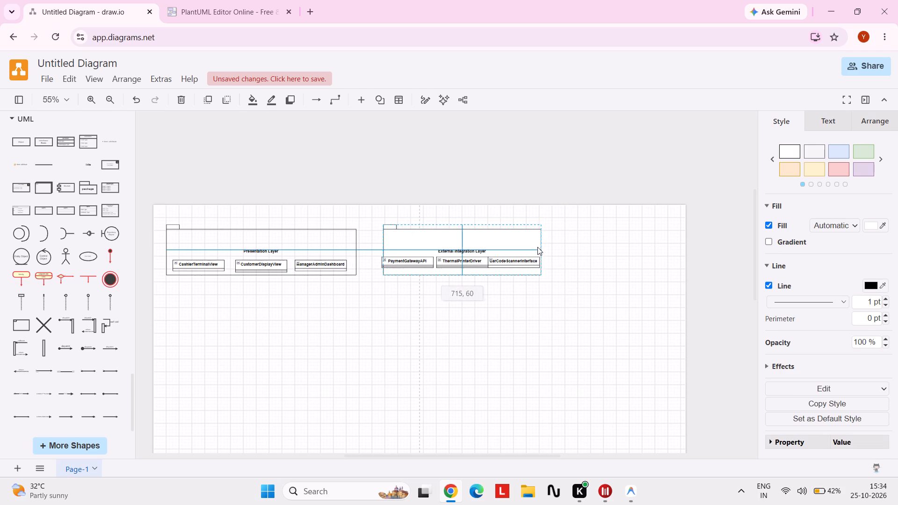
left_click_drag(537, 247, 536, 247)
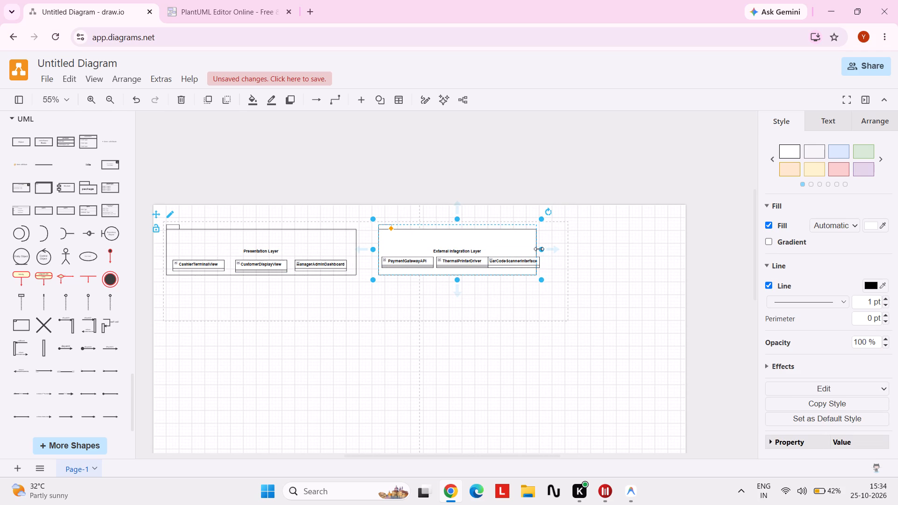
left_click_drag(539, 249, 553, 251)
left_click(601, 283)
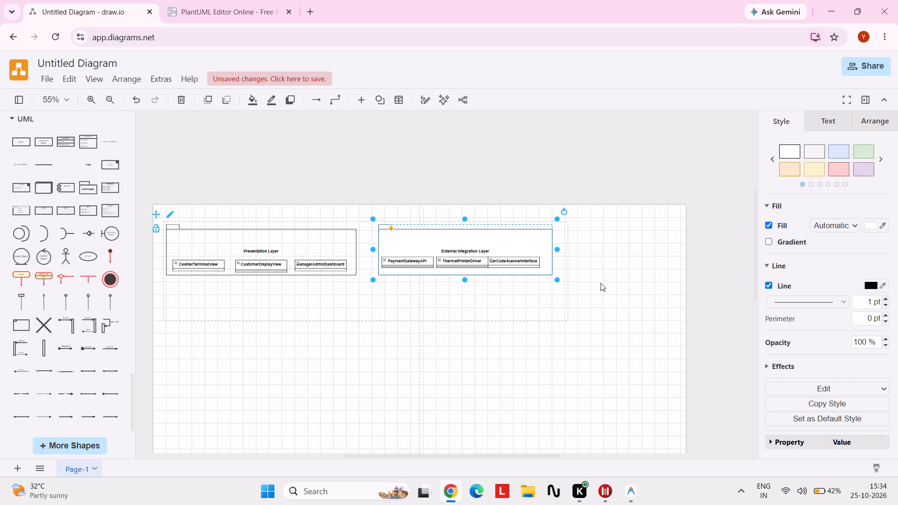
Shift the BarCodeScannerInterface class slightly right inside its package to leave a gap after ThermalPrinterDriver.
left_click(475, 262)
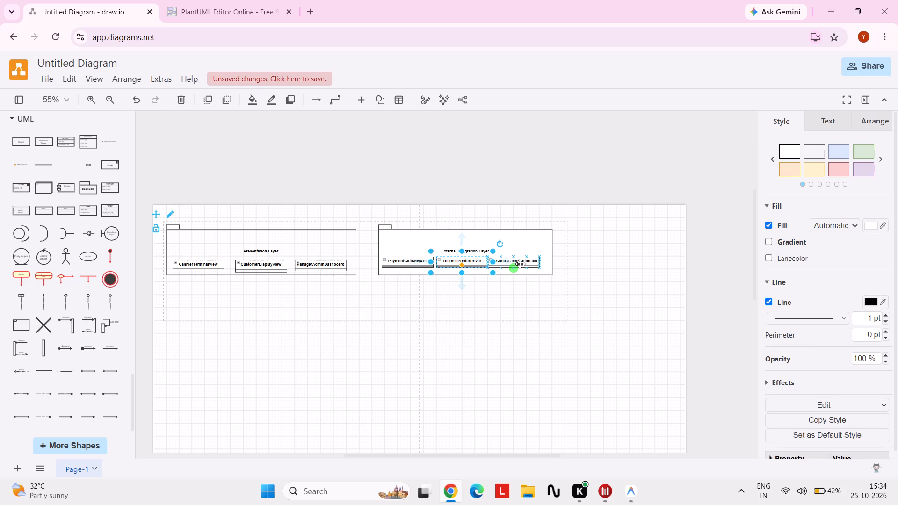
left_click_drag(520, 264, 526, 262)
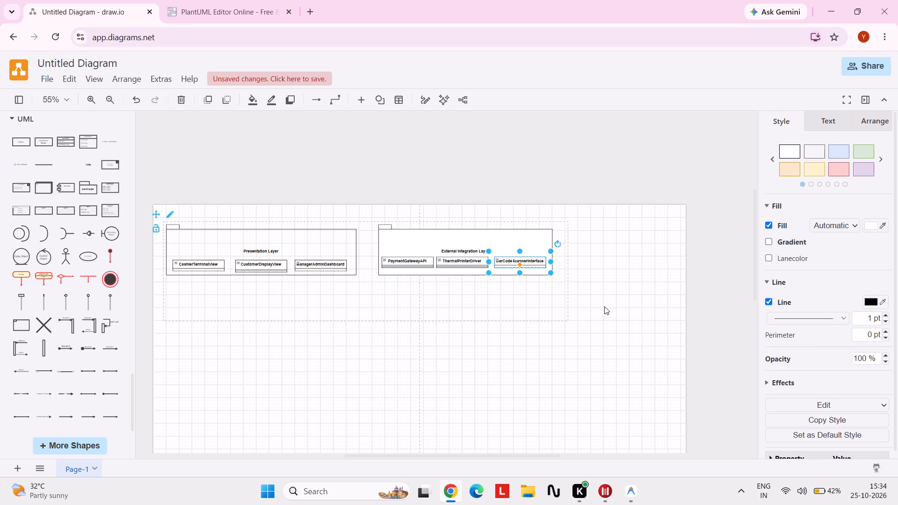
left_click(604, 306)
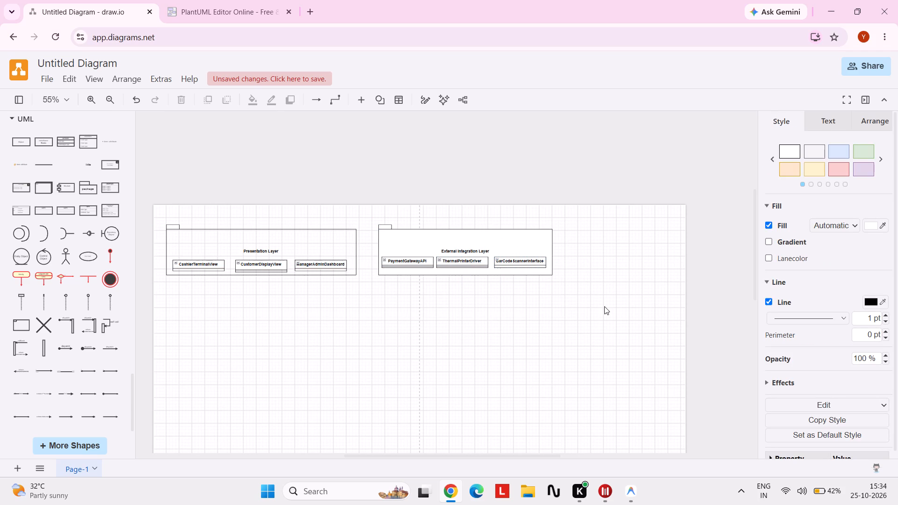
Check the PlantText reference for the next package, then add a new UML package in draw.io and enlarge it across the area below the two existing packages.
left_click(224, 8)
scroll(468, 262, "left", 1)
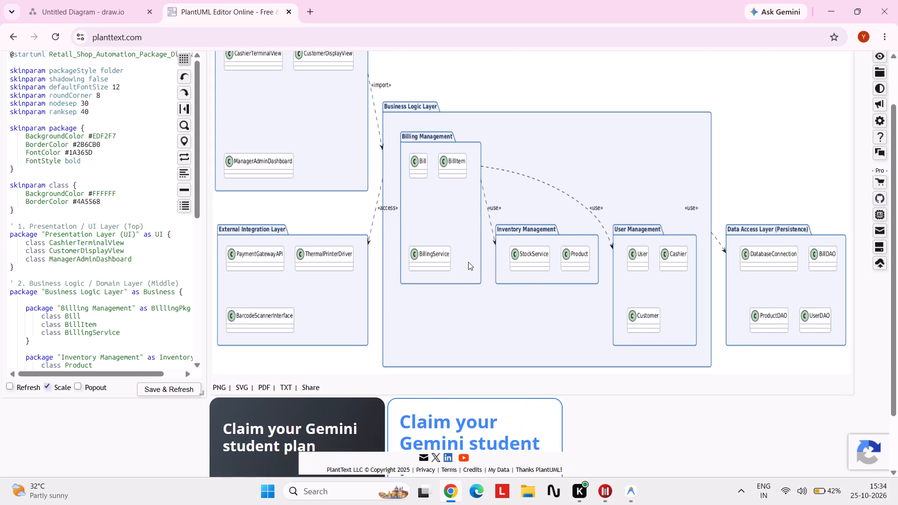
scroll(468, 262, "left", 1)
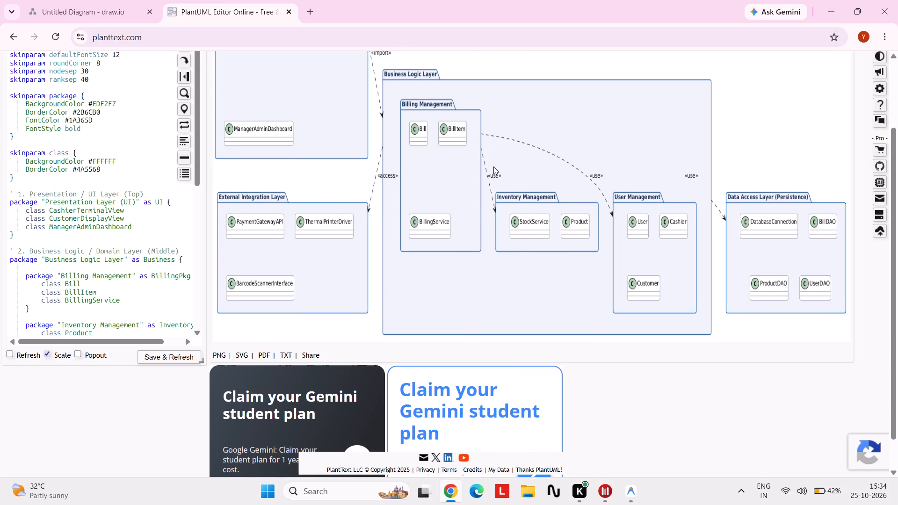
left_click(103, 0)
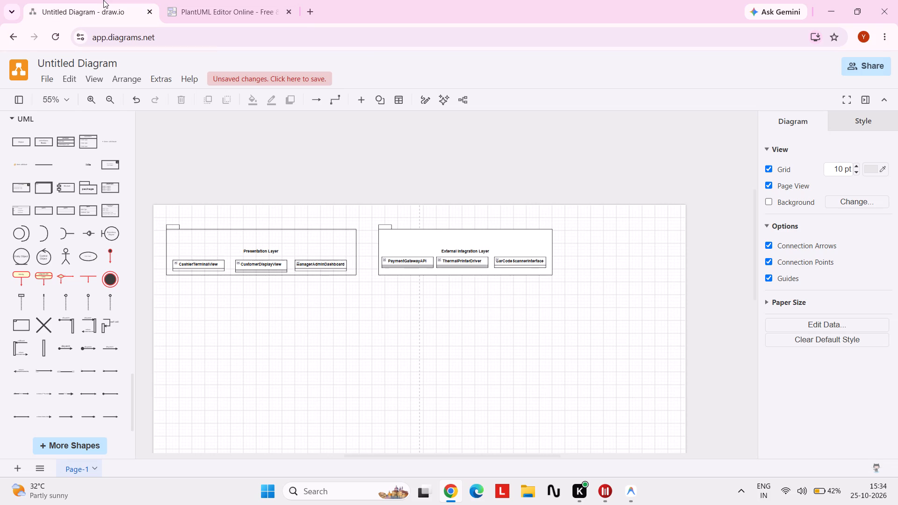
scroll(343, 388, "down", 1)
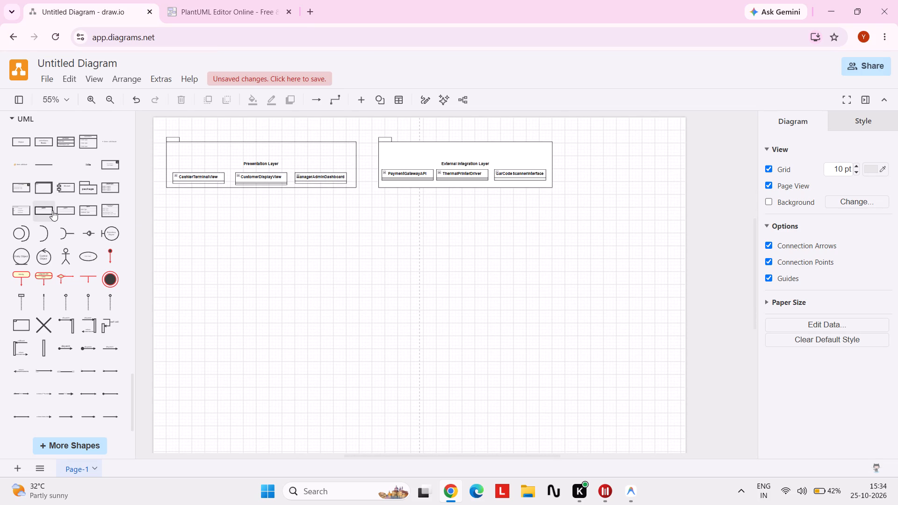
left_click(89, 184)
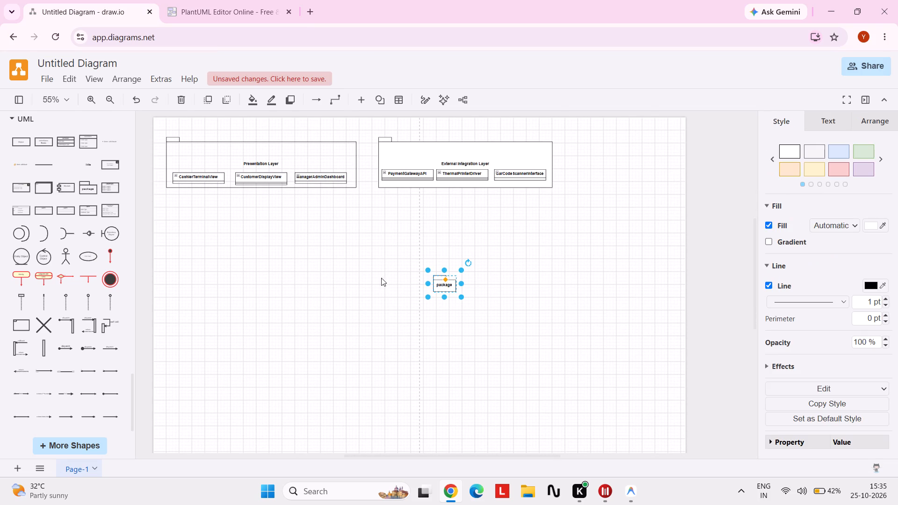
left_click_drag(428, 284, 327, 274)
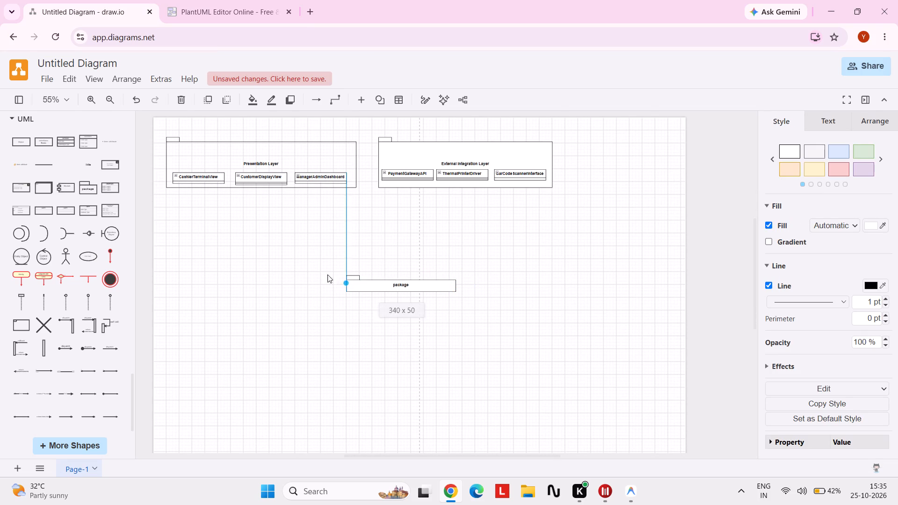
left_click_drag(327, 274, 289, 268)
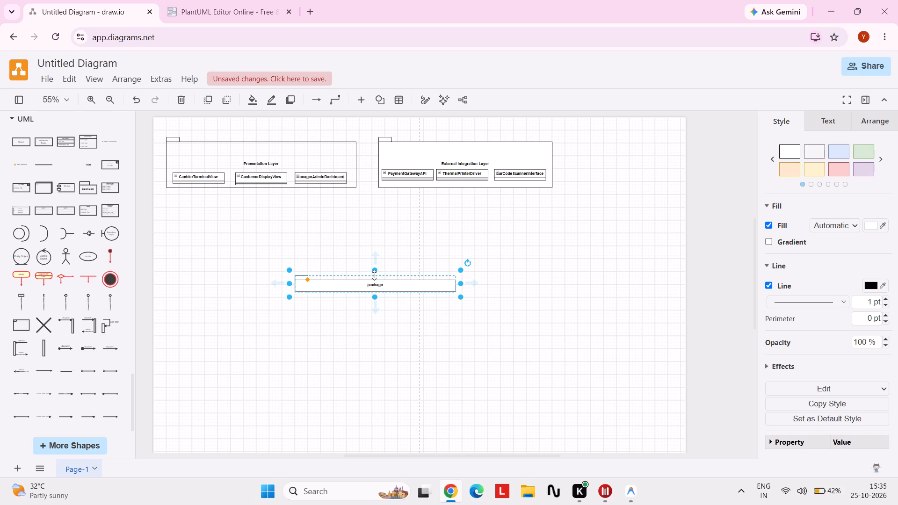
left_click_drag(377, 274, 367, 213)
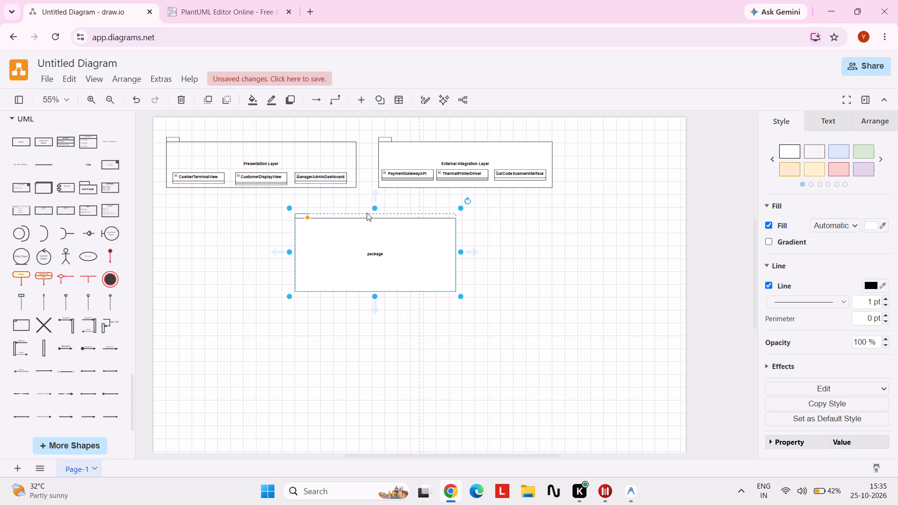
left_click_drag(374, 296, 378, 325)
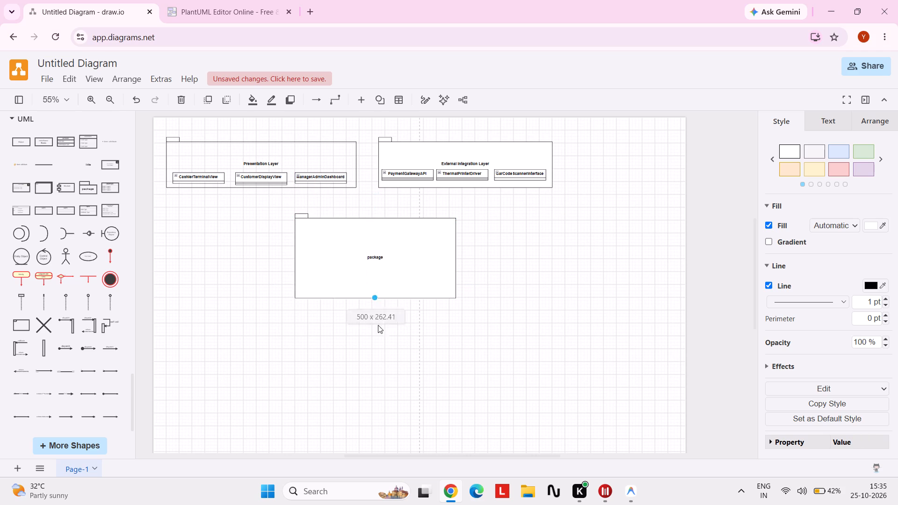
left_click_drag(378, 325, 392, 374)
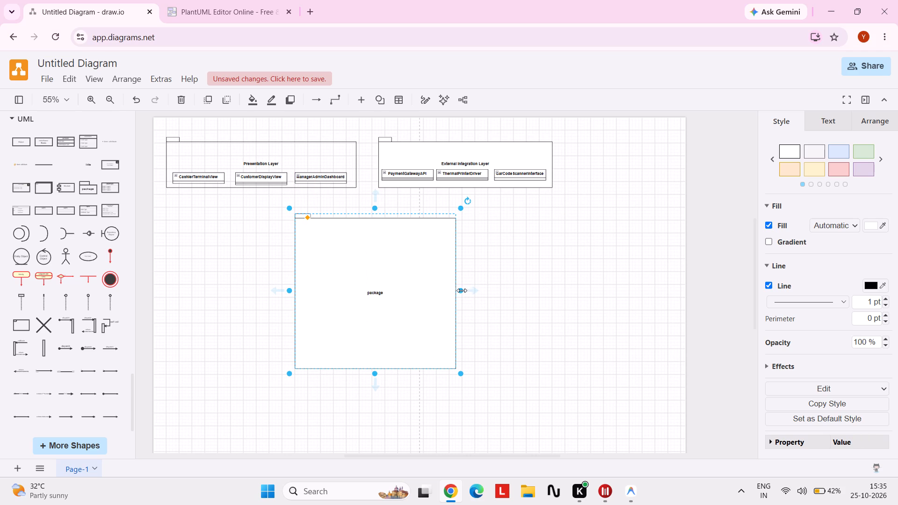
left_click_drag(462, 290, 629, 296)
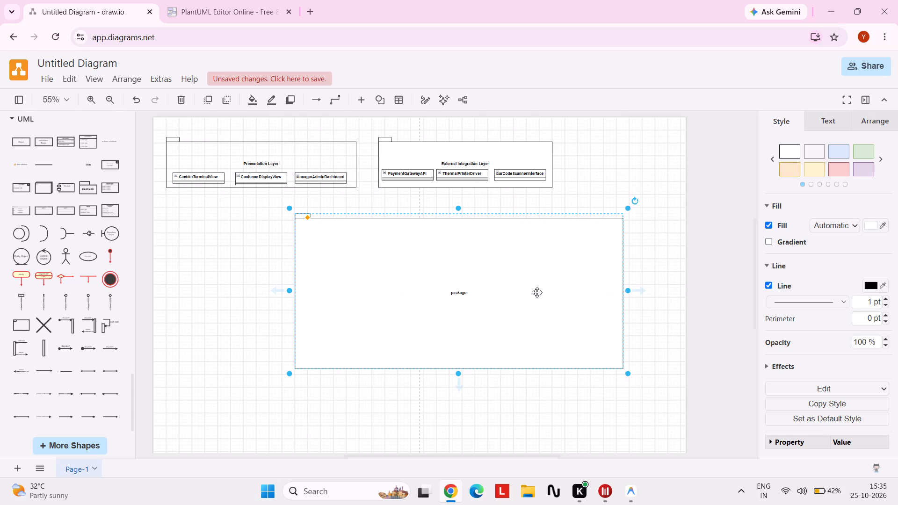
Rename the new large package to Business Logic Layer, checking the name in the PlantText reference diagram.
double_click(460, 294)
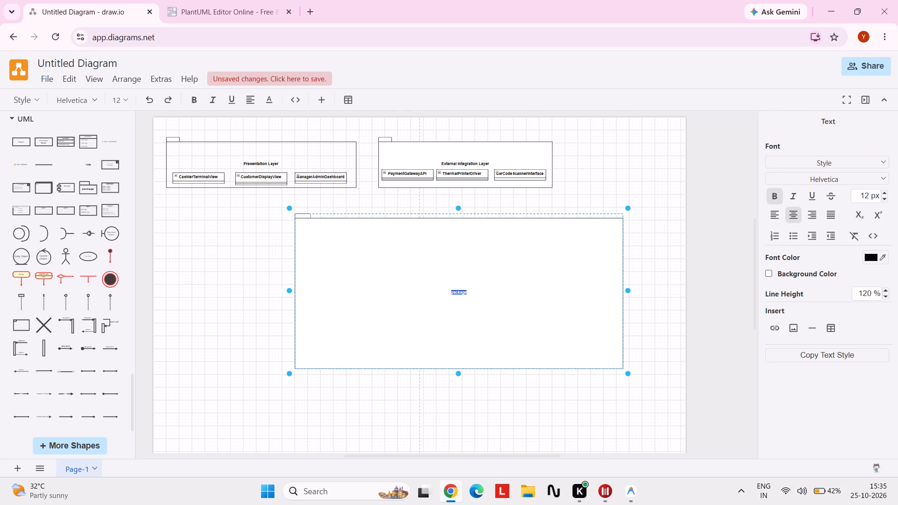
left_click(216, 2)
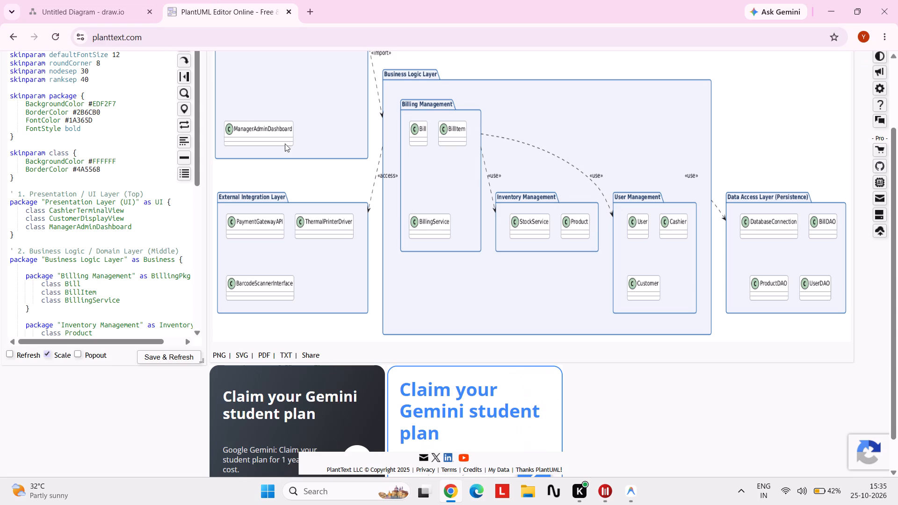
left_click(114, 8)
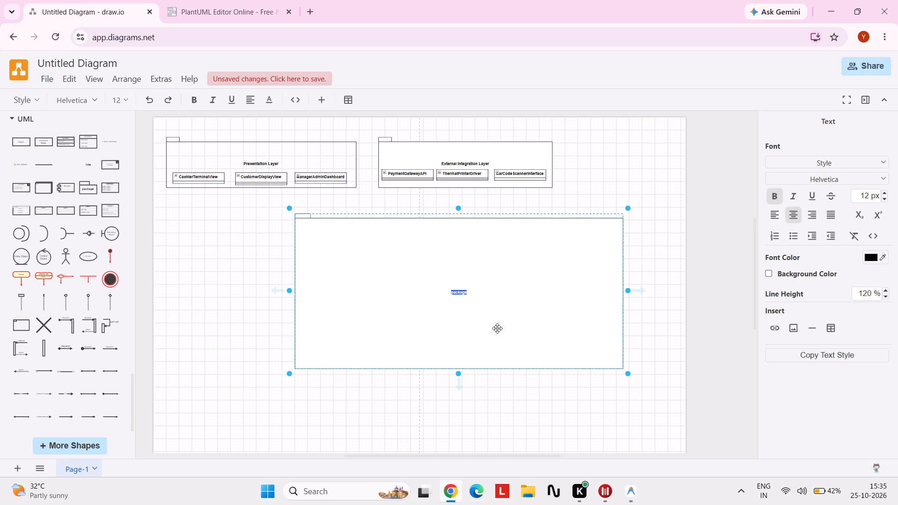
type("Businez")
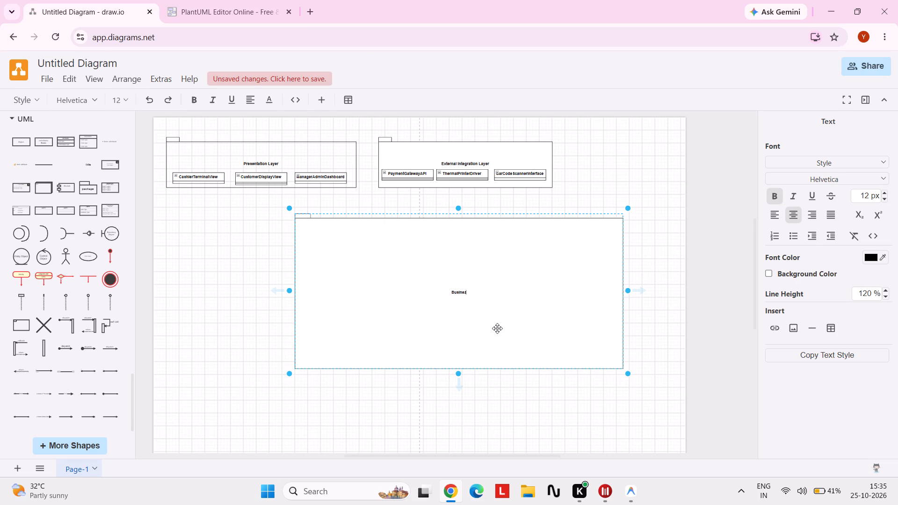
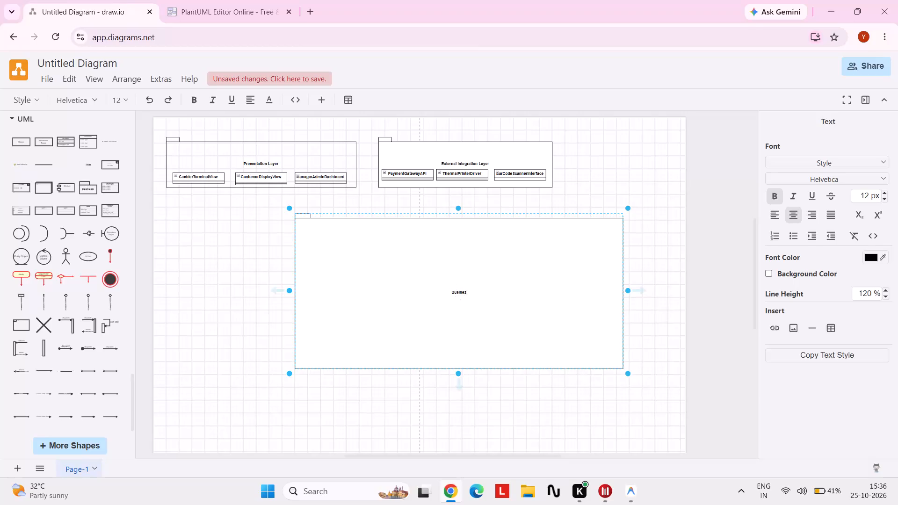
Fix the misspelled label of the large package and complete it as Business Logic Layer, checking the name against the PlantText reference.
left_click(458, 291)
key("Right")
key("Right")
key("Right")
key("Right")
key("BackSpace")
key("Delete")
type("ss")
left_click(189, 5)
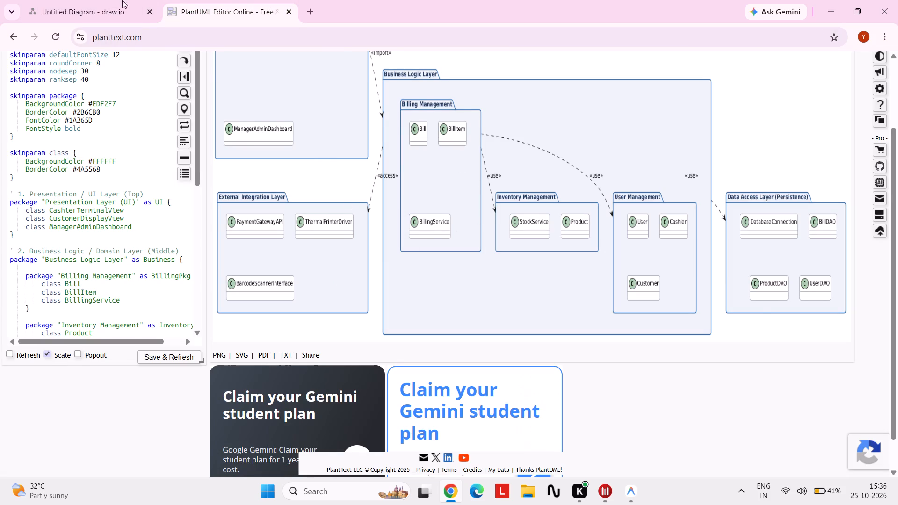
left_click(93, 0)
key("space")
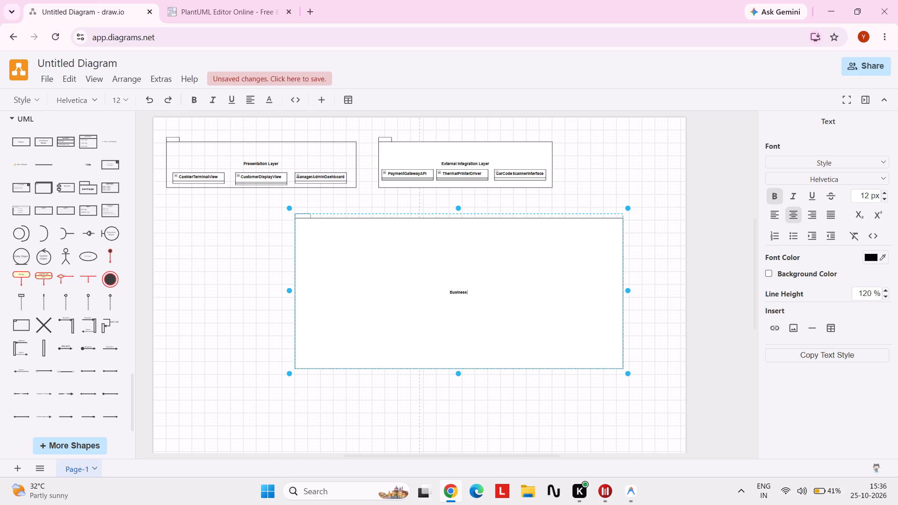
type("L")
type("ogic L")
type("ayer")
left_click(664, 251)
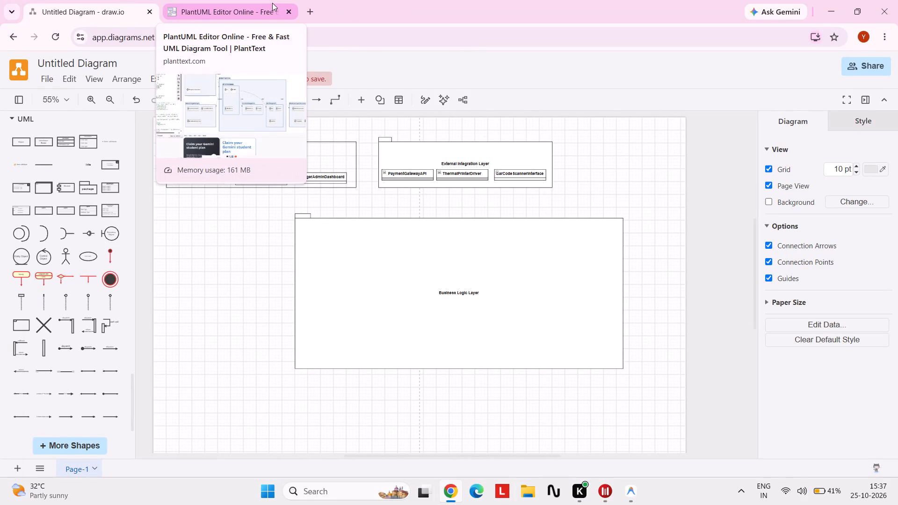
Check the PlantText reference for the packages nested inside the Business Logic Layer, and return to the draw.io diagram.
left_click(242, 1)
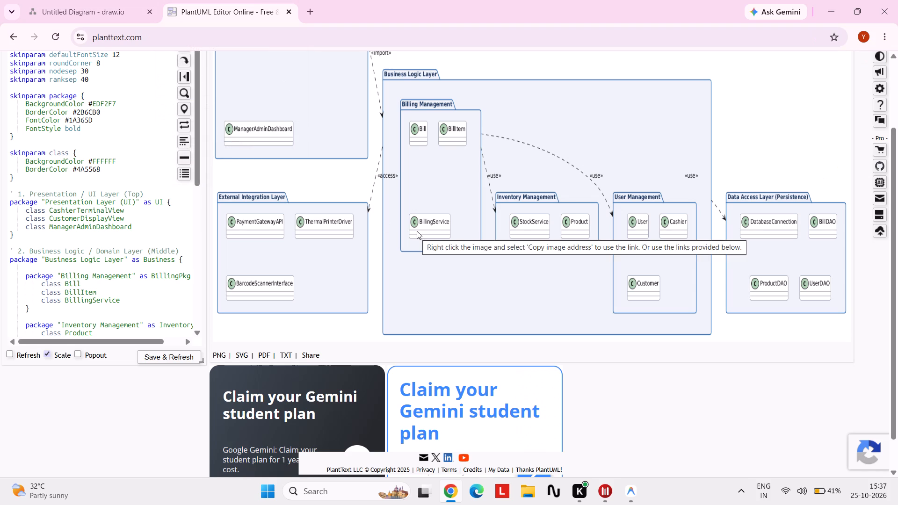
left_click(101, 7)
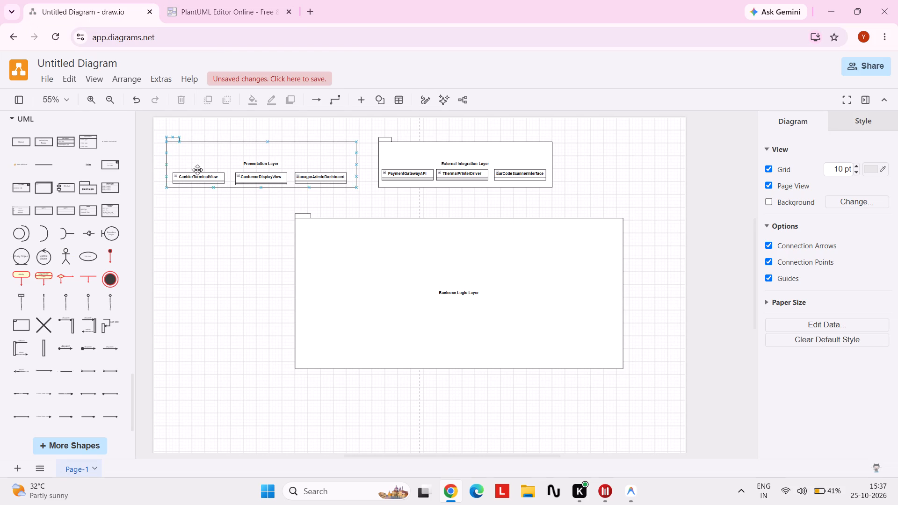
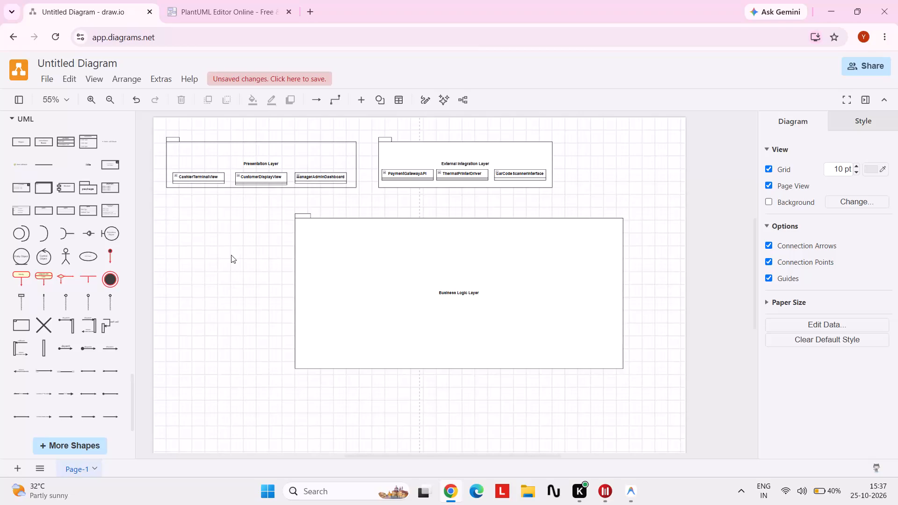
Check the PlantText reference, and add a UML package shape inside the Business Logic Layer package near its upper-left corner.
left_click(191, 14)
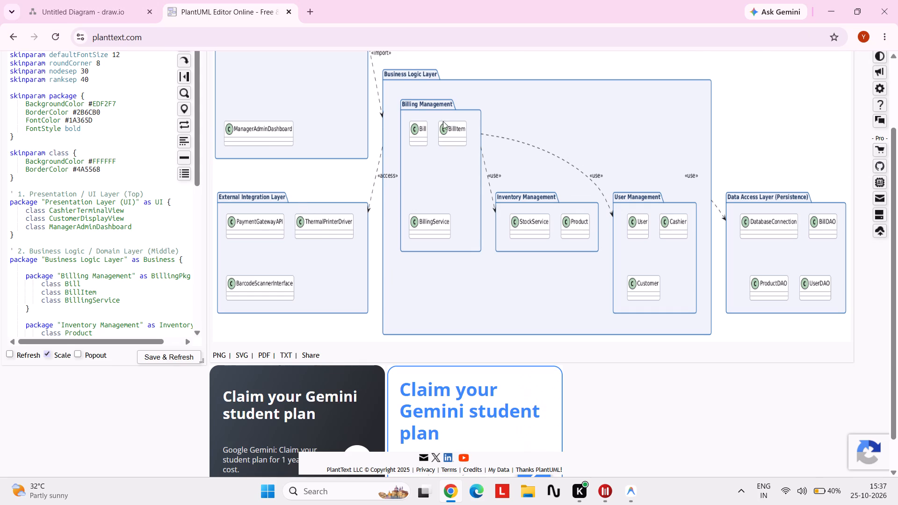
left_click(76, 0)
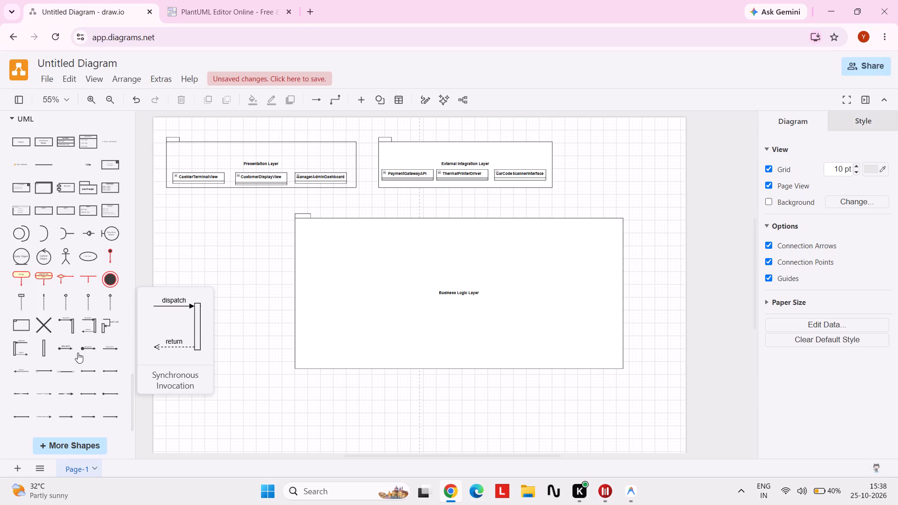
scroll(47, 338, "down", 7)
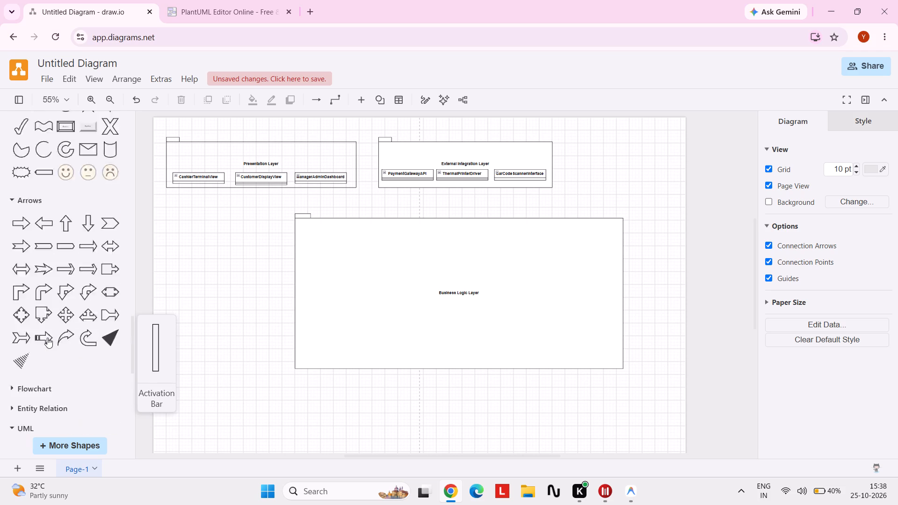
scroll(47, 338, "down", 7)
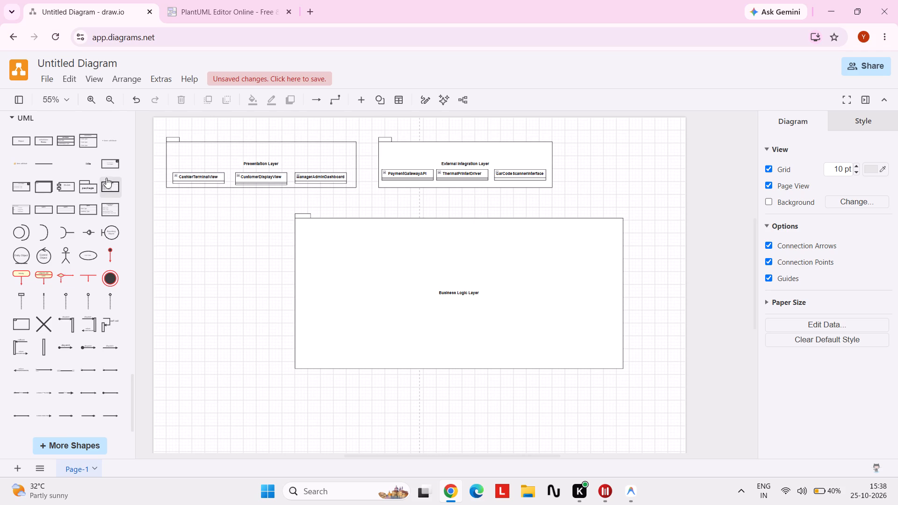
left_click(90, 186)
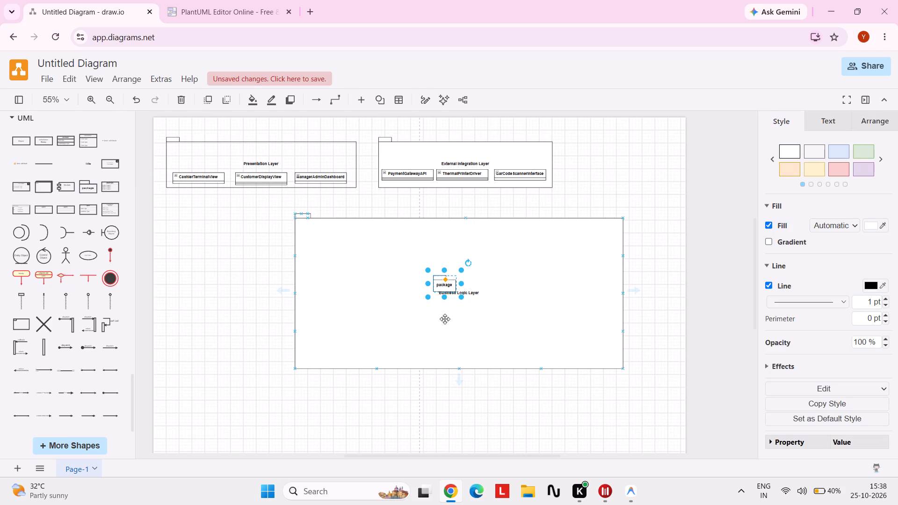
left_click_drag(451, 286, 333, 240)
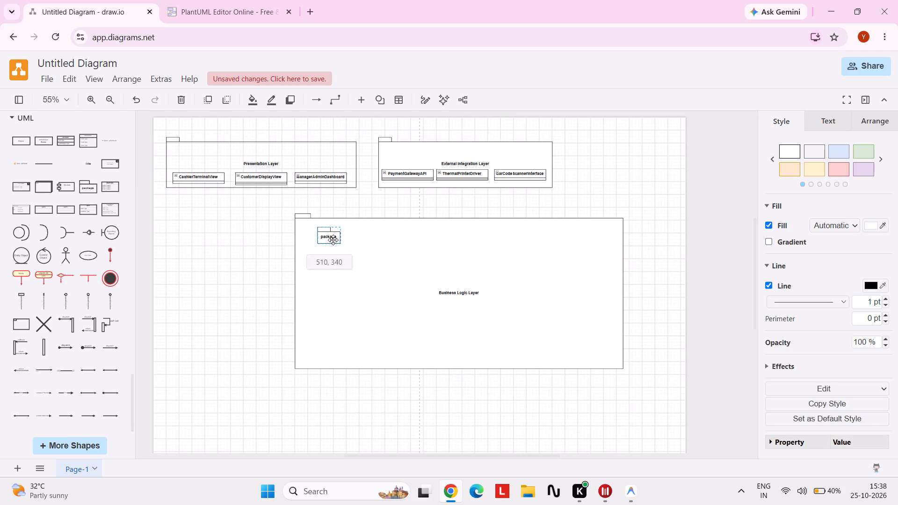
left_click_drag(333, 240, 329, 242)
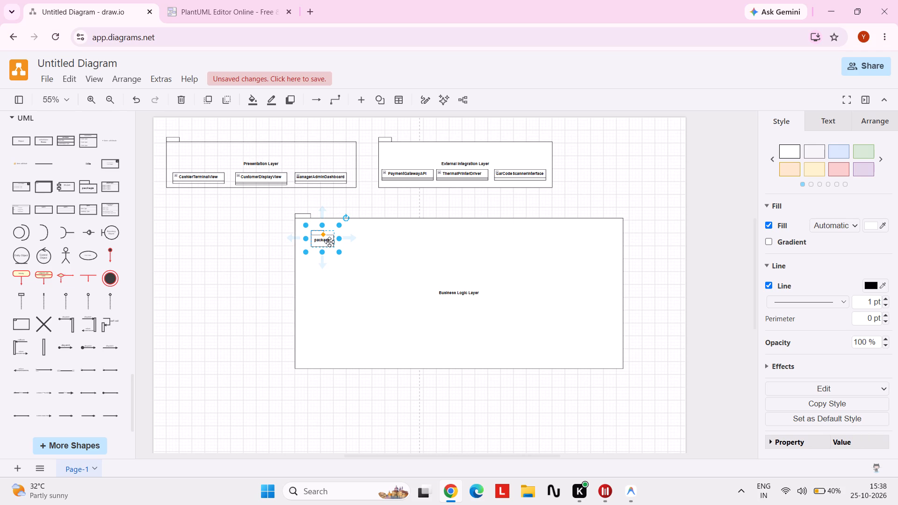
Label the nested package Billing Management, checking the name against the PlantText reference.
double_click(329, 242)
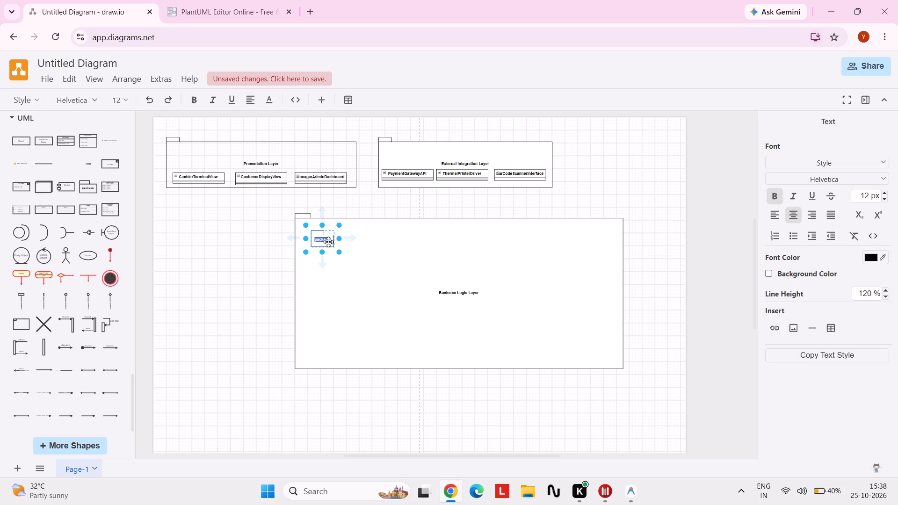
key("BackSpace")
left_click(222, 0)
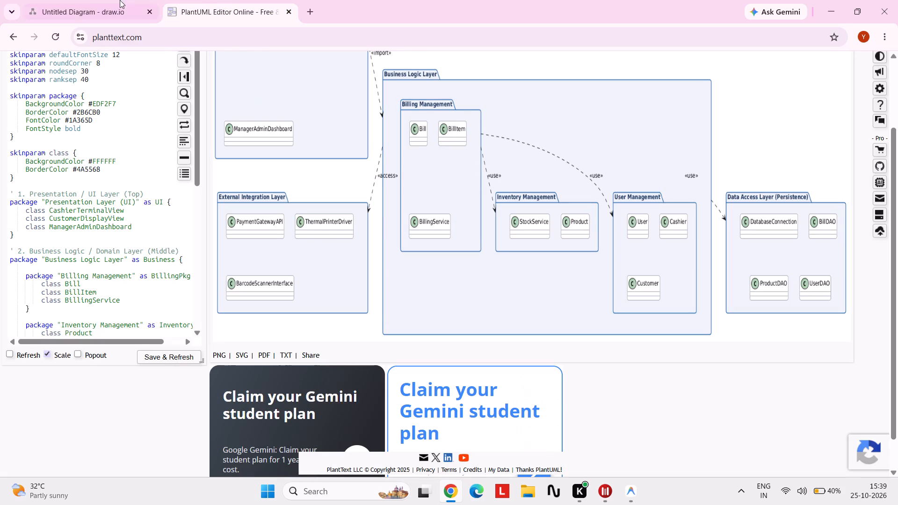
left_click(89, 0)
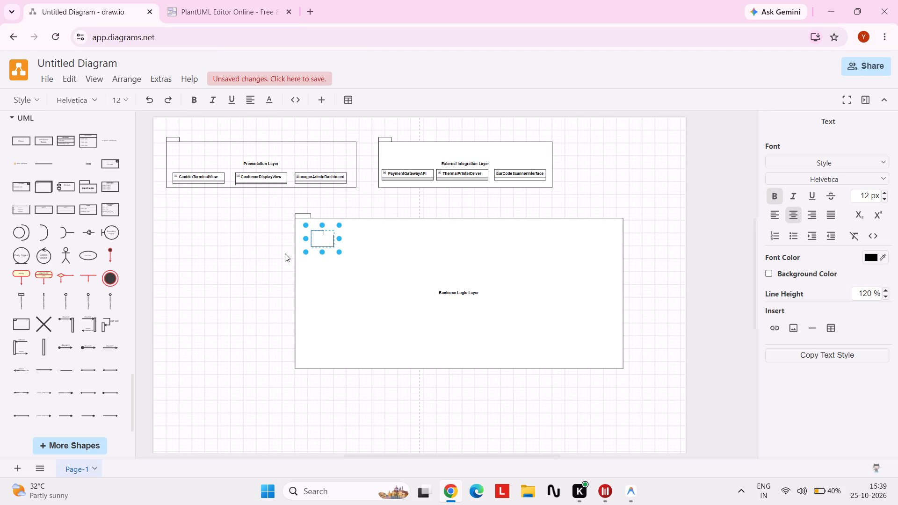
type("Billi")
type("ng")
key("space")
left_click(257, 0)
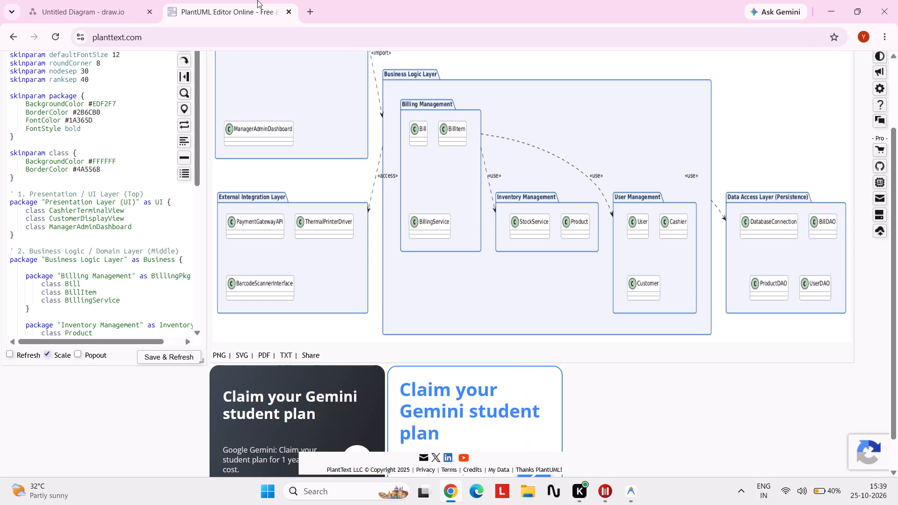
left_click(110, 4)
type("Management")
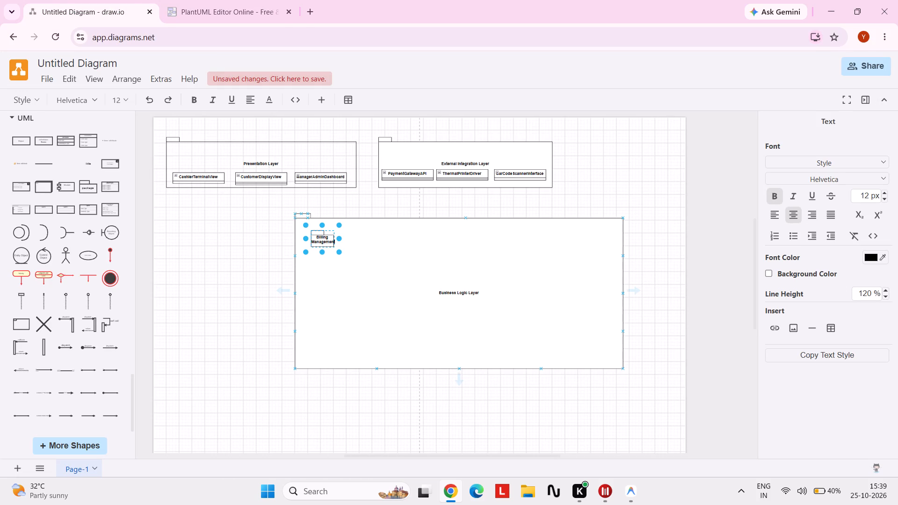
left_click(451, 247)
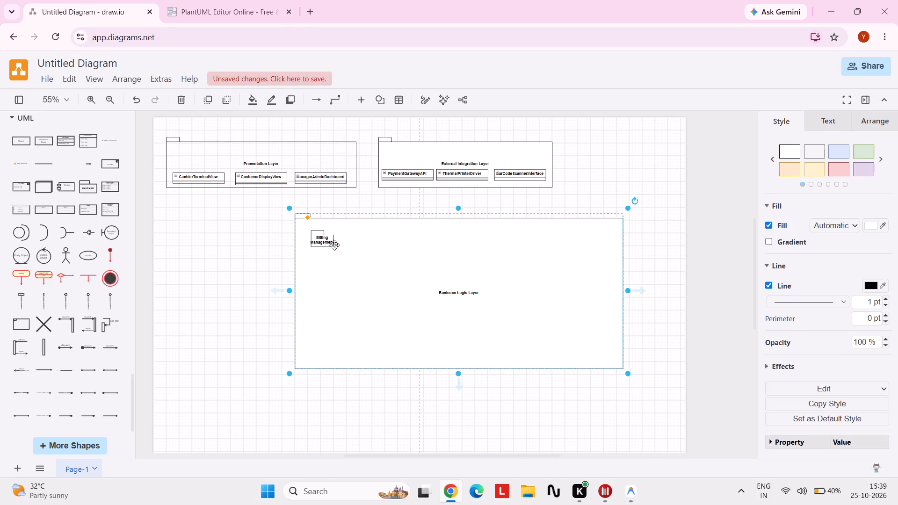
Enlarge the Billing Management package, making it wider and about 130 high.
left_click(328, 242)
left_click_drag(337, 241, 380, 244)
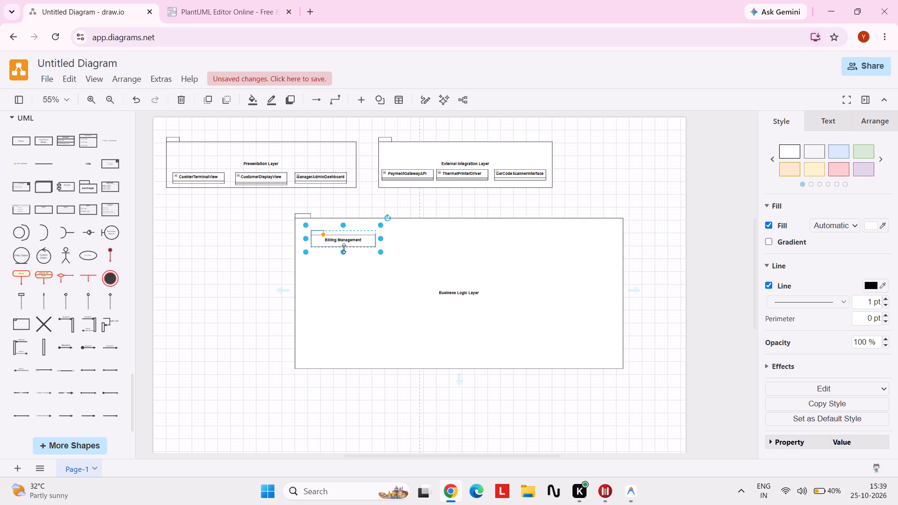
left_click_drag(344, 248, 348, 274)
left_click(434, 253)
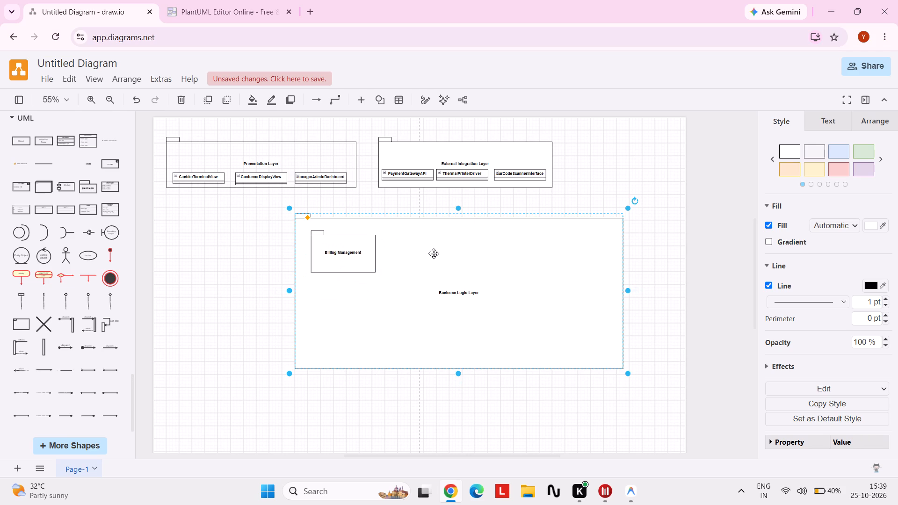
Look up Billing Management's classes in the PlantText reference, and add a UML class named Bill to the diagram.
left_click(258, 0)
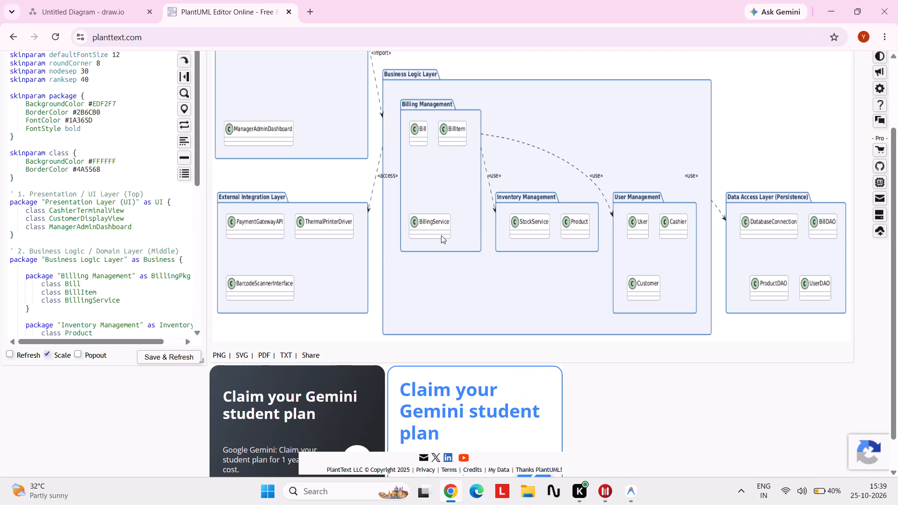
left_click(128, 0)
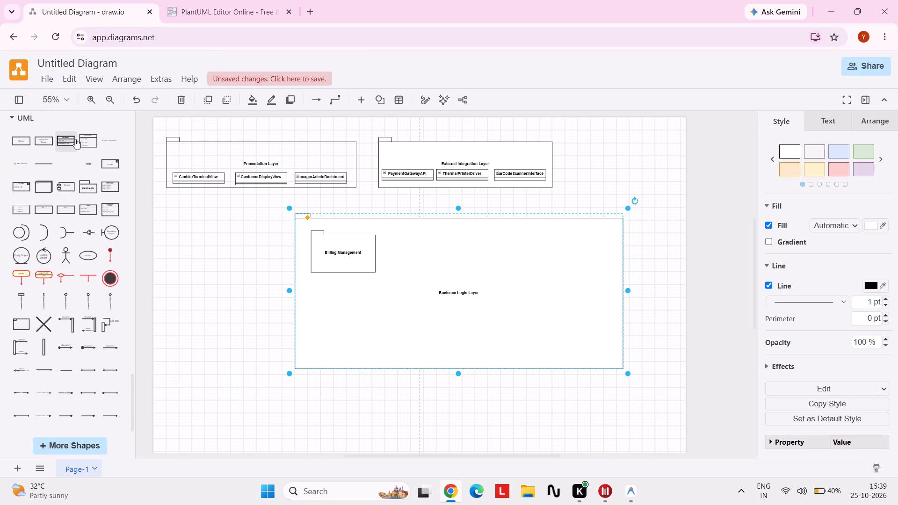
left_click(74, 139)
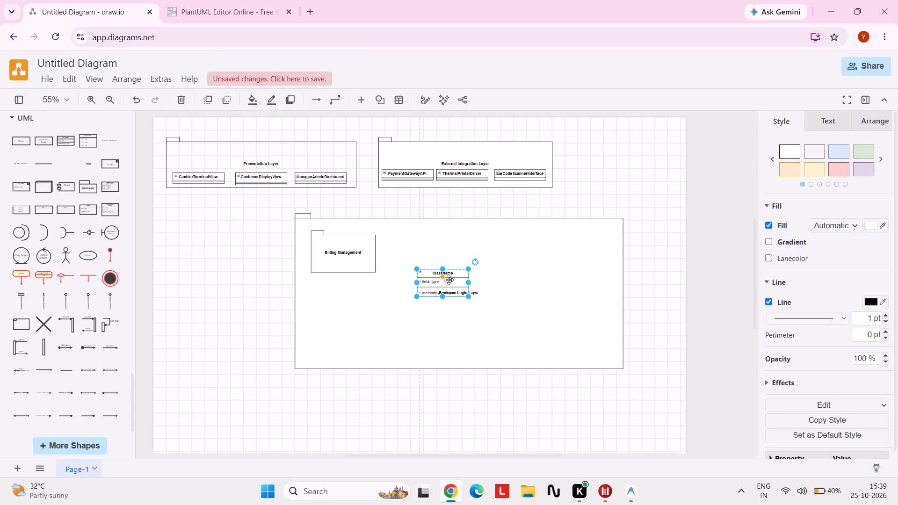
left_click(454, 275)
left_click(452, 274)
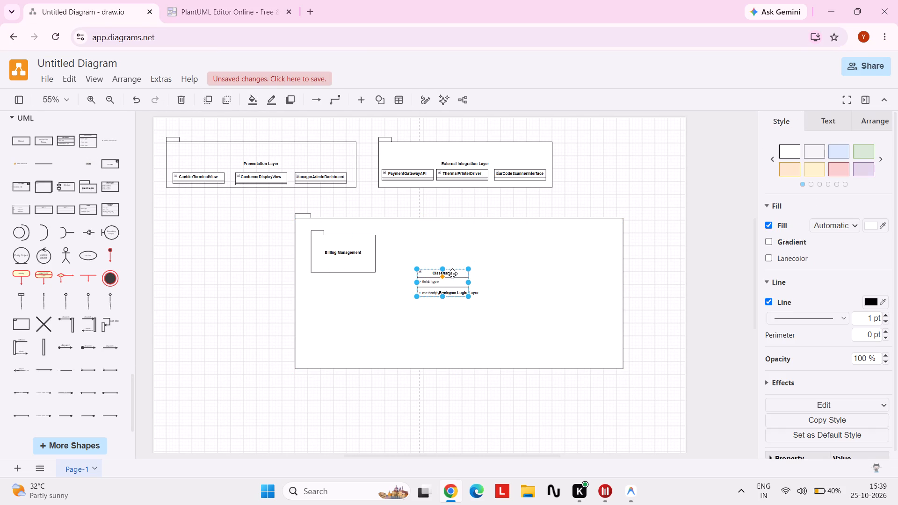
double_click(452, 274)
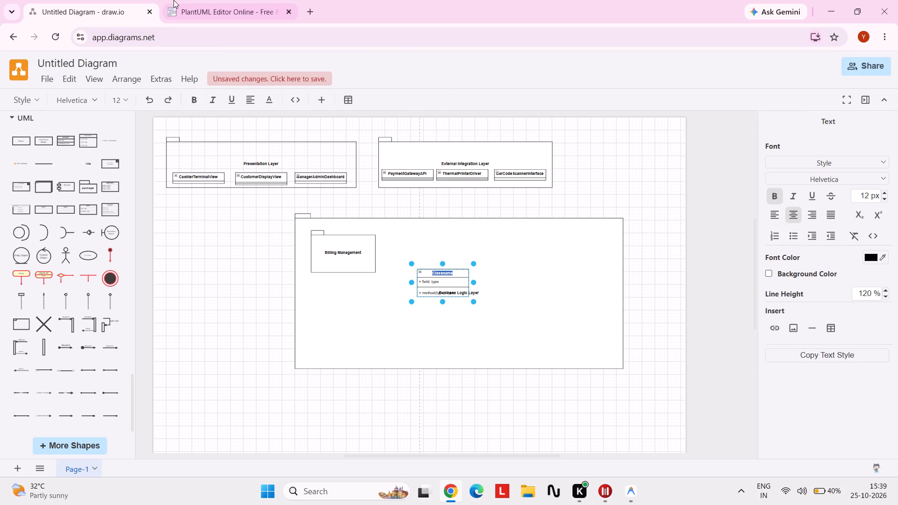
left_click(174, 0)
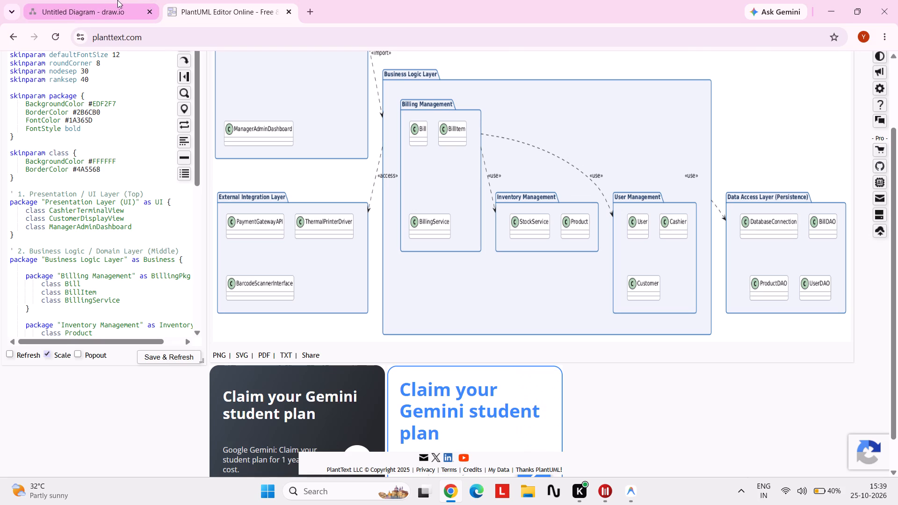
left_click(110, 0)
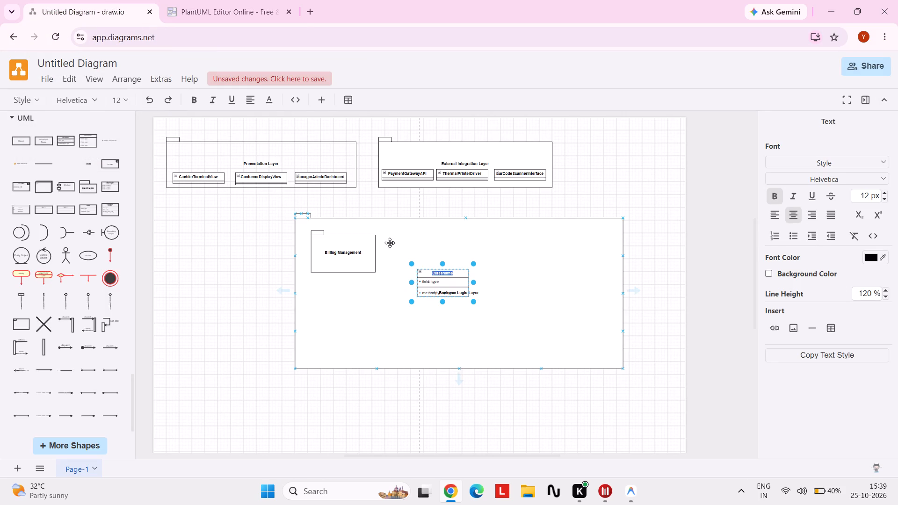
type("Bill")
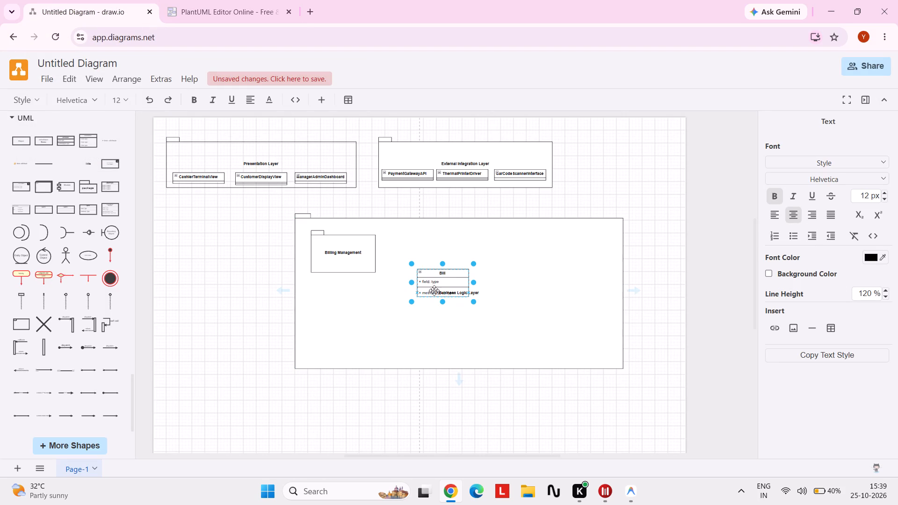
Delete the field and method rows from the Bill class.
left_click(437, 282)
key("Delete")
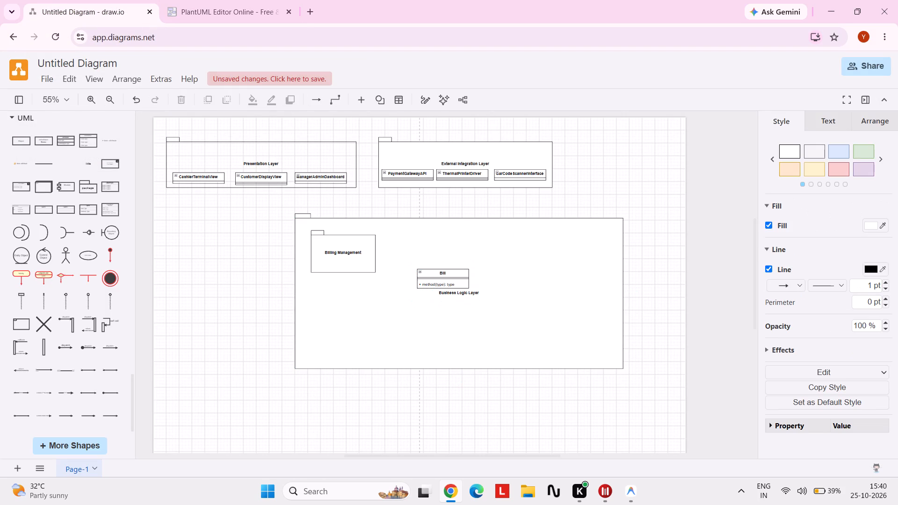
left_click(437, 282)
key("Delete")
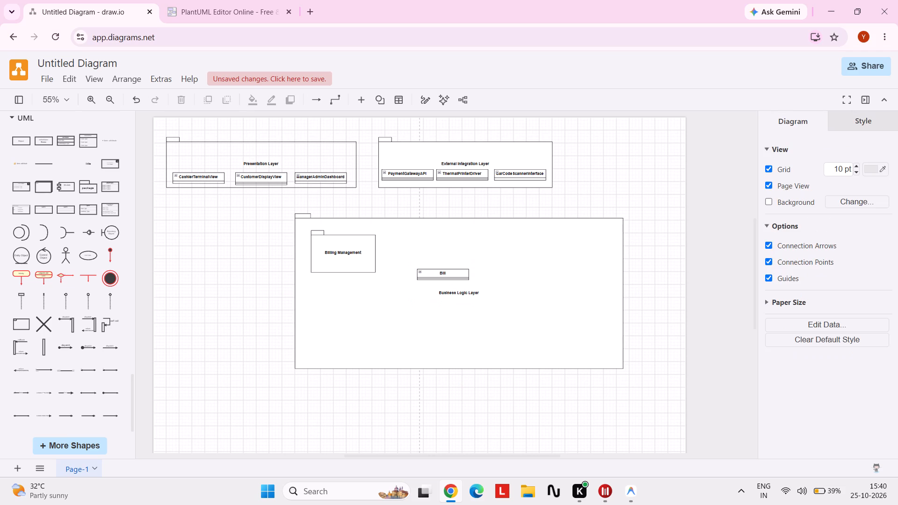
Move the Bill class into the Billing Management package, just below the package label.
left_click(456, 277)
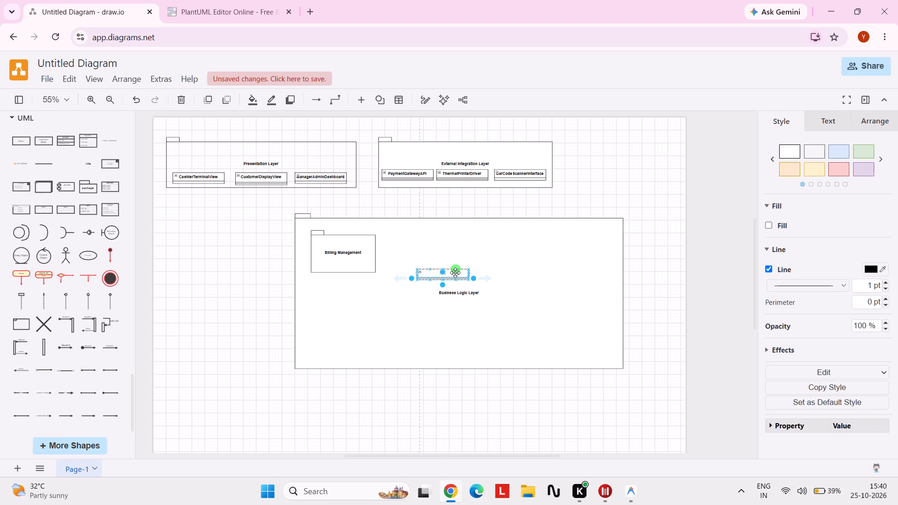
left_click(455, 273)
left_click_drag(455, 273, 416, 272)
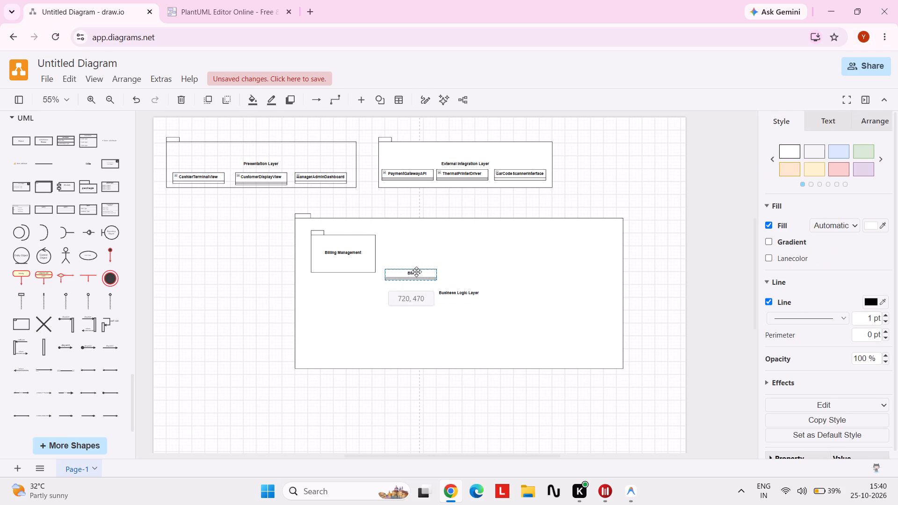
left_click_drag(416, 272, 351, 263)
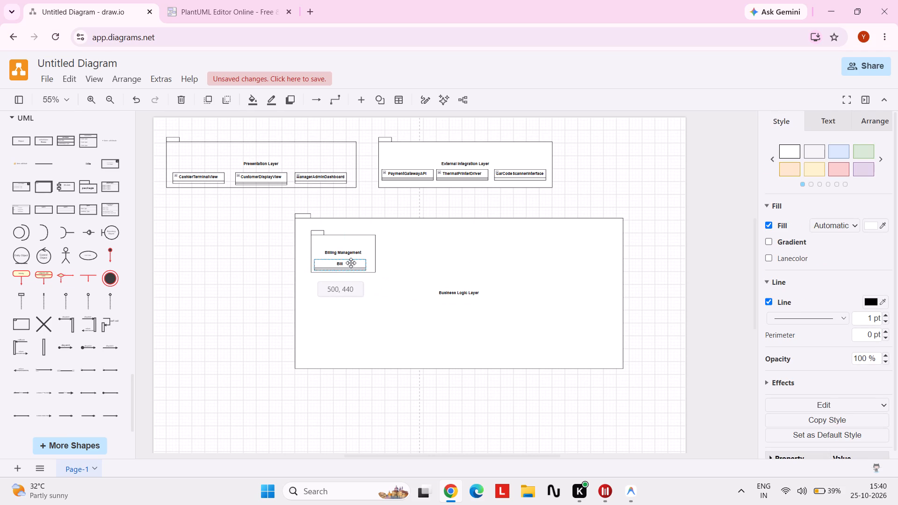
left_click_drag(351, 263, 351, 260)
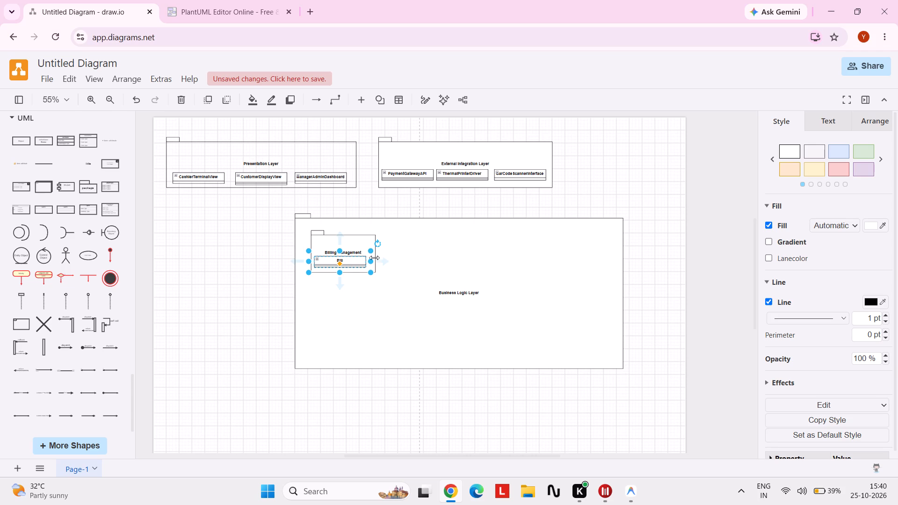
Widen the Billing Management package rightward to about half the width of the Business Logic Layer.
left_click(362, 240)
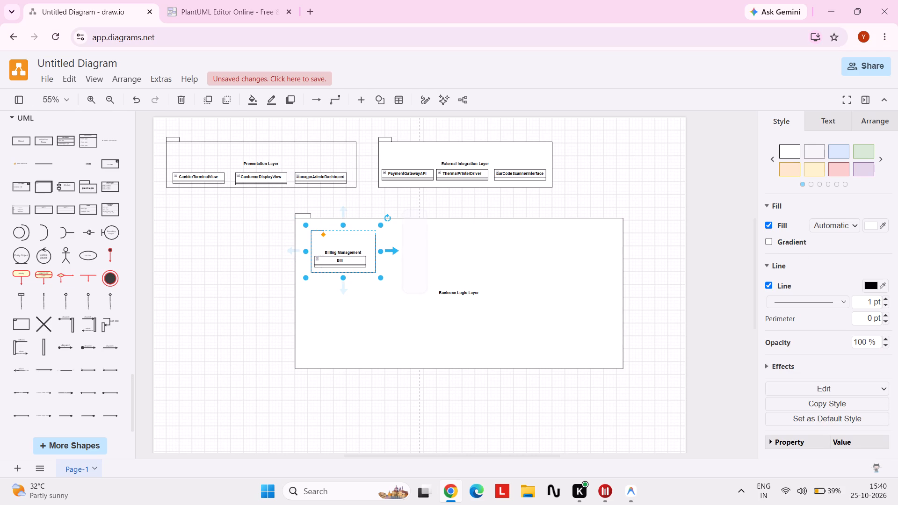
left_click_drag(379, 251, 474, 253)
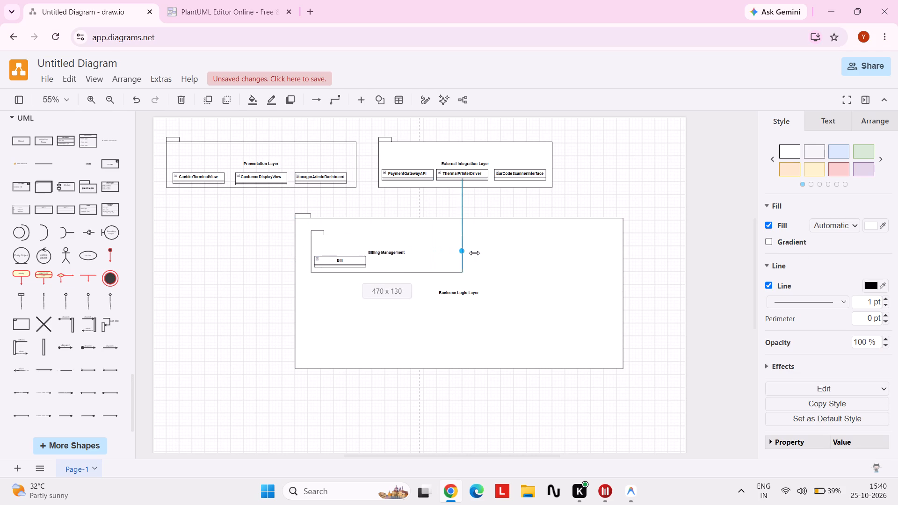
left_click_drag(474, 253, 476, 253)
left_click(527, 265)
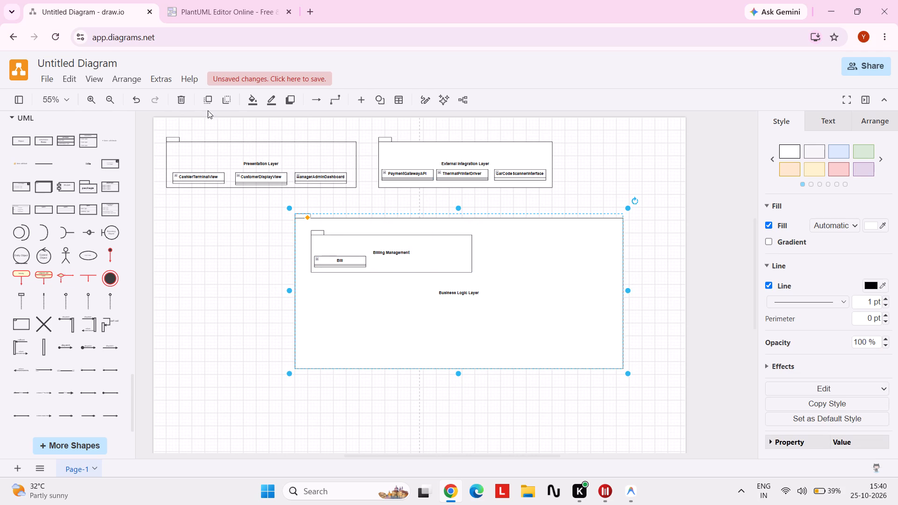
Check Billing Management's classes in the PlantText reference, and add a UML class named BillItem to the diagram.
left_click(203, 12)
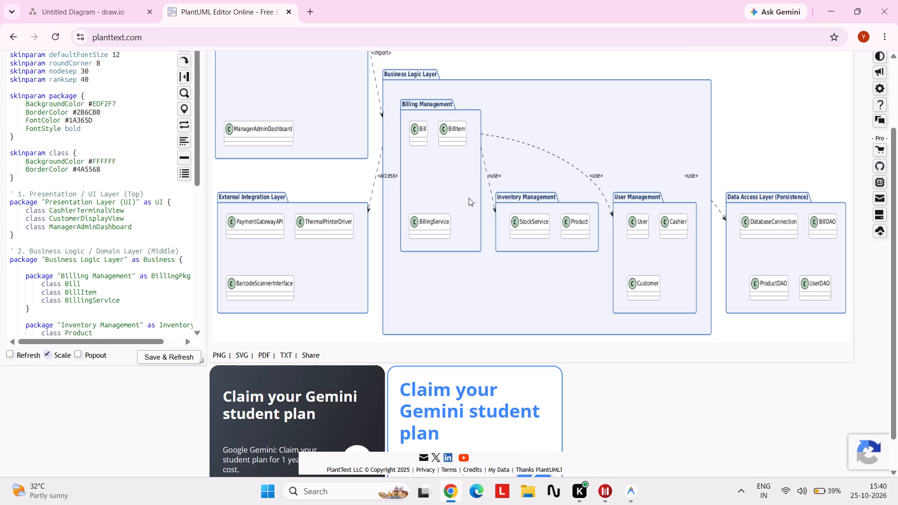
left_click(114, 13)
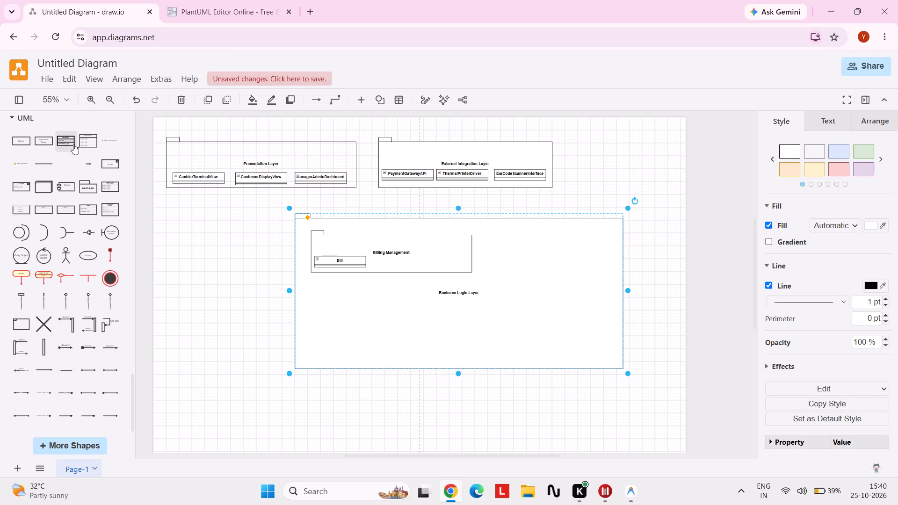
left_click(73, 144)
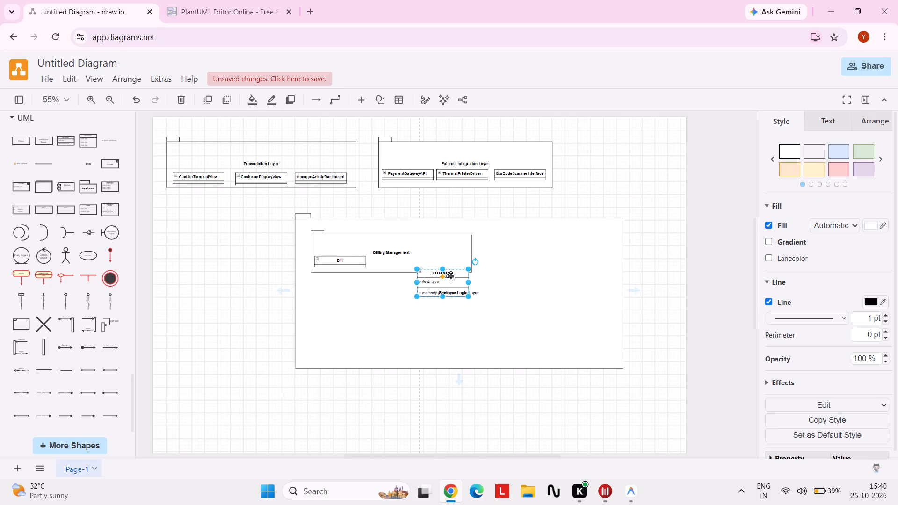
left_click(451, 273)
double_click(451, 273)
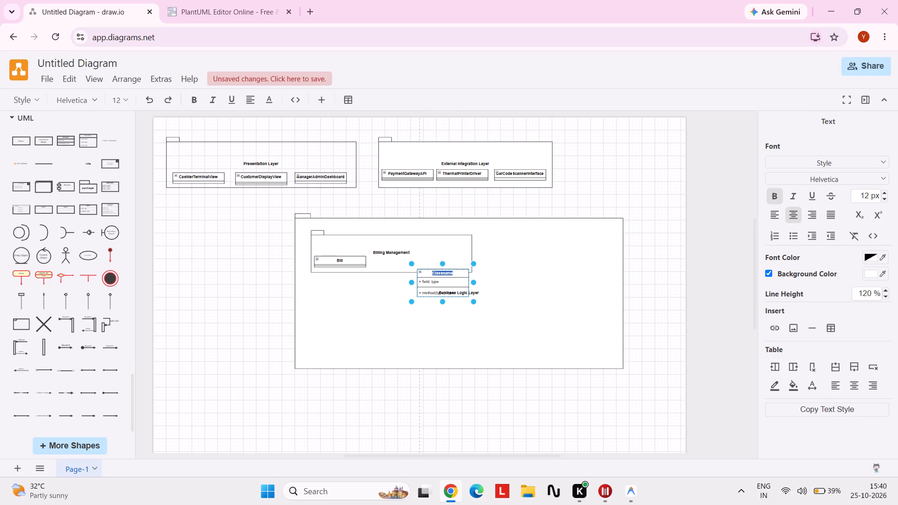
key("shift+b")
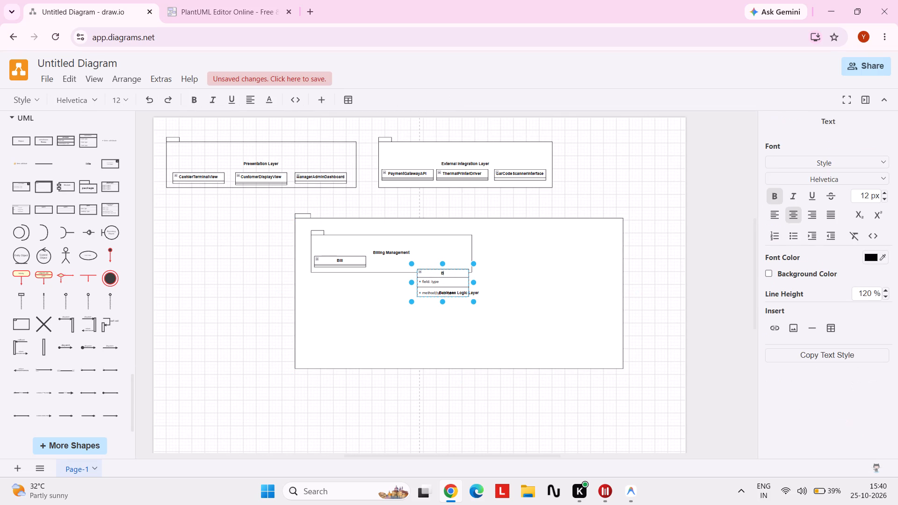
type("ill")
type("Item")
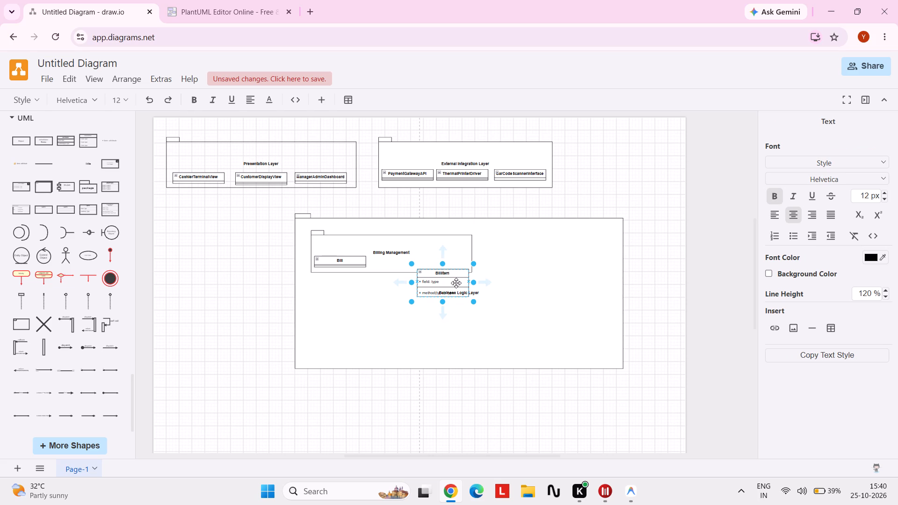
Delete the field and method rows from the BillItem class.
left_click(456, 283)
key("Delete")
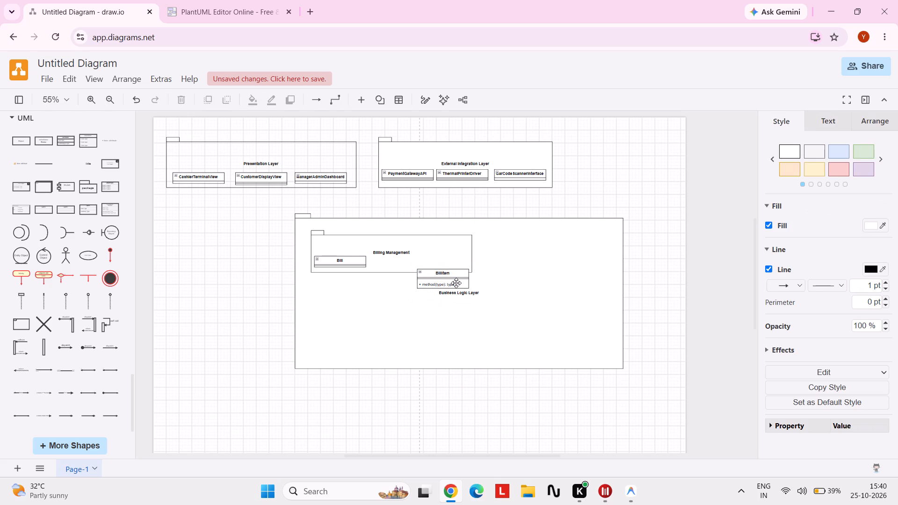
left_click(456, 283)
key("Delete")
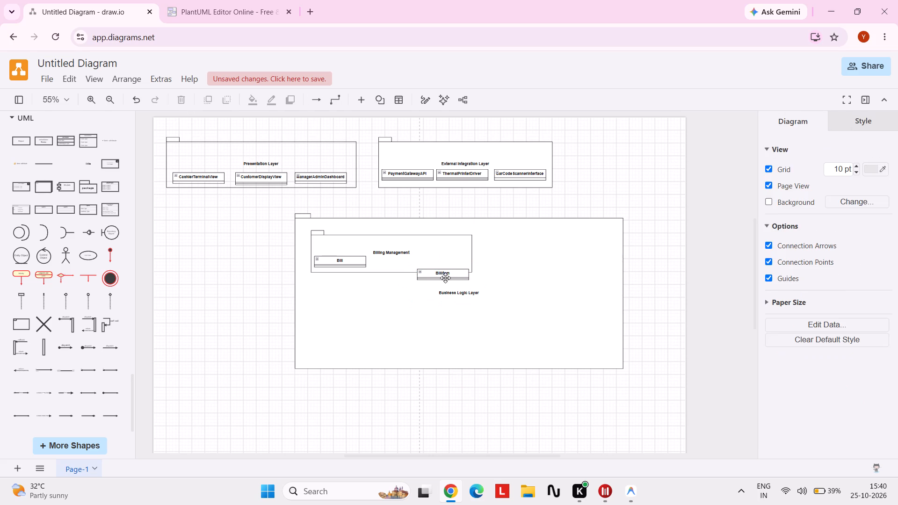
Move the BillItem class into the Billing Management package, level with and to the right of Bill.
left_click_drag(441, 275, 401, 263)
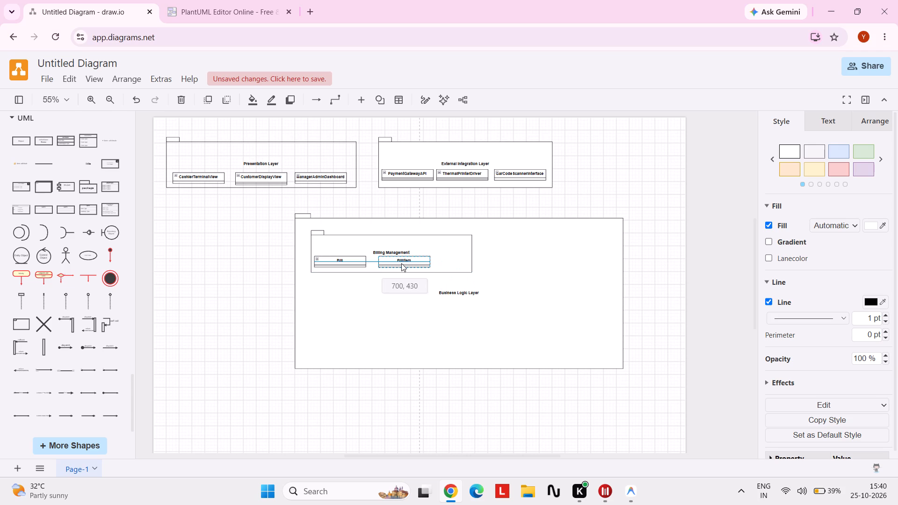
left_click_drag(401, 263, 401, 263)
left_click(527, 299)
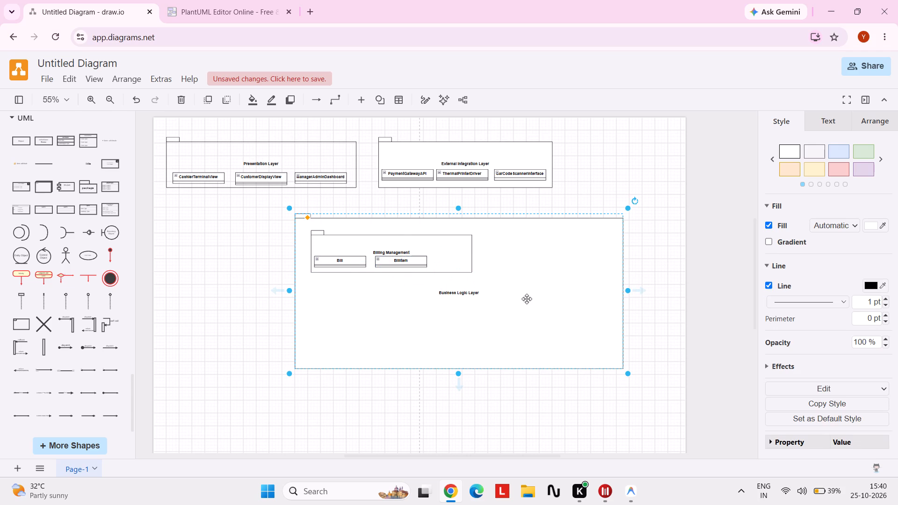
Look up the remaining Billing Management class in the PlantText reference, and add a UML class named BillingService to the diagram.
left_click(206, 1)
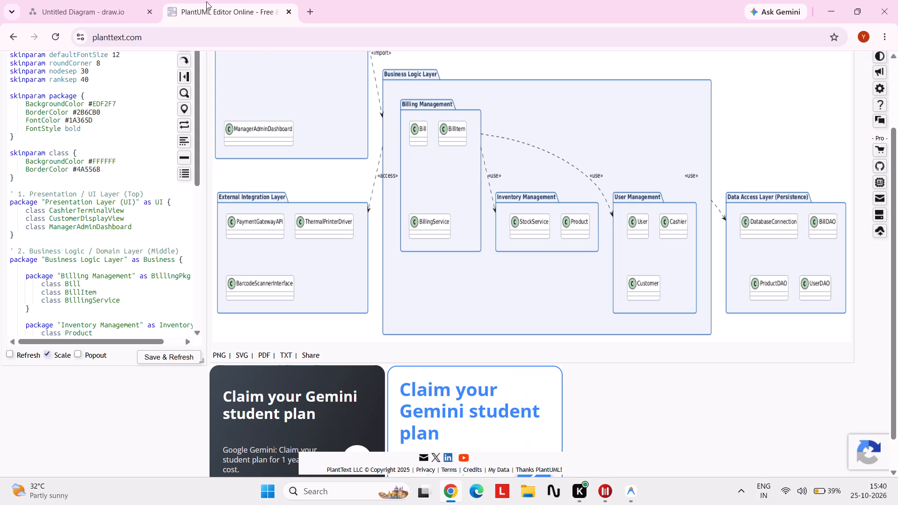
left_click(81, 0)
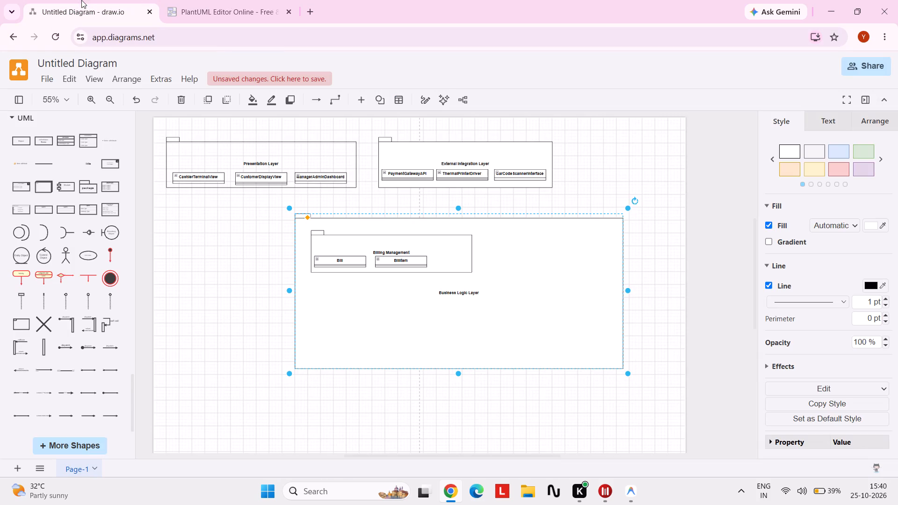
left_click(66, 133)
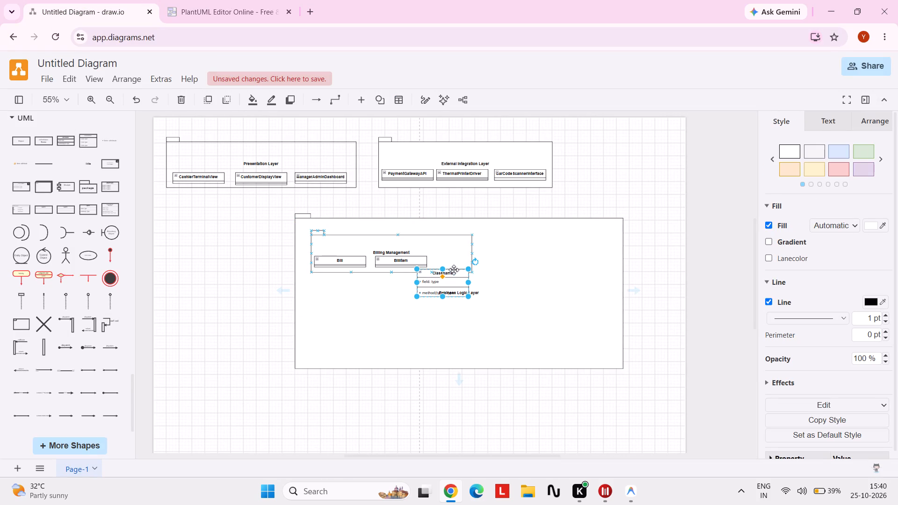
left_click(453, 273)
double_click(450, 273)
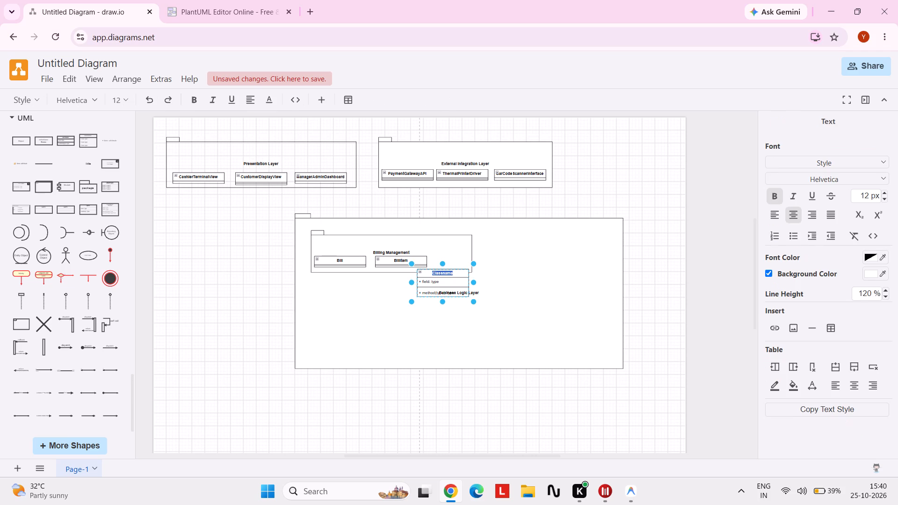
type("Billing")
type("Ser")
type("vice")
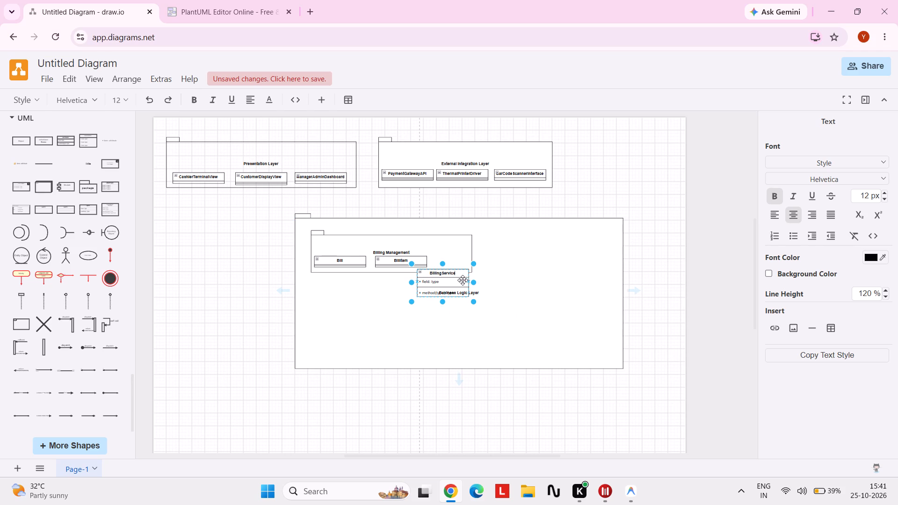
Delete the field and method rows from the BillingService class.
left_click(458, 283)
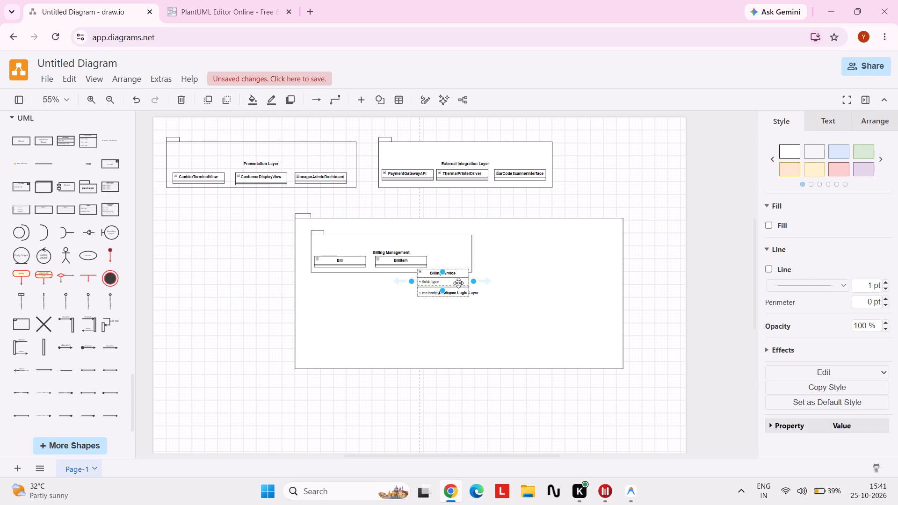
key("Delete")
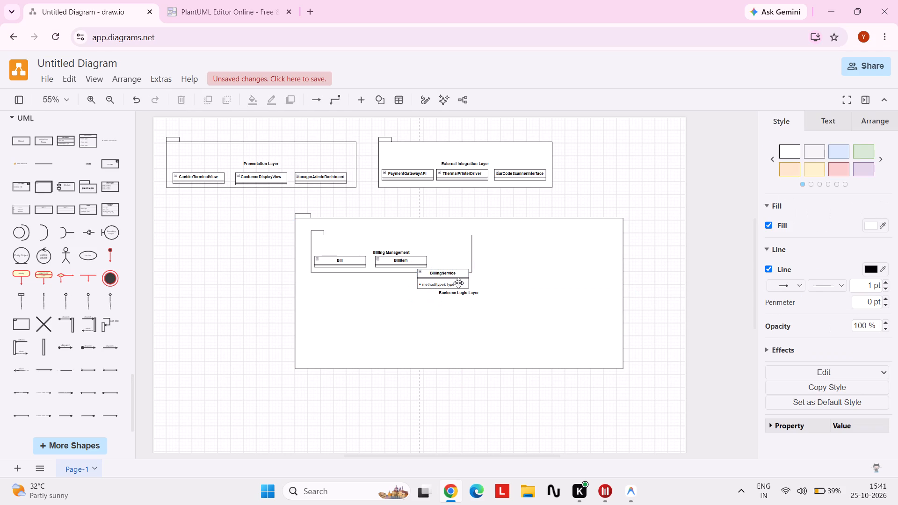
left_click(443, 284)
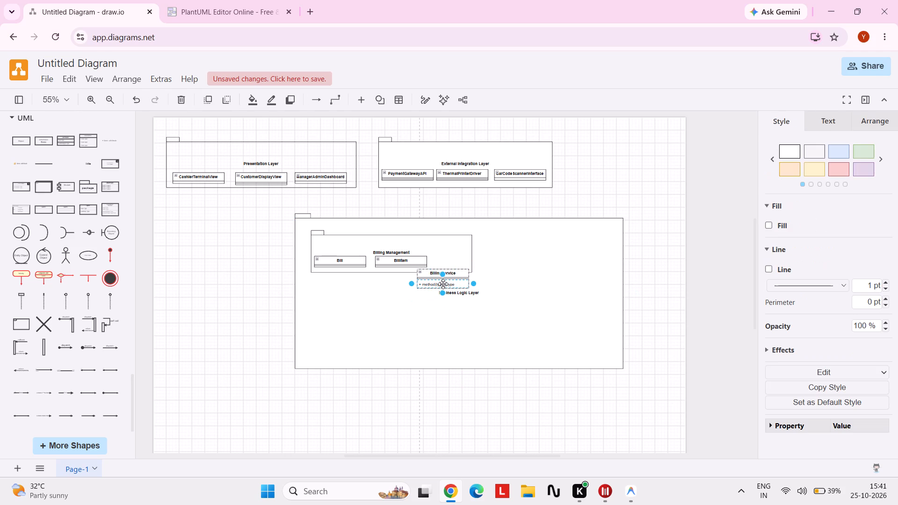
key("Delete")
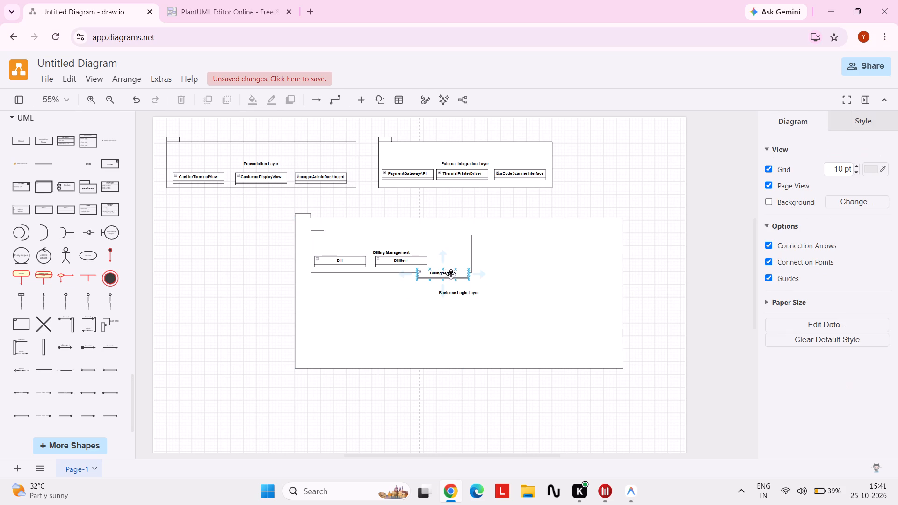
Move the BillingService class to the right of BillItem, level with it.
left_click_drag(451, 274, 464, 263)
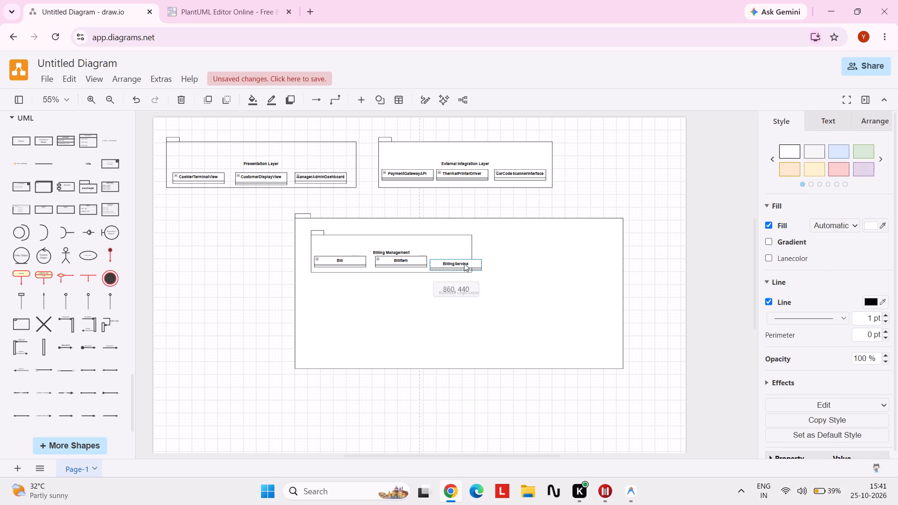
left_click_drag(464, 263, 465, 261)
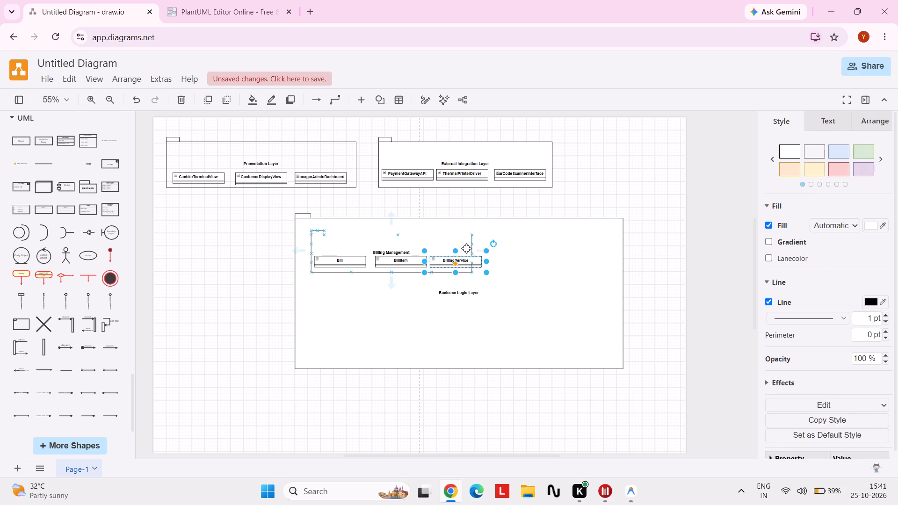
Widen the Billing Management package rightward so that it encloses BillingService with some room to spare.
left_click(466, 248)
left_click_drag(478, 252, 508, 253)
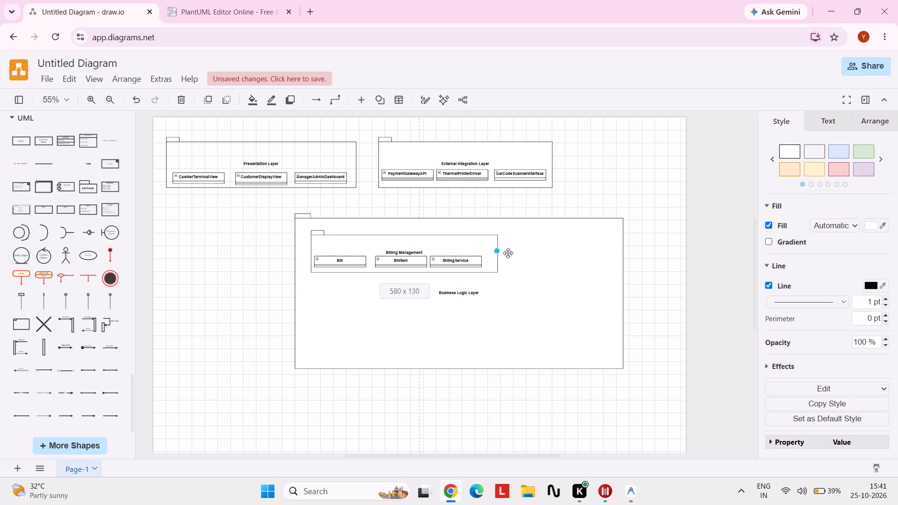
left_click_drag(508, 253, 516, 253)
left_click(577, 271)
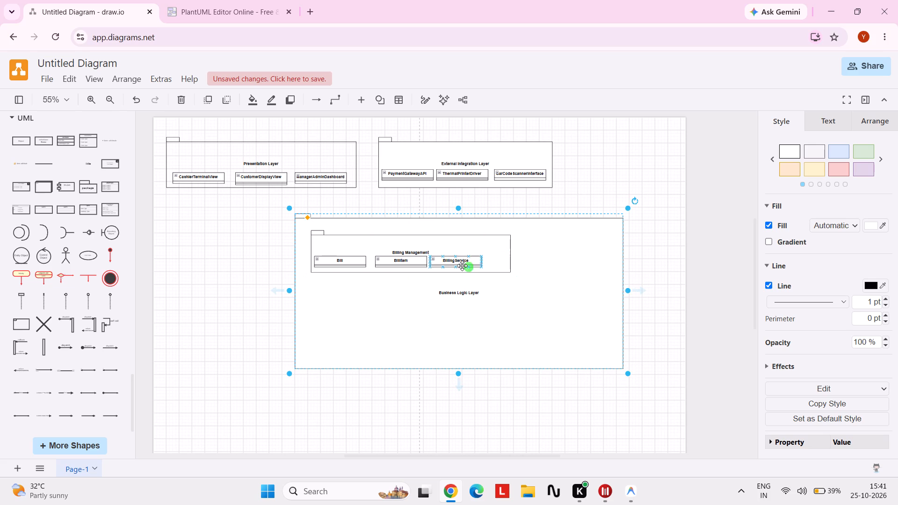
Space out the Billing Management classes by shifting BillingService toward the package's right edge and BillItem under the package label.
left_click_drag(461, 261, 486, 261)
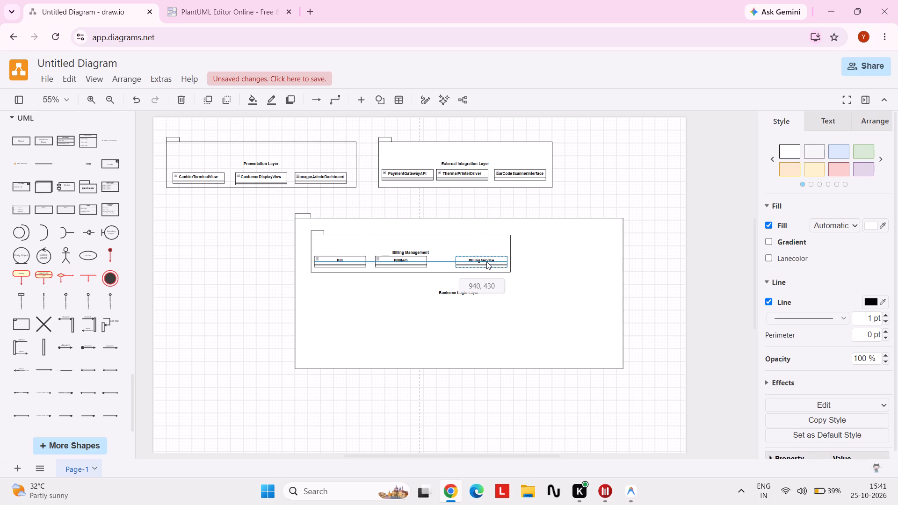
left_click_drag(486, 261, 480, 261)
left_click(568, 270)
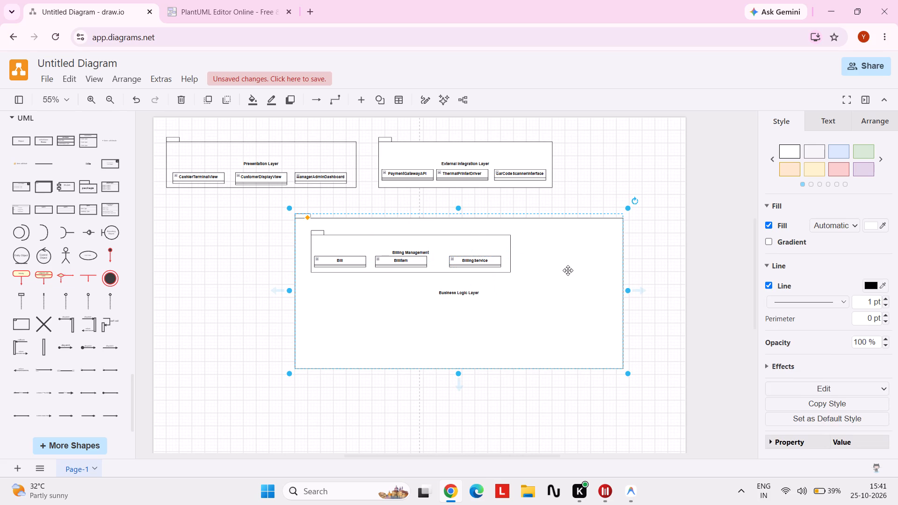
left_click_drag(413, 261, 420, 263)
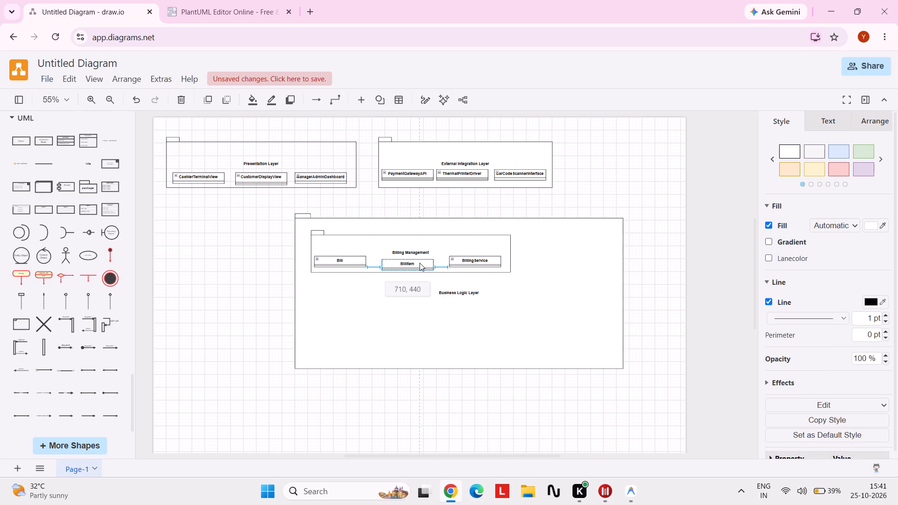
left_click_drag(420, 263, 422, 262)
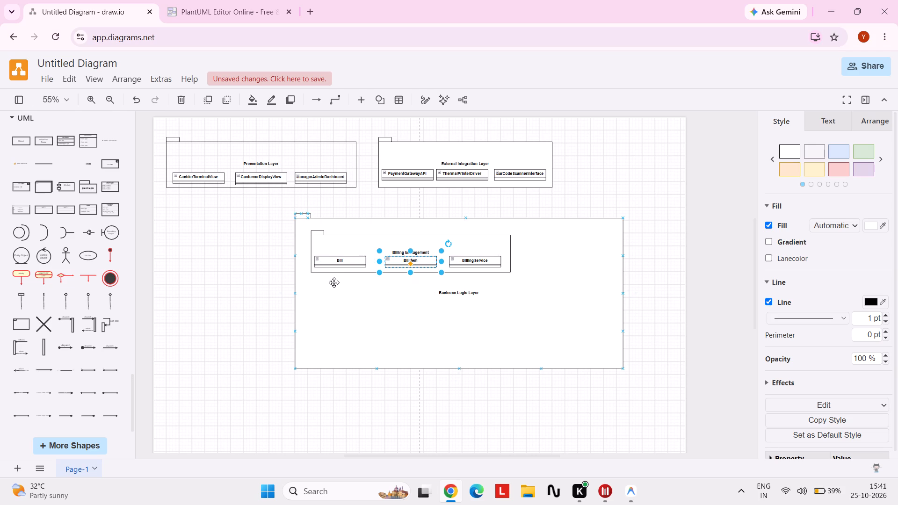
left_click(334, 285)
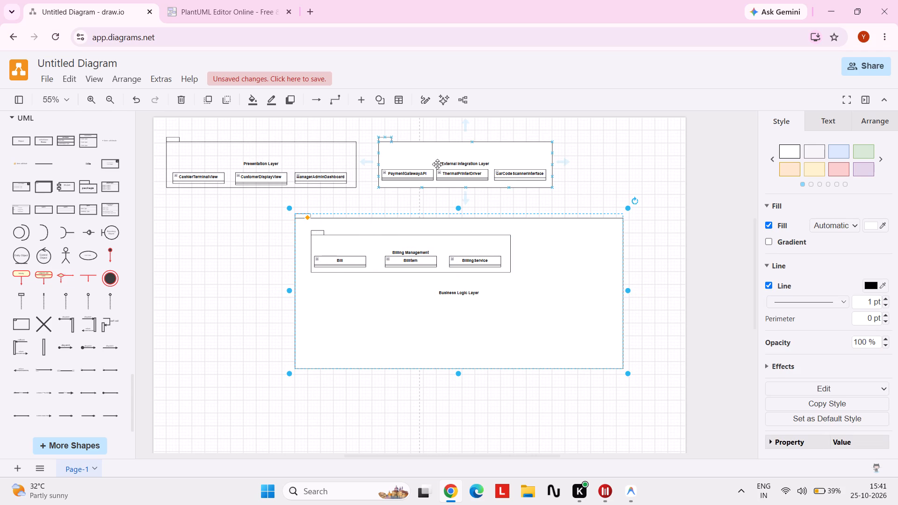
Enable the fill of the Presentation Layer package.
left_click(316, 152)
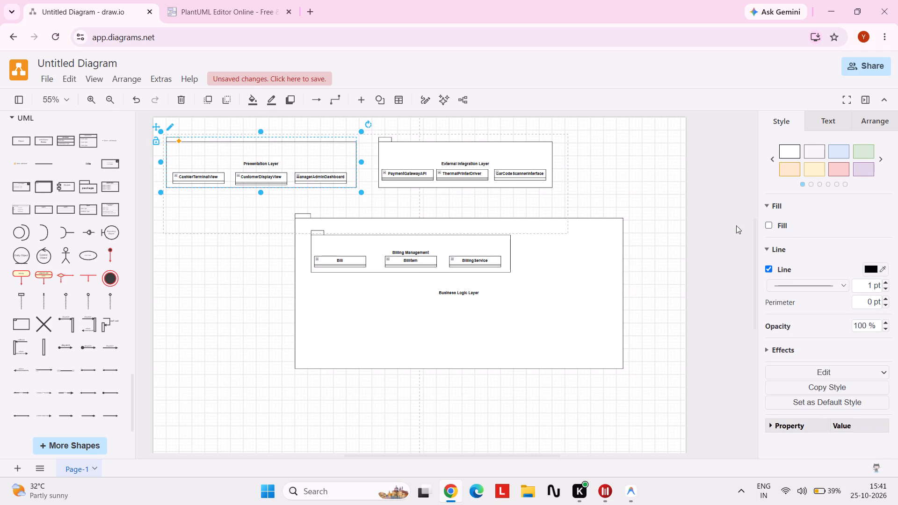
left_click(770, 225)
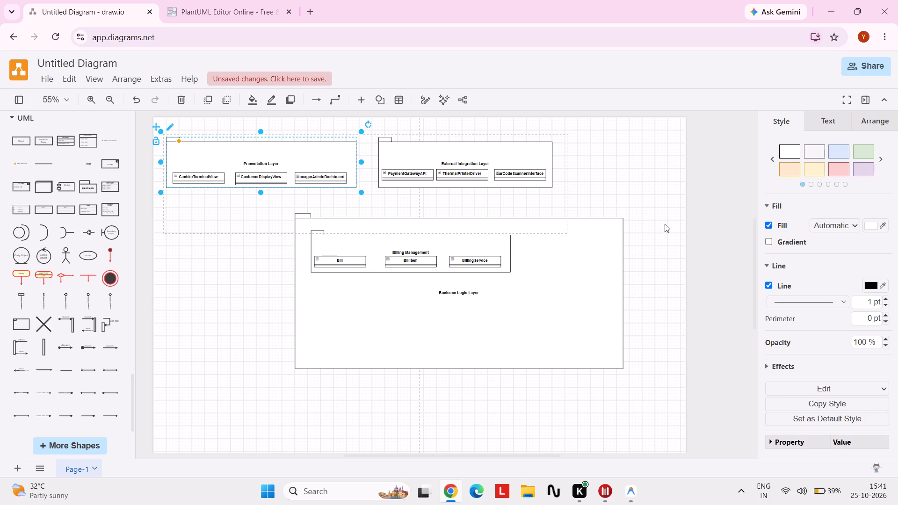
left_click(185, 299)
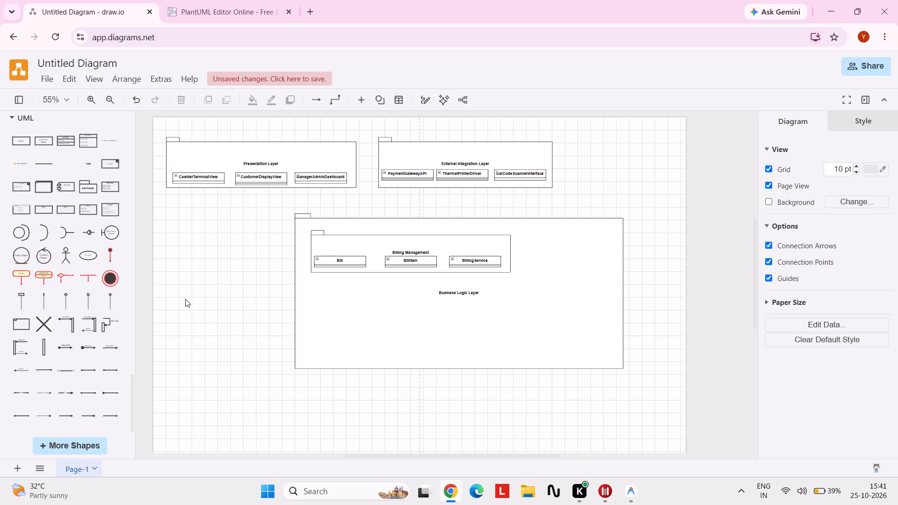
Add a package in the lower-left area of the Business Logic Layer, below Billing Management, and widen it to about 500.
left_click(238, 2)
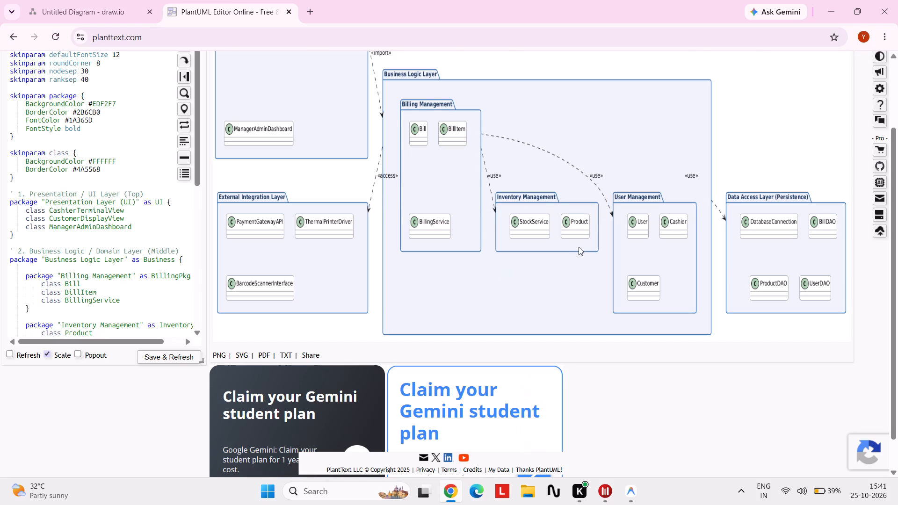
left_click(45, 0)
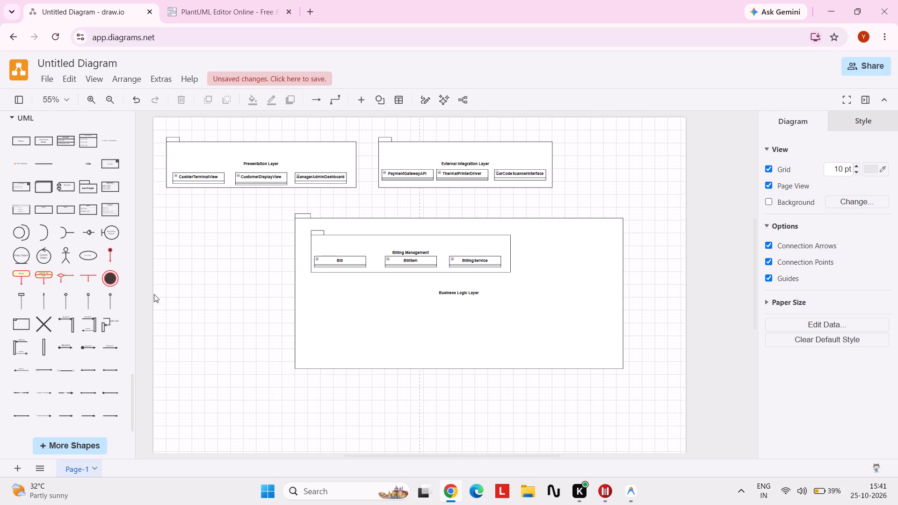
left_click(90, 193)
left_click_drag(445, 285, 435, 294)
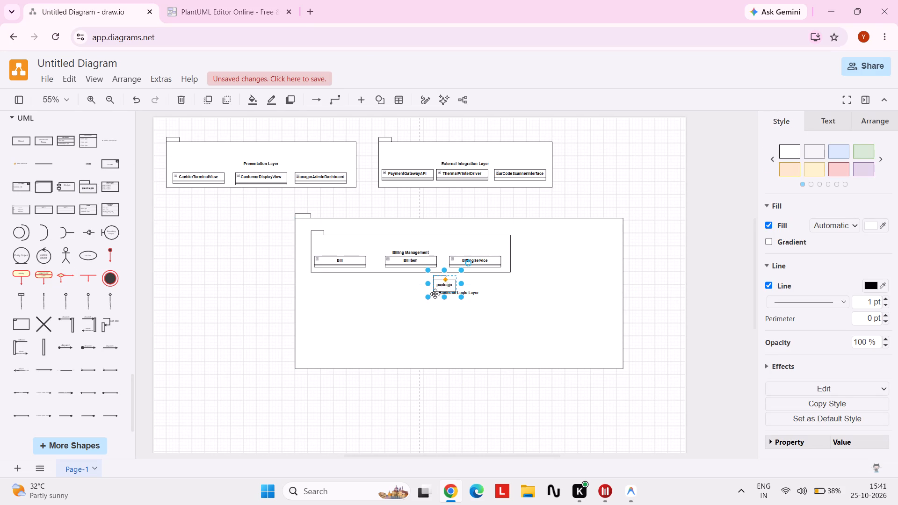
left_click_drag(435, 294, 325, 323)
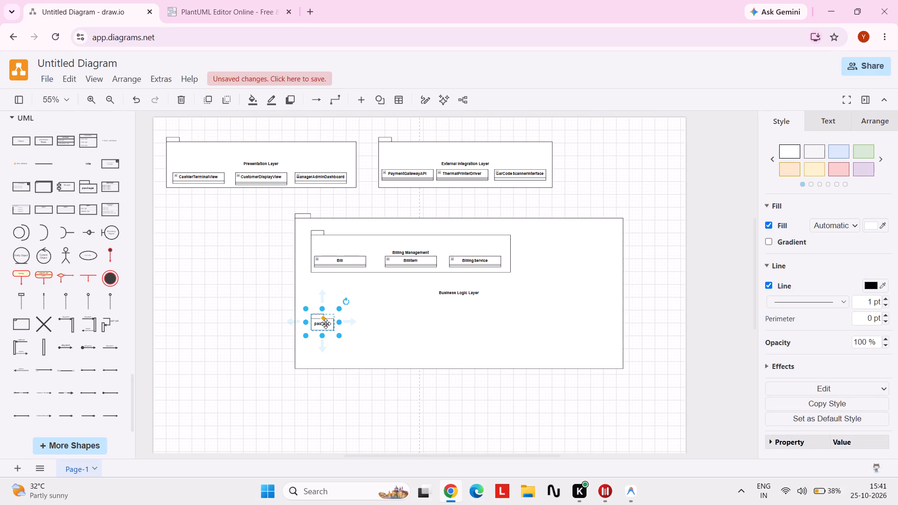
left_click_drag(339, 325, 478, 329)
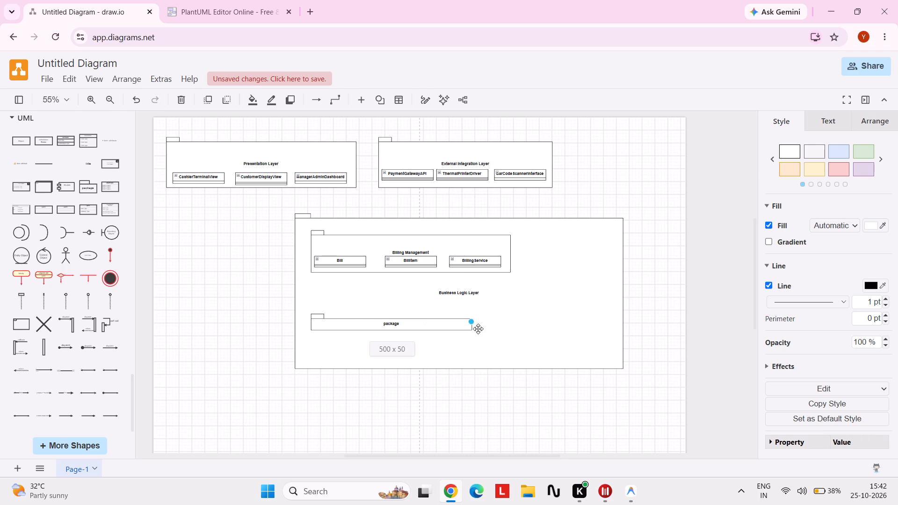
Label the new package below Billing Management as Inventory Management.
left_click(393, 326)
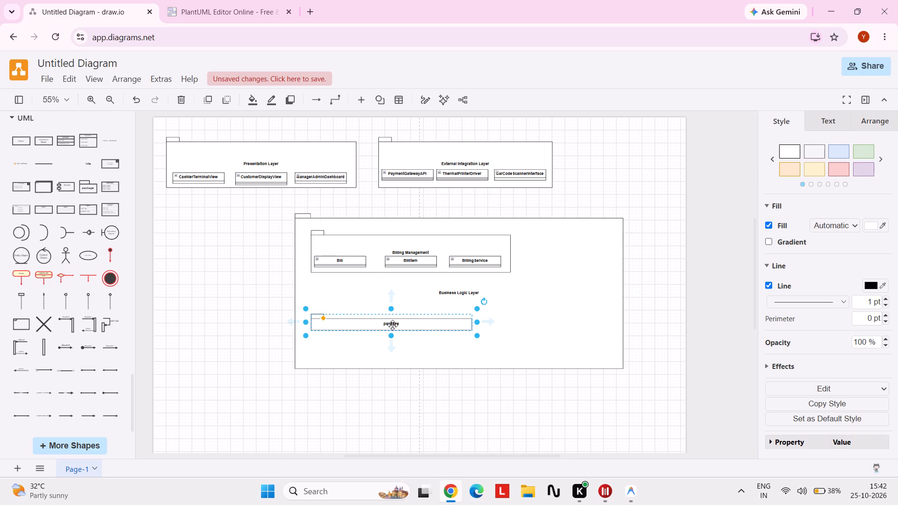
double_click(391, 322)
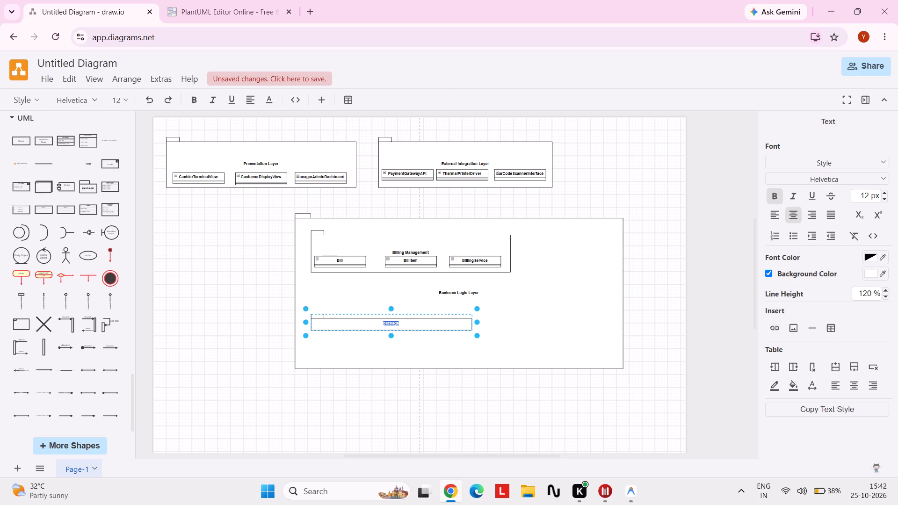
type("Inventory")
key("space")
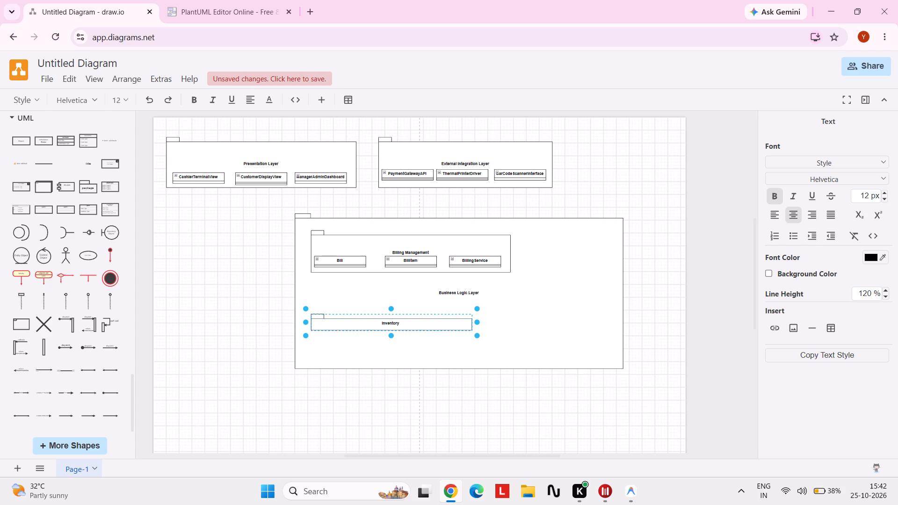
type("Management")
left_click(549, 345)
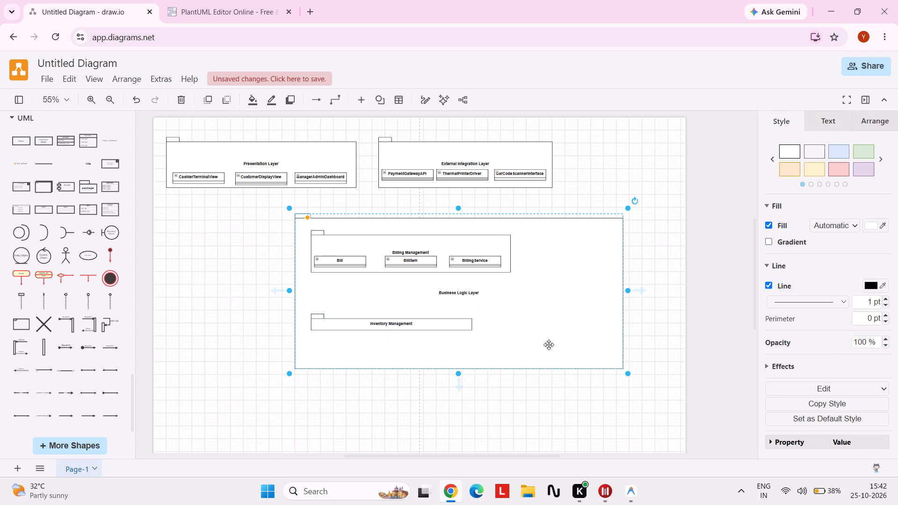
Extend the Inventory Management package downward to just above the Business Logic Layer's bottom edge, making room for classes.
left_click(457, 325)
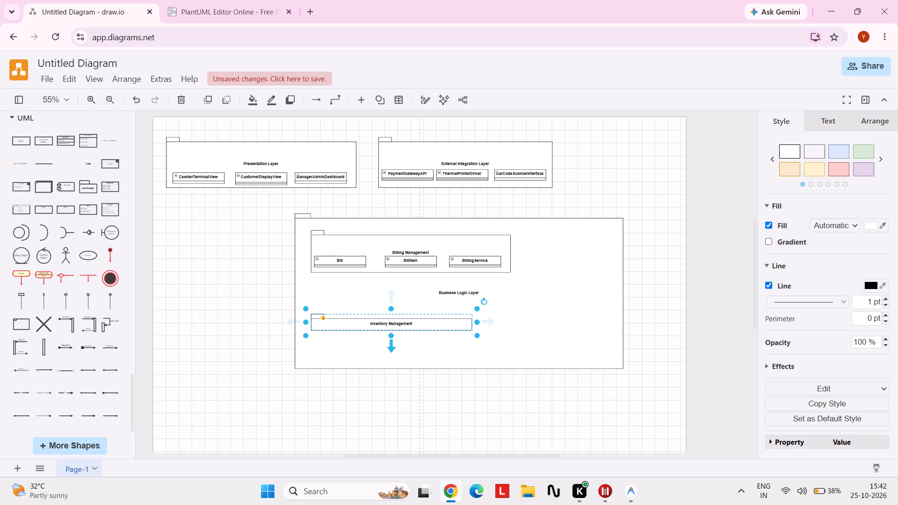
left_click_drag(388, 331, 392, 357)
left_click(573, 329)
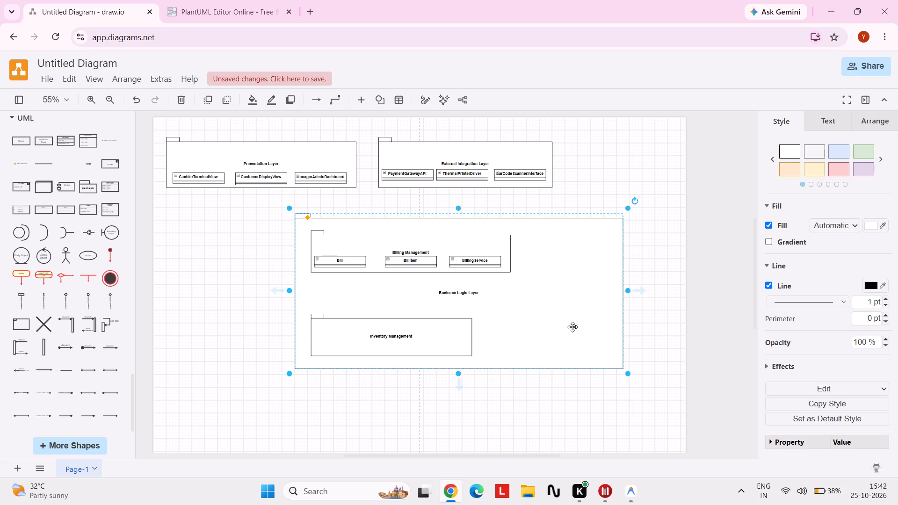
left_click(202, 295)
Add a three-compartment class named StockService, following the PlantText reference, and delete its field and method rows.
left_click(196, 12)
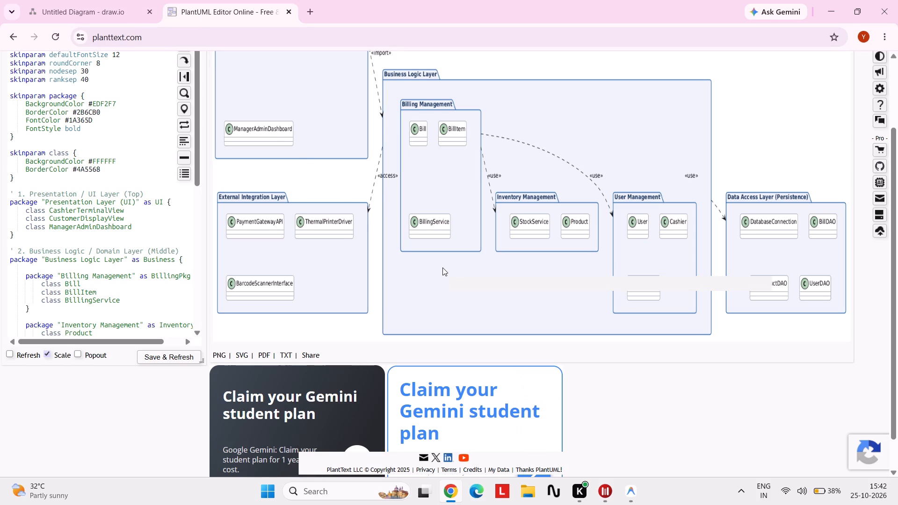
left_click(97, 0)
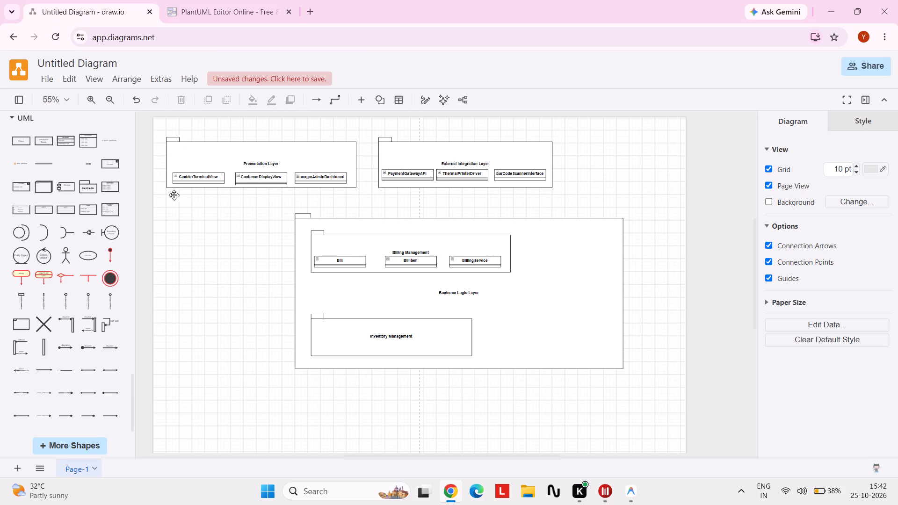
left_click(69, 142)
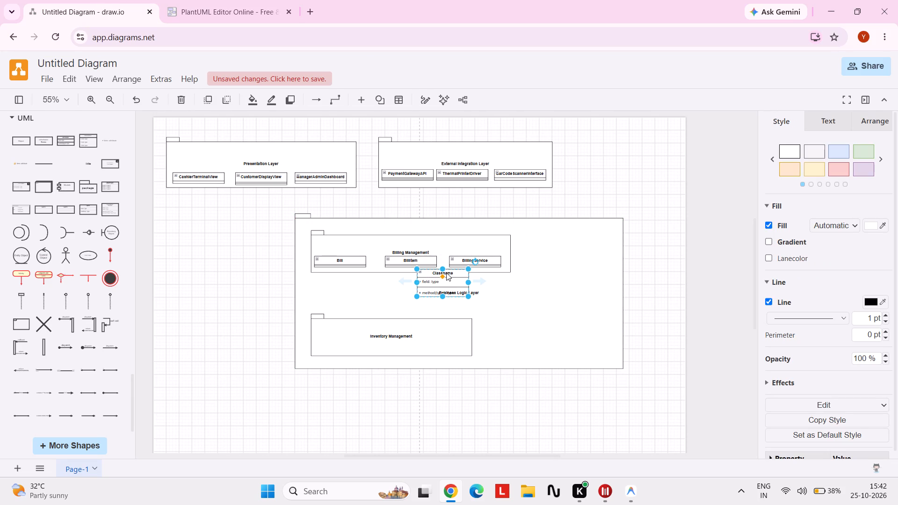
triple_click(446, 273)
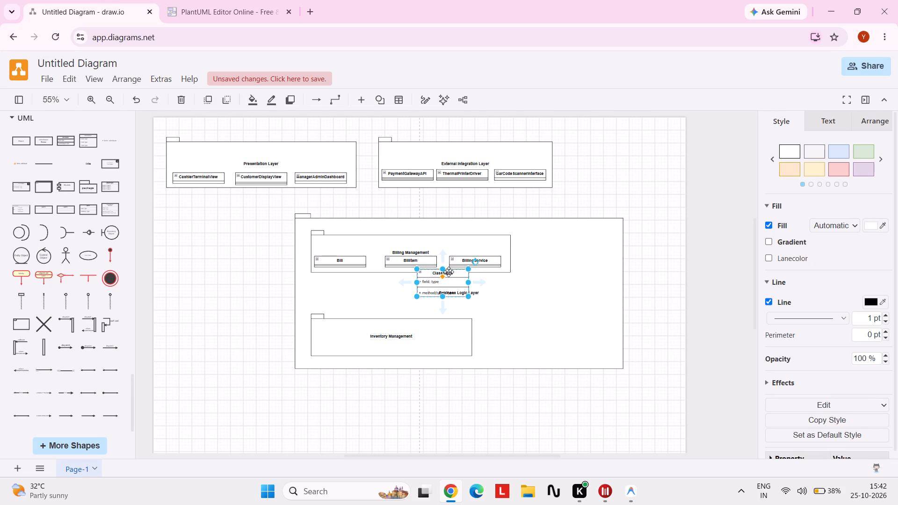
double_click(449, 272)
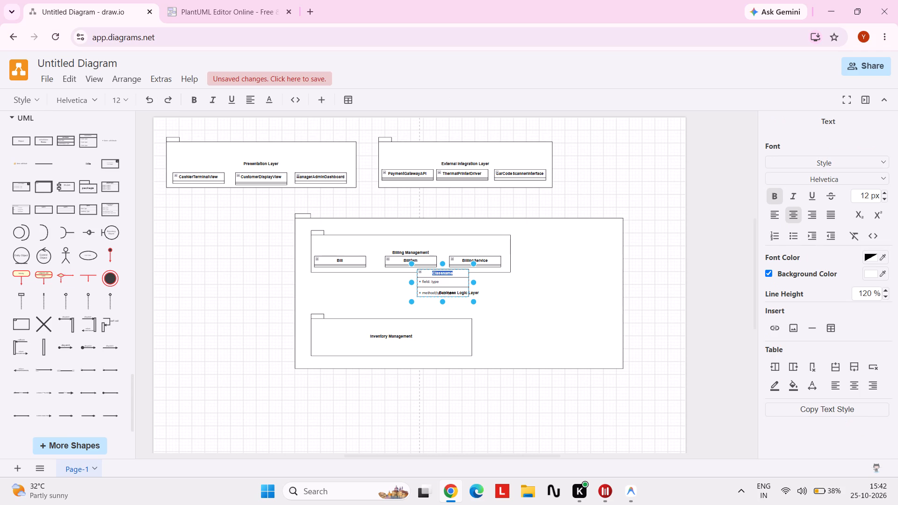
type("Stock")
type("Service")
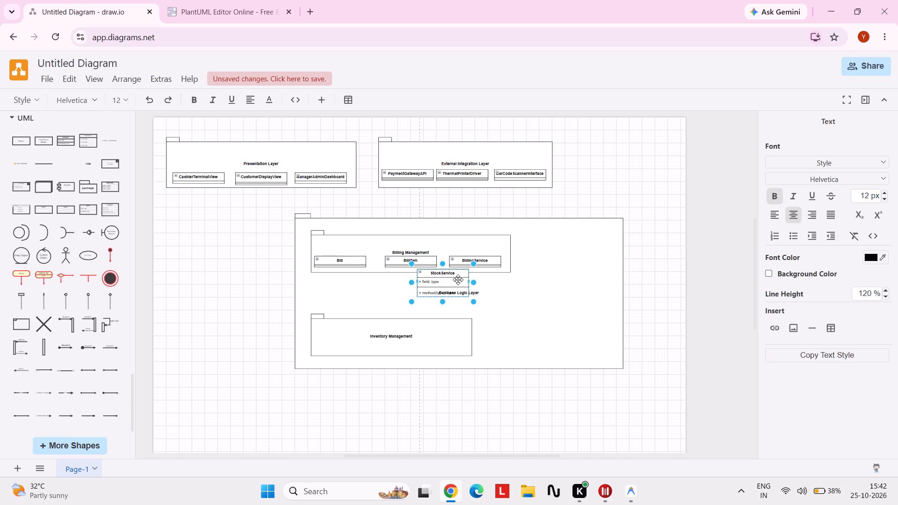
left_click(455, 281)
key("Delete")
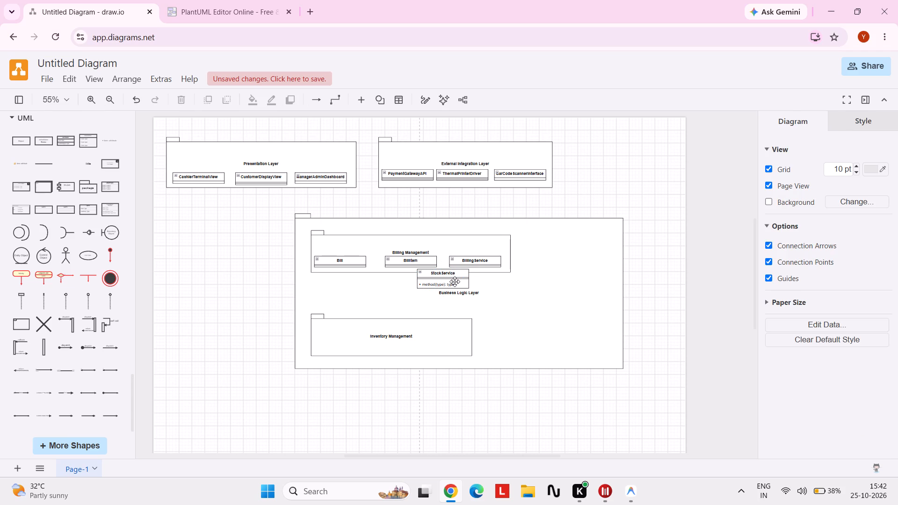
left_click(455, 282)
key("Delete")
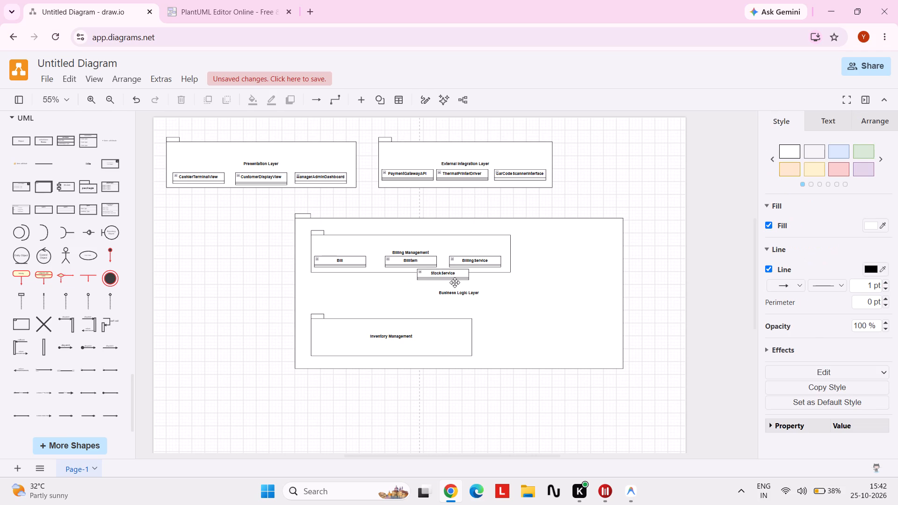
Move the StockService class into the Inventory Management package at its left side, vertically aligned with Bill.
left_click_drag(444, 274, 341, 353)
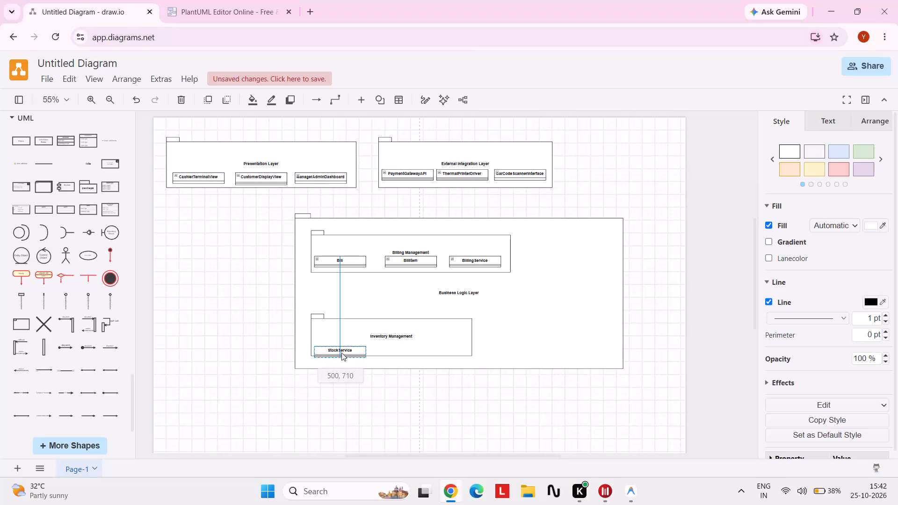
left_click_drag(341, 353, 341, 346)
left_click(537, 351)
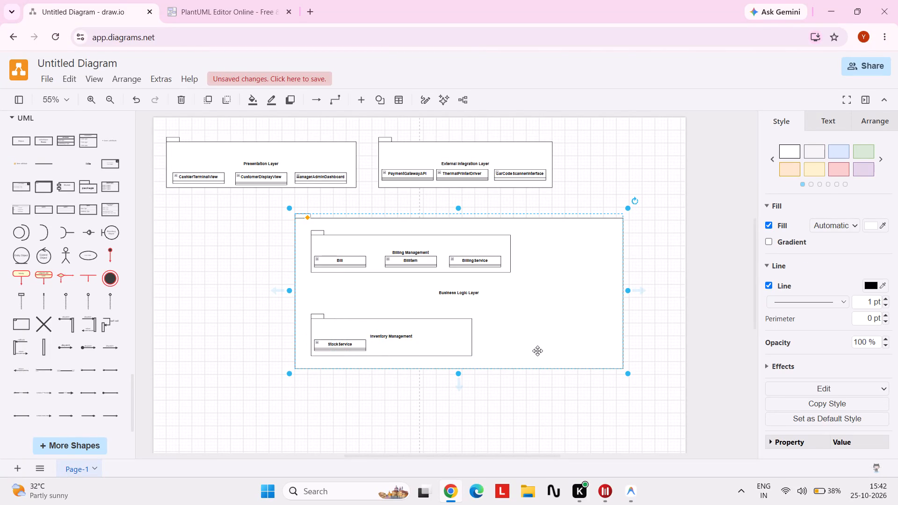
Add a second class inside Inventory Management to the right of StockService, level with it, and delete its field and method rows.
left_click(220, 11)
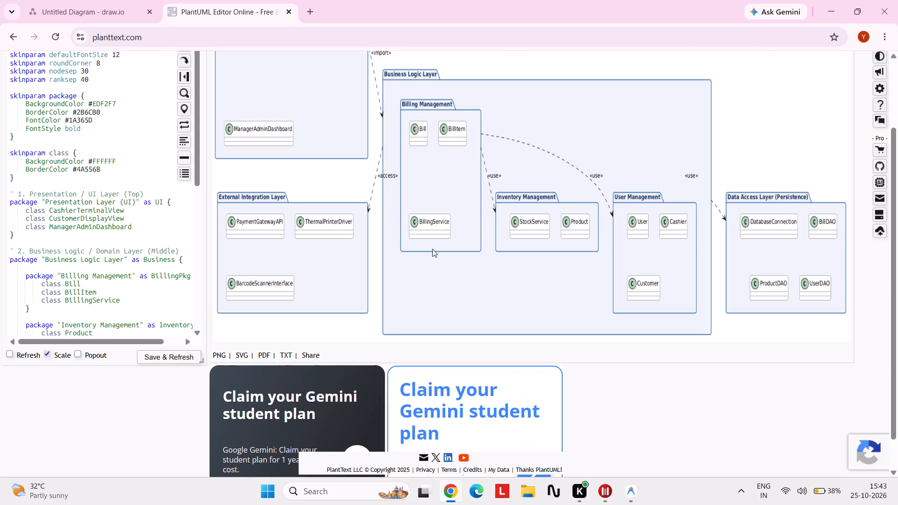
left_click(74, 0)
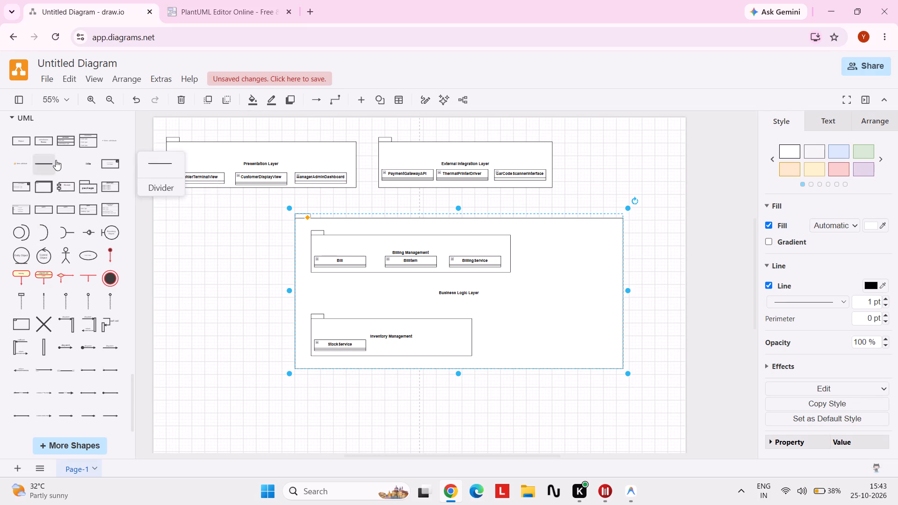
left_click(63, 141)
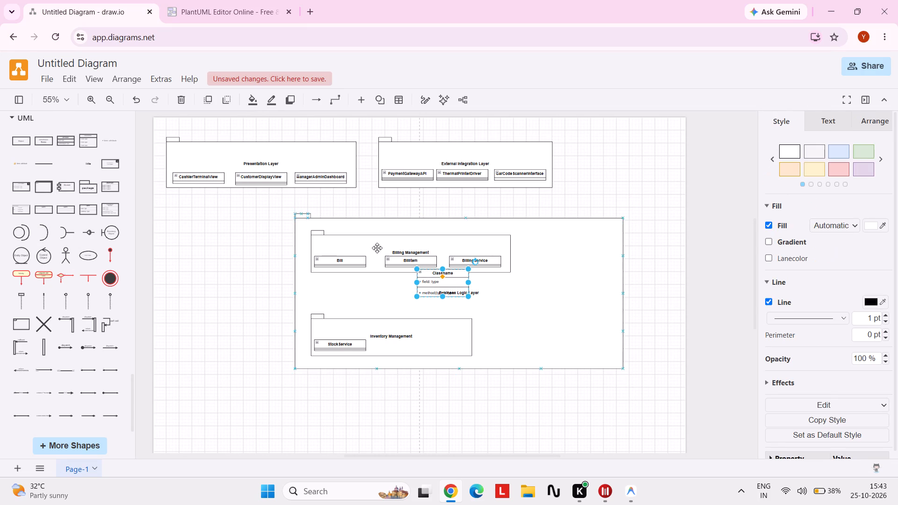
left_click_drag(452, 287, 396, 359)
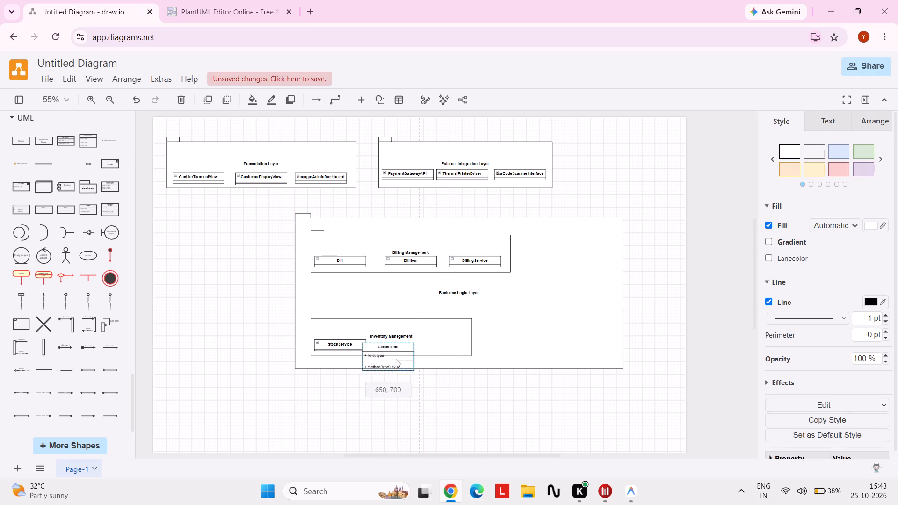
left_click_drag(396, 359, 409, 357)
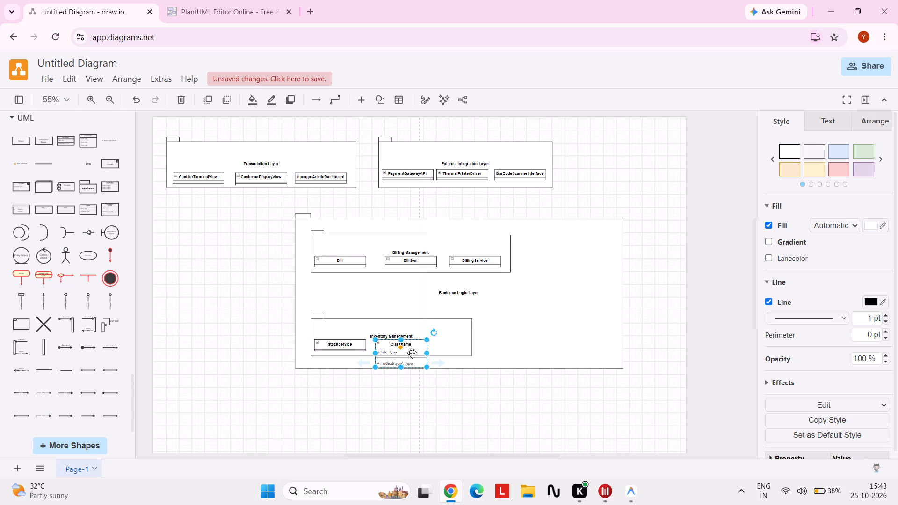
left_click(412, 352)
key("Delete")
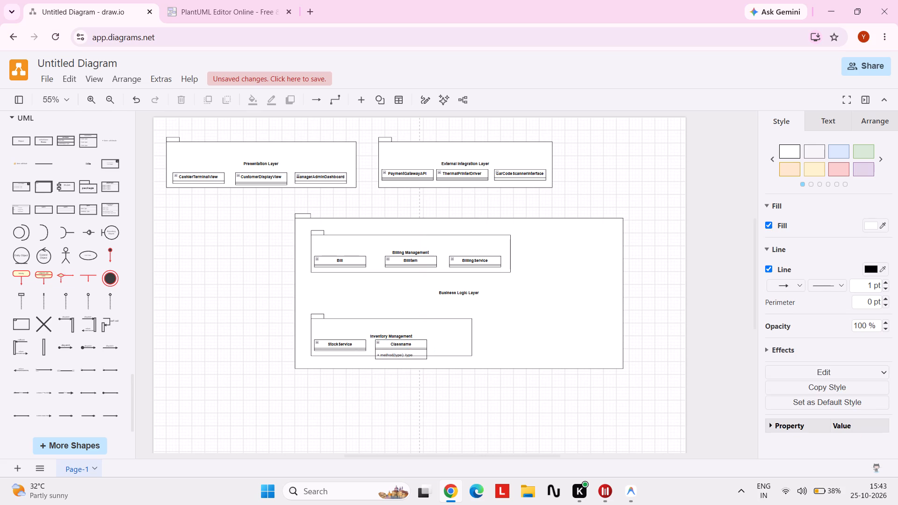
left_click(413, 354)
key("Delete")
Rename the class beside StockService as Product, matching the PlantText reference.
left_click(409, 342)
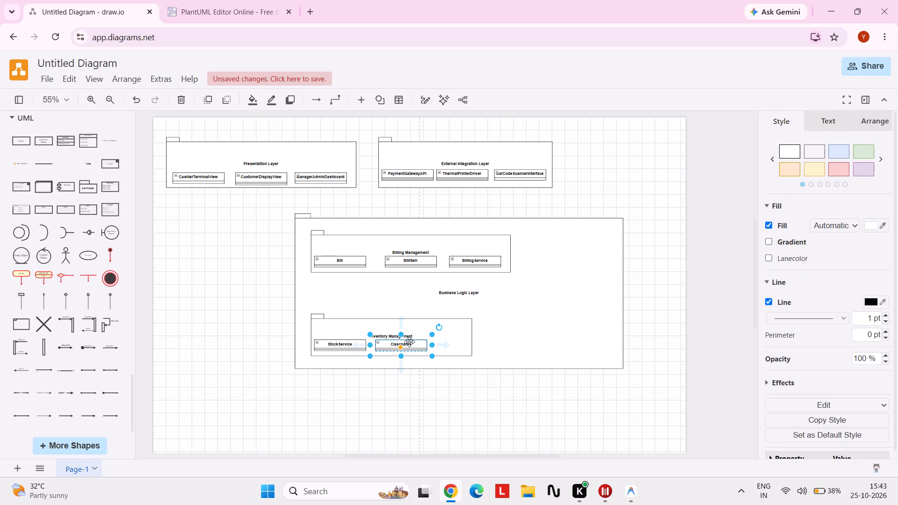
double_click(411, 344)
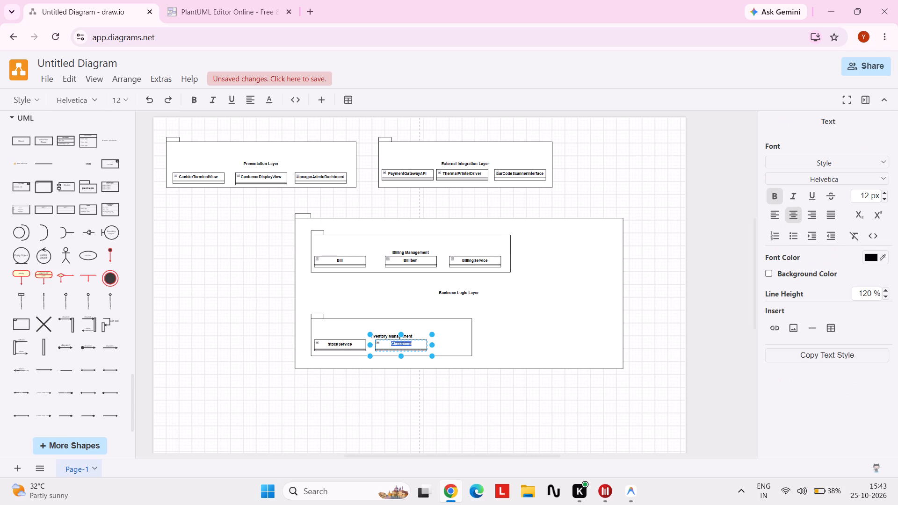
key("BackSpace")
left_click(219, 0)
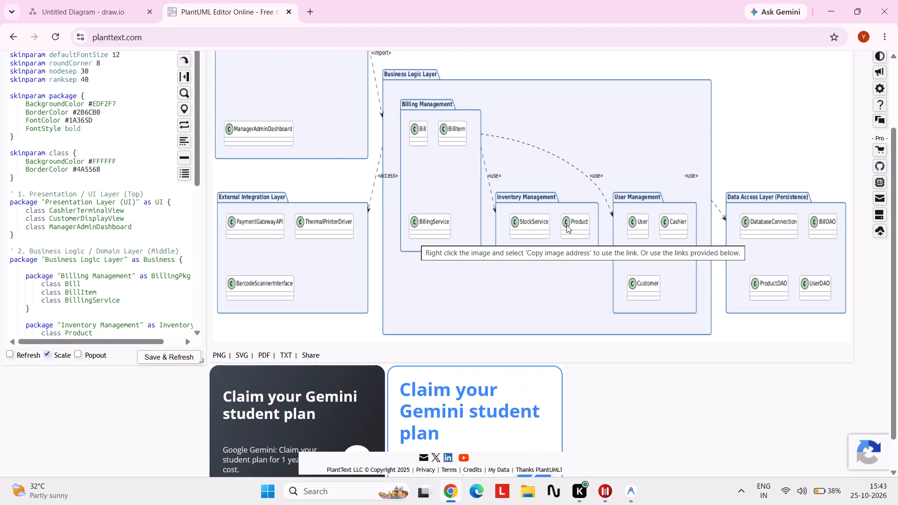
left_click(50, 0)
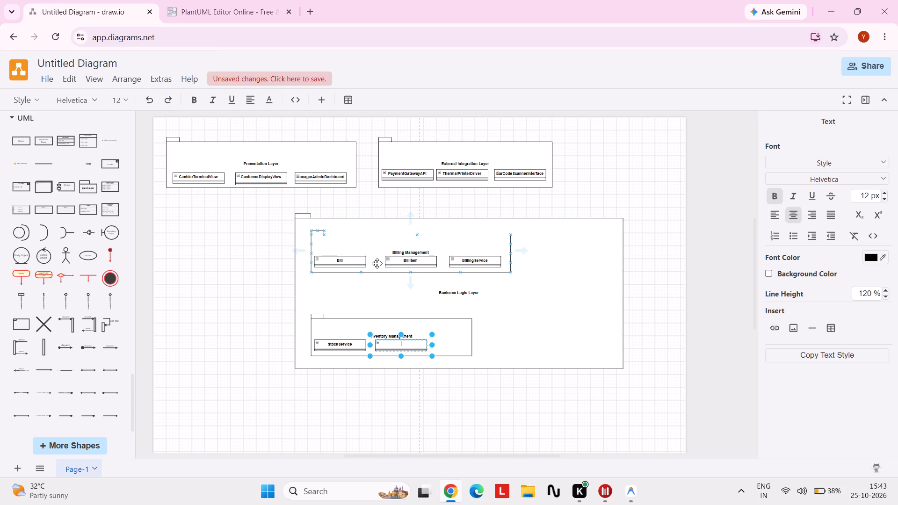
type("Product")
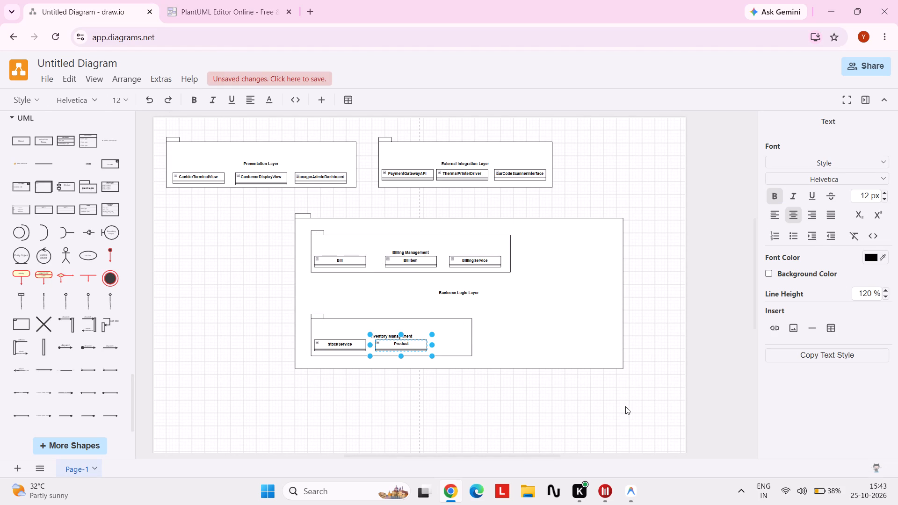
Add a package about 300 wide inside the Business Logic Layer, to the right of Inventory Management, following the PlantText reference.
left_click(578, 376)
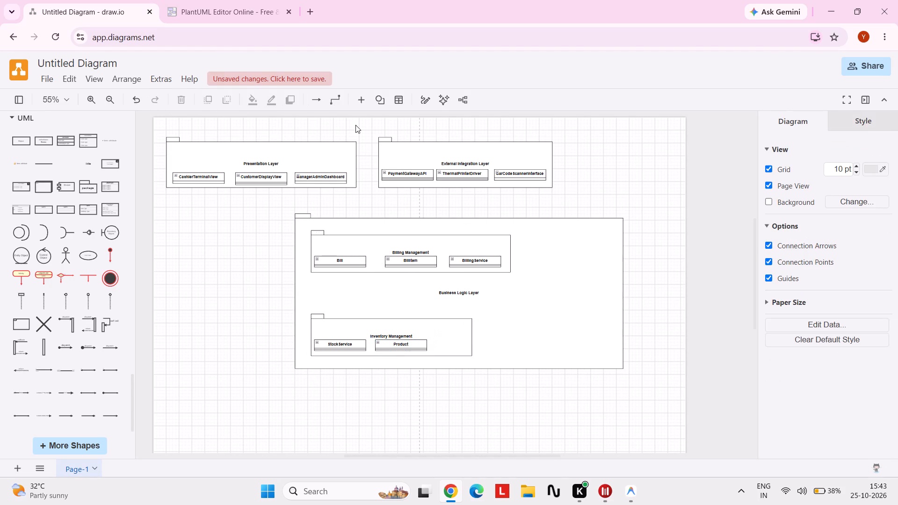
left_click(234, 0)
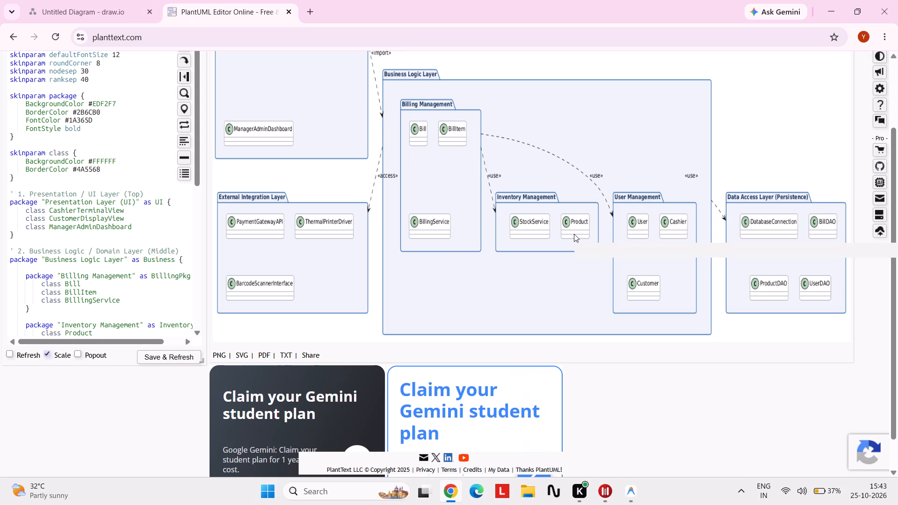
scroll(574, 234, "left", 1)
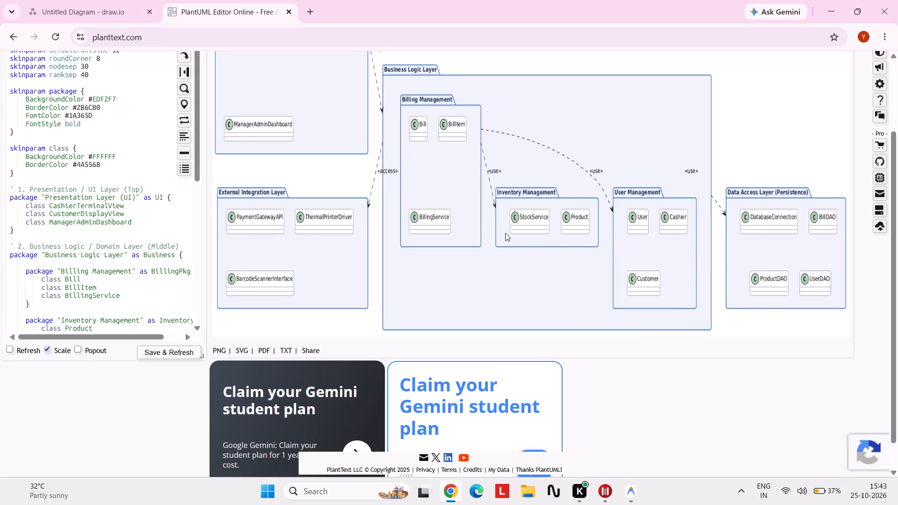
left_click(120, 0)
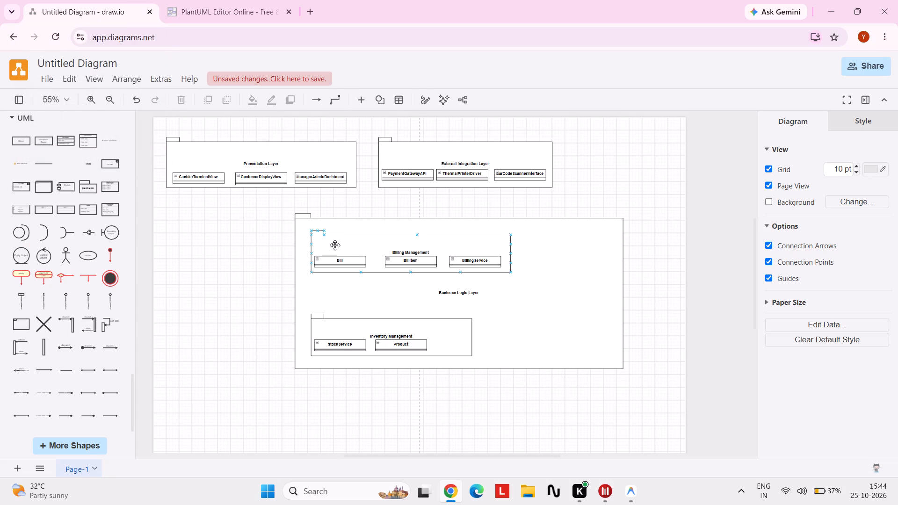
left_click(84, 188)
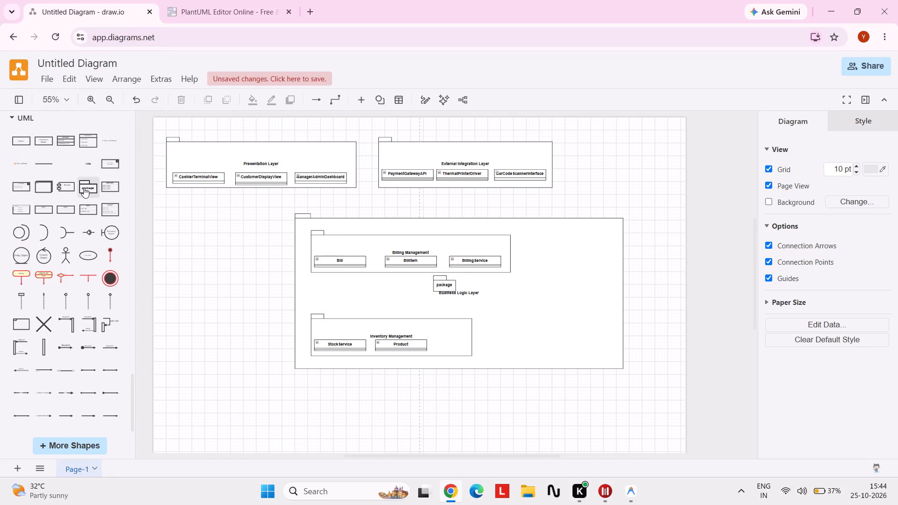
left_click_drag(449, 288, 550, 343)
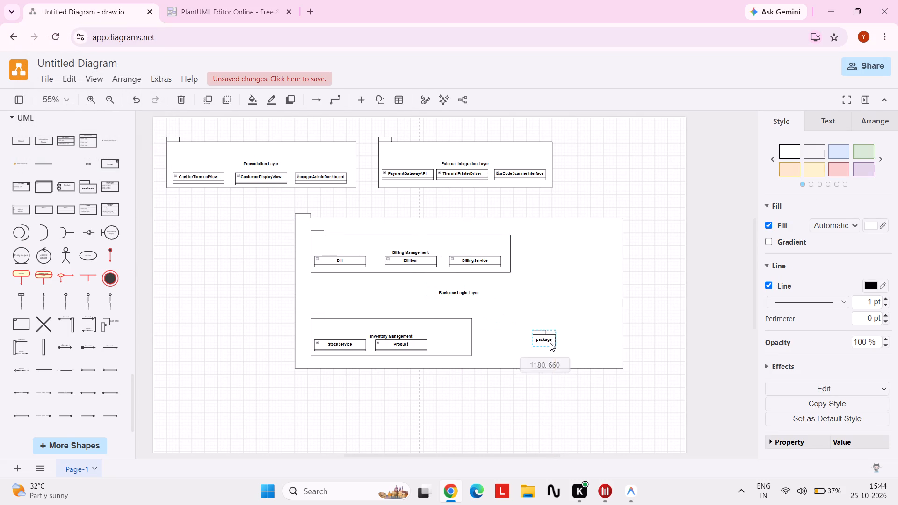
left_click_drag(550, 343, 525, 335)
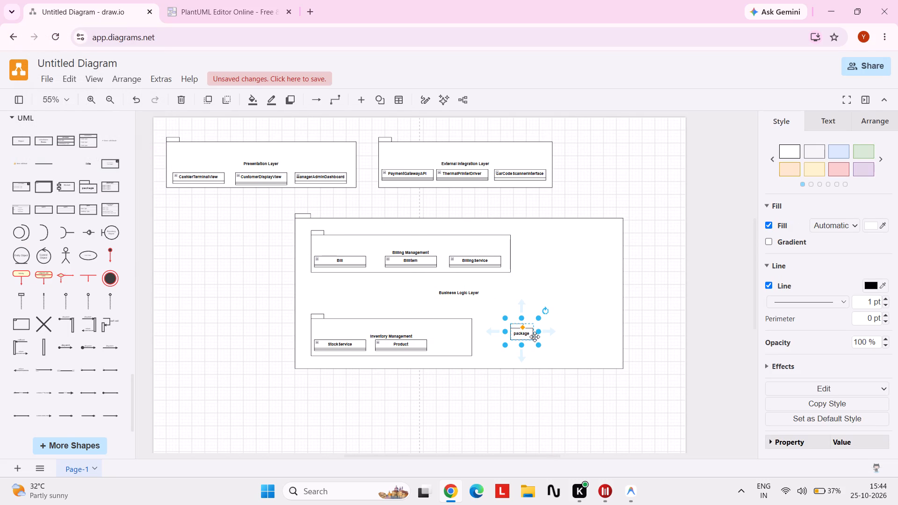
left_click_drag(538, 333, 613, 341)
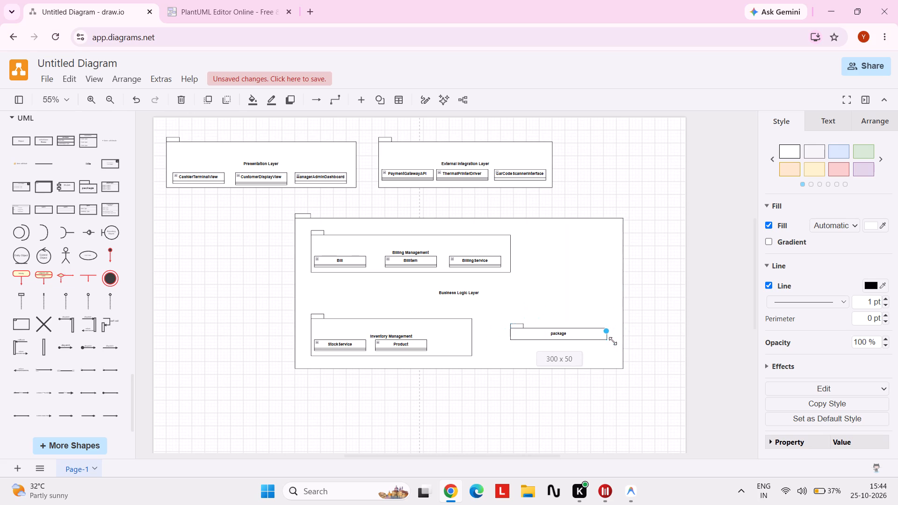
left_click_drag(558, 342, 568, 363)
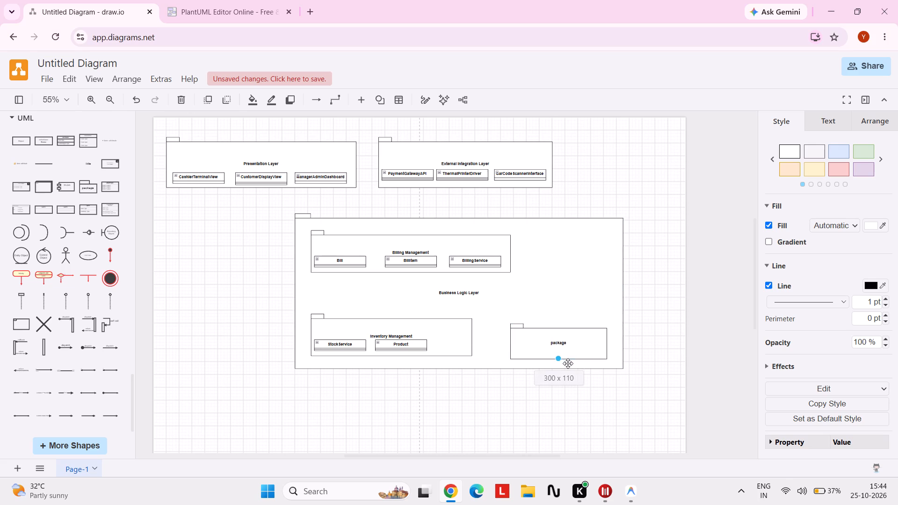
left_click_drag(568, 363, 568, 365)
Name the new package beside Inventory Management "User Management", matching the PlantText reference.
double_click(561, 344)
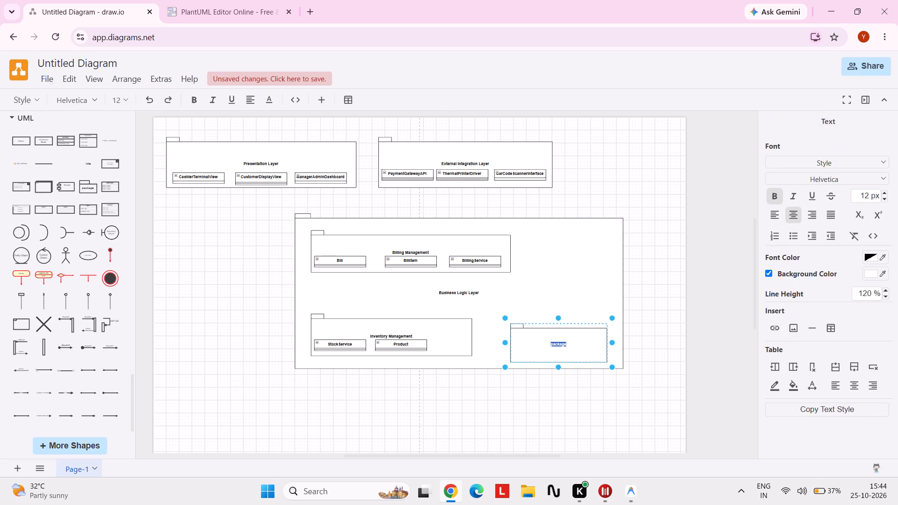
left_click(203, 0)
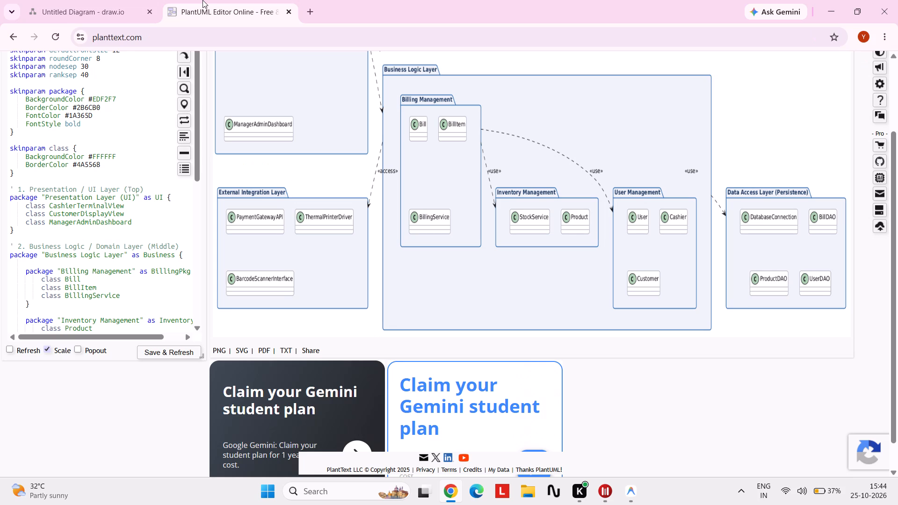
left_click(42, 0)
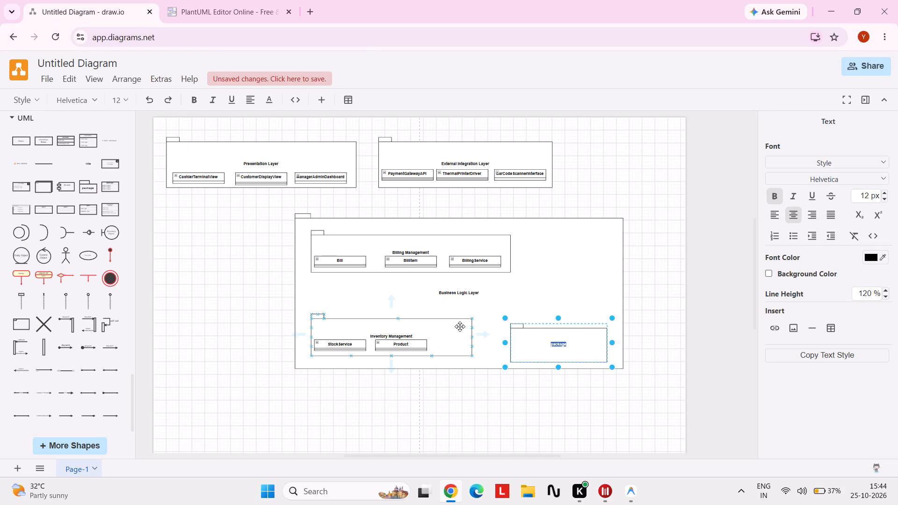
type("User")
key("space")
type("Management")
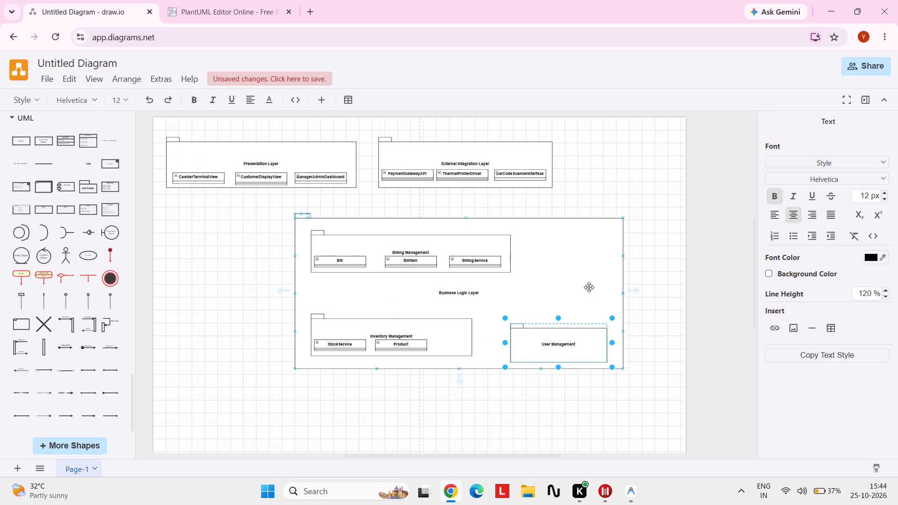
left_click(589, 287)
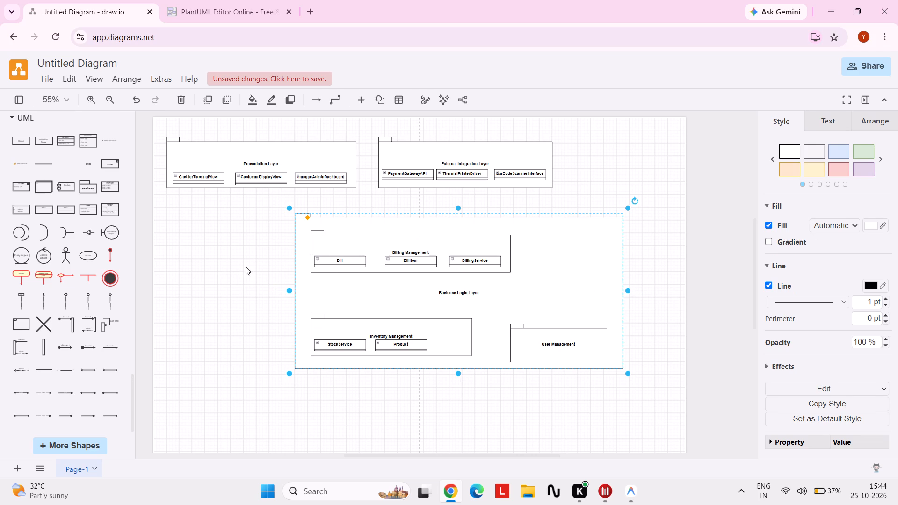
left_click(230, 266)
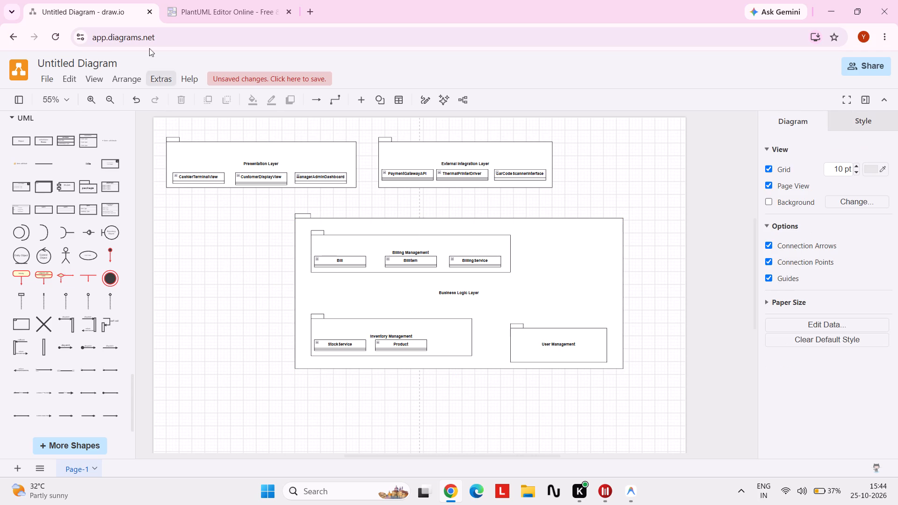
Add a three-compartment class named User at the lower left of User Management, following the reference, and delete its field and method rows.
left_click(187, 8)
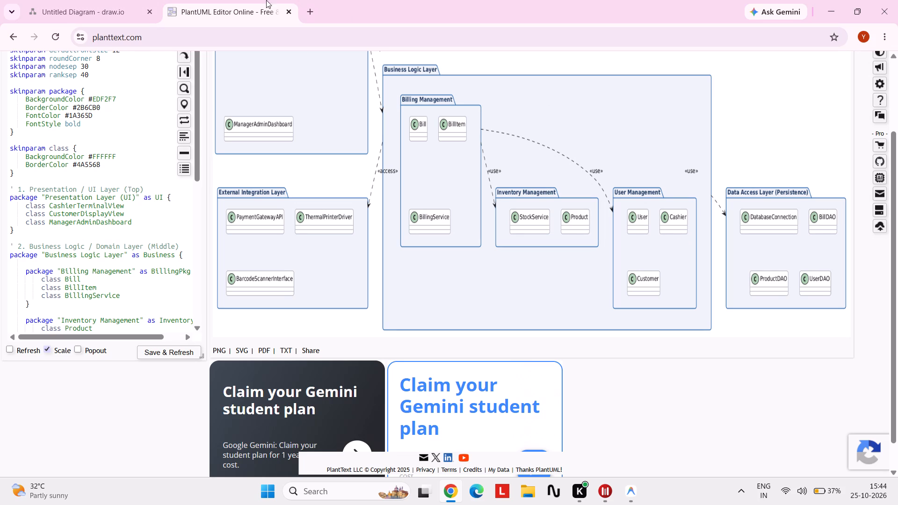
left_click(79, 0)
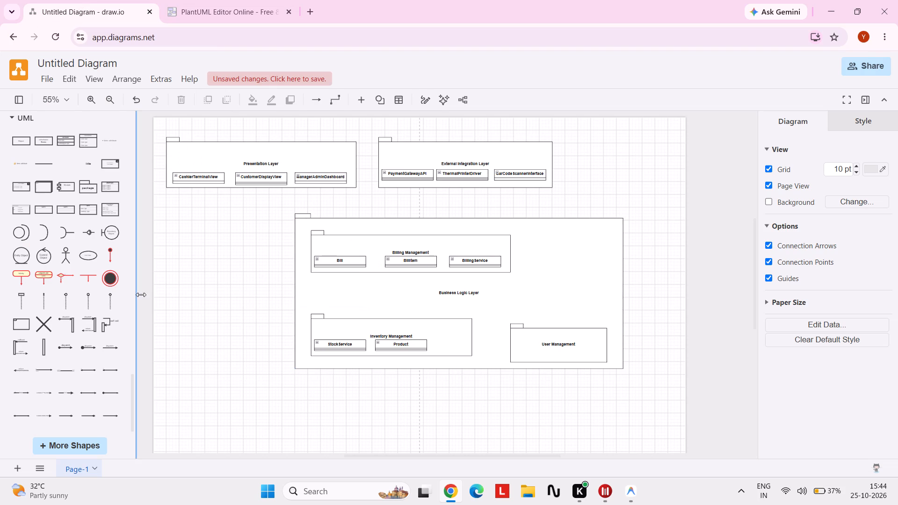
left_click(56, 140)
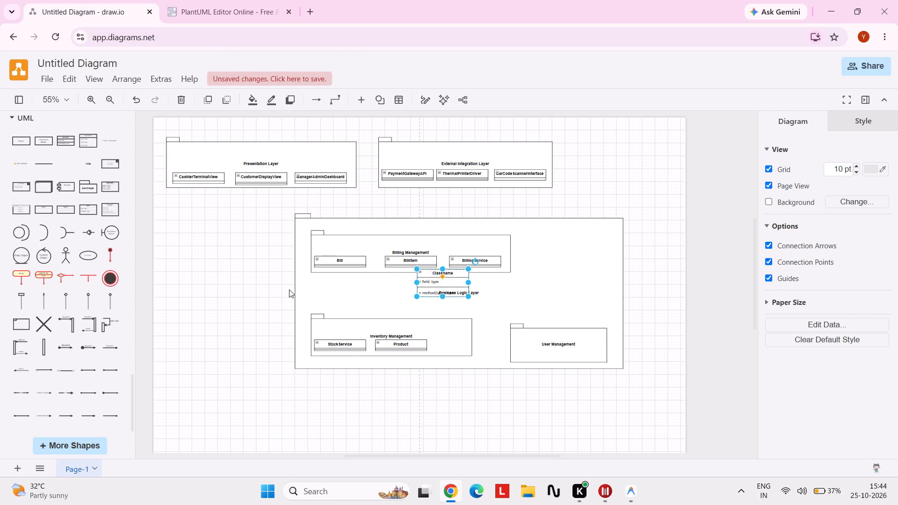
left_click_drag(452, 281, 543, 361)
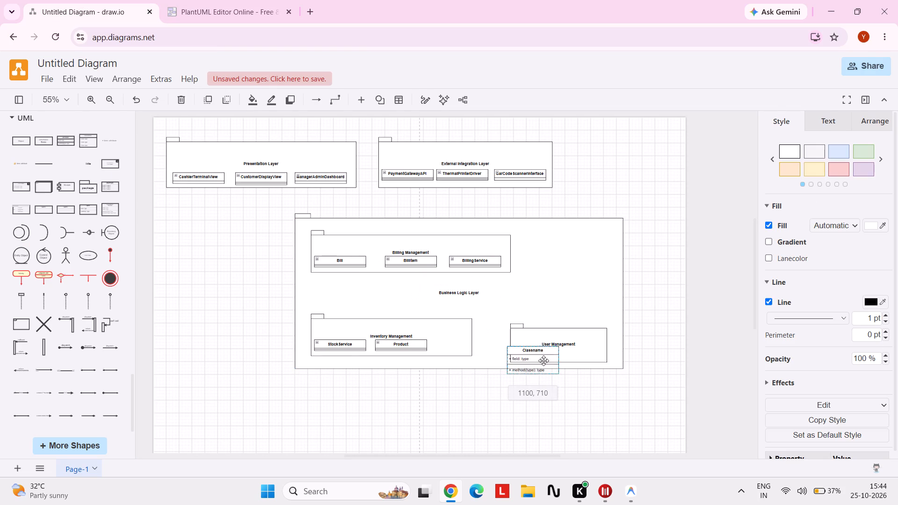
left_click_drag(543, 361, 548, 361)
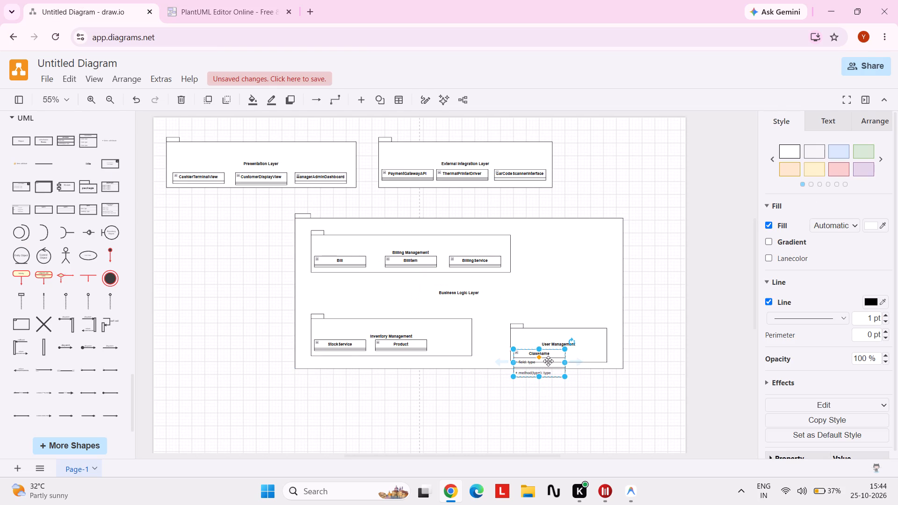
double_click(547, 353)
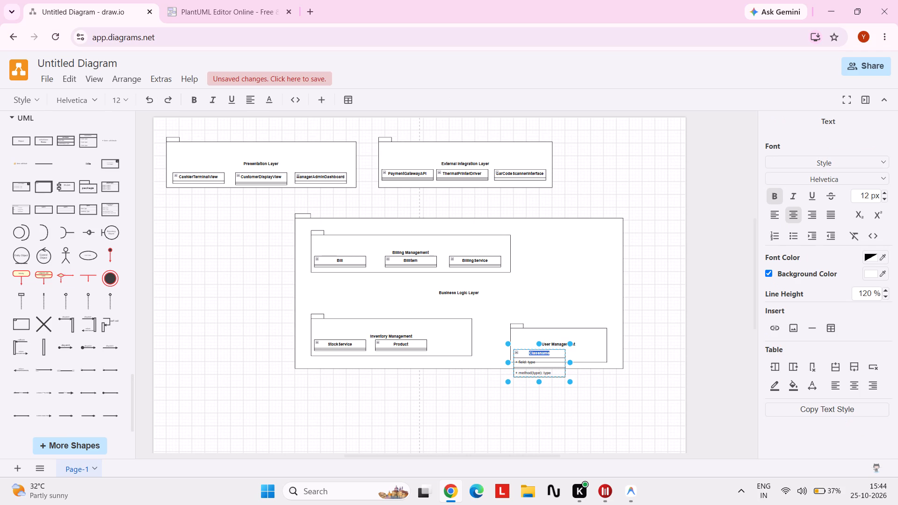
type("User")
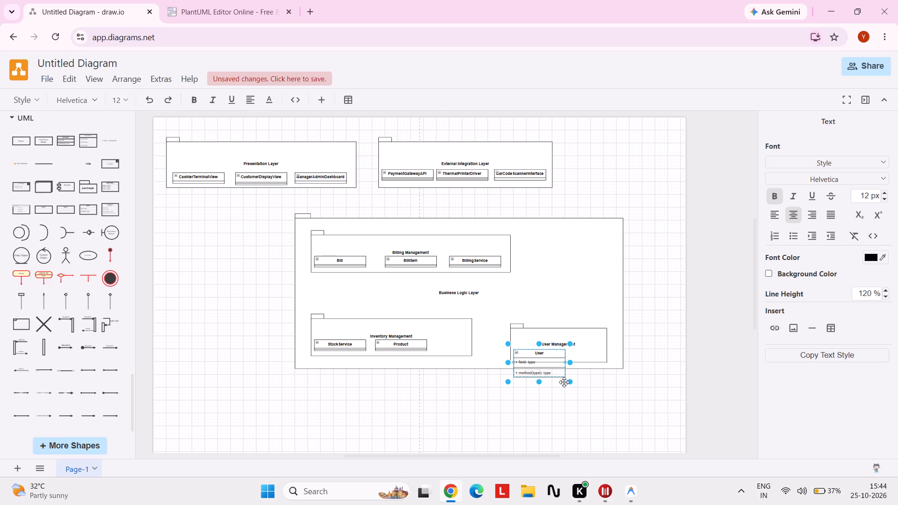
left_click(550, 362)
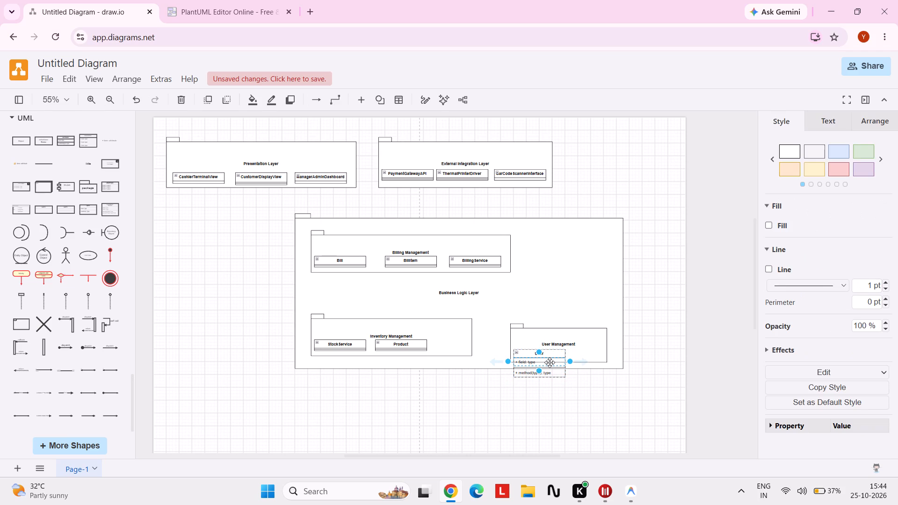
key("Delete")
left_click(550, 365)
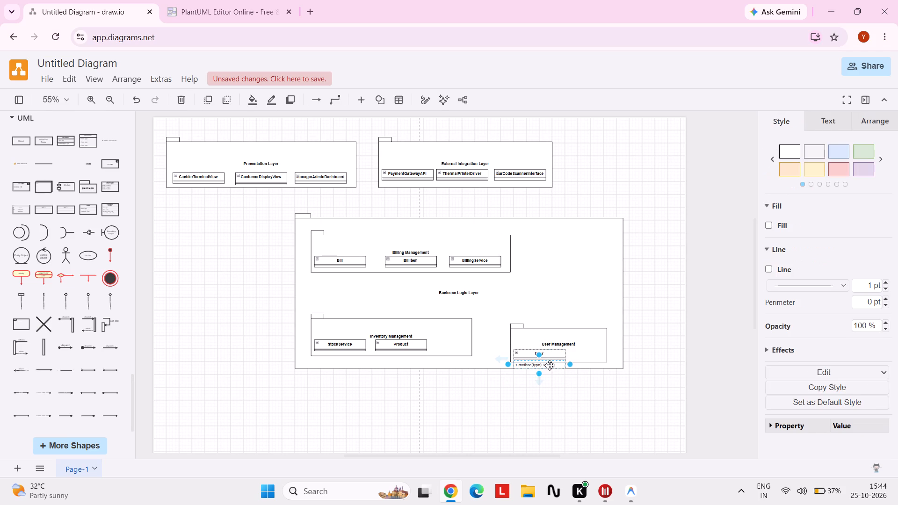
key("Delete")
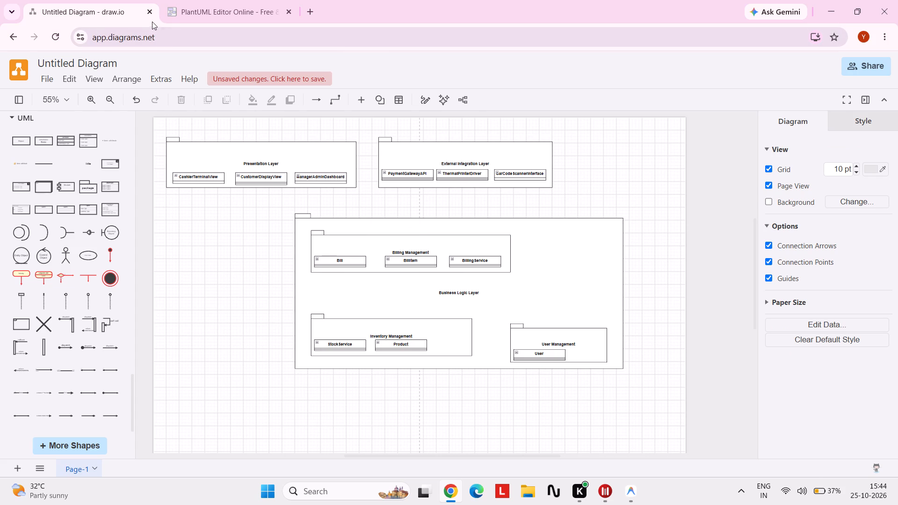
Add a class named Cashier to the right of User, level with it, and delete its field and method rows.
left_click(65, 143)
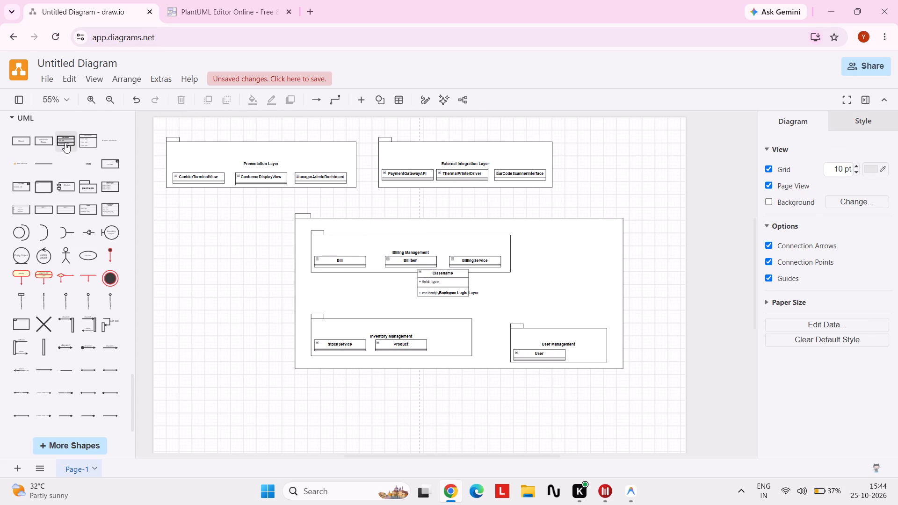
left_click_drag(451, 280, 610, 361)
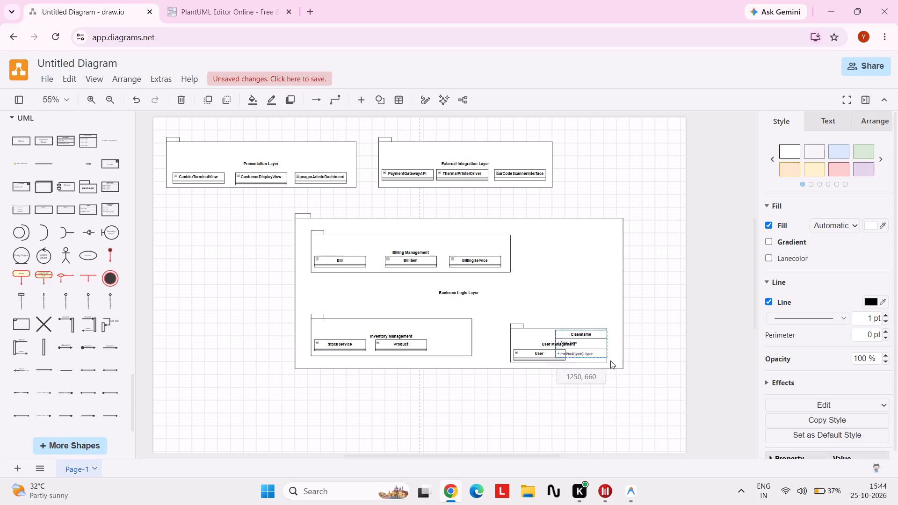
left_click_drag(610, 361, 602, 359)
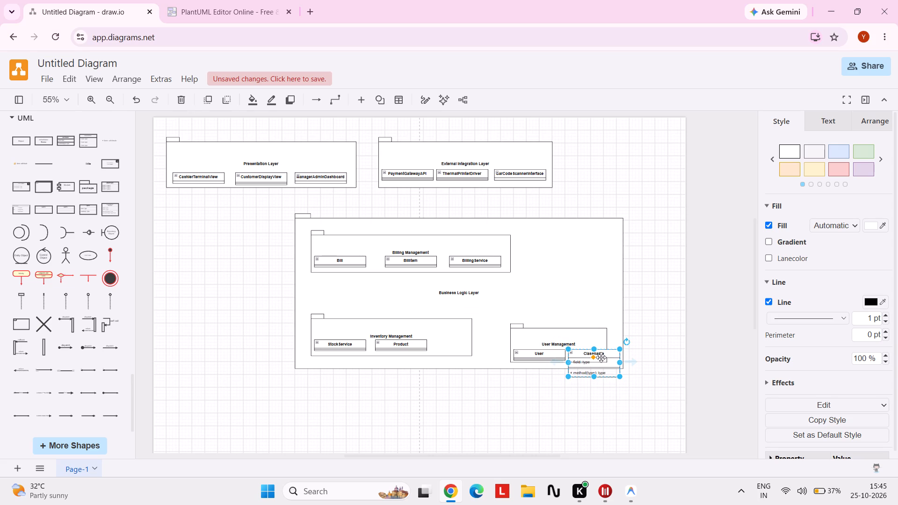
double_click(601, 353)
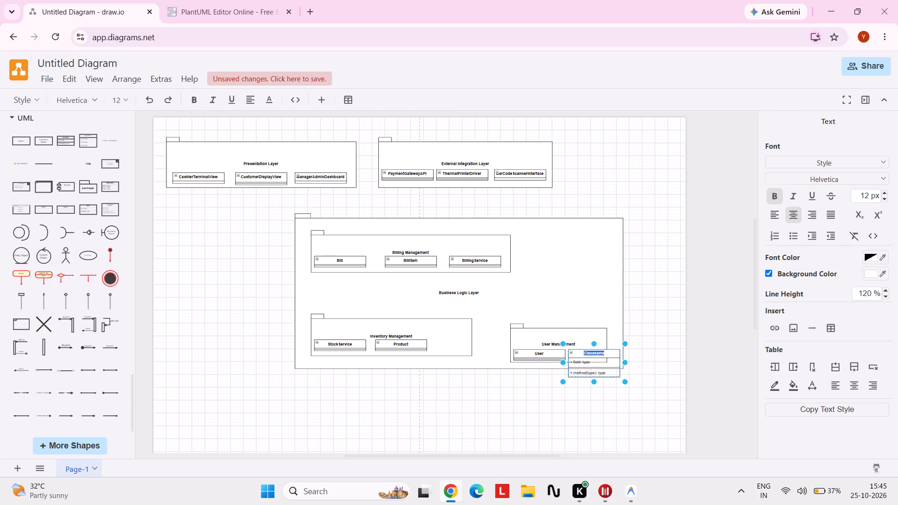
key("shift+c")
type("as")
type("hier")
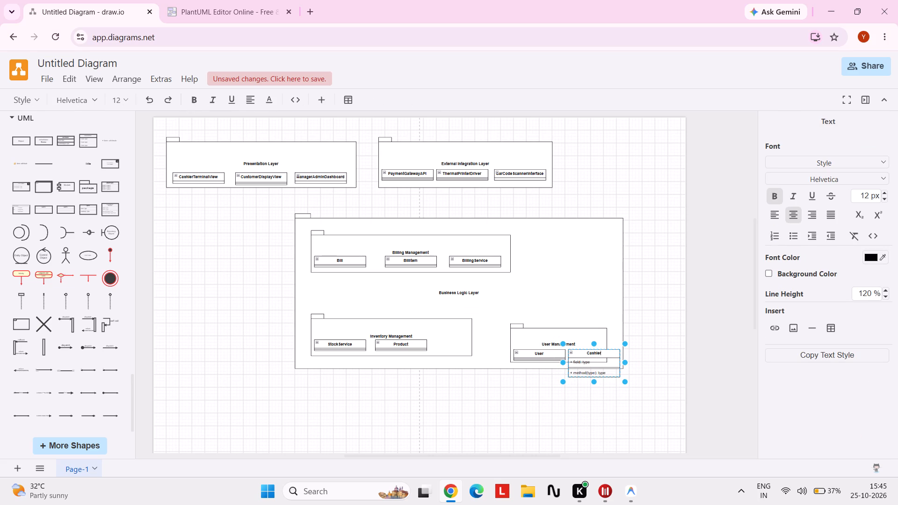
left_click(603, 362)
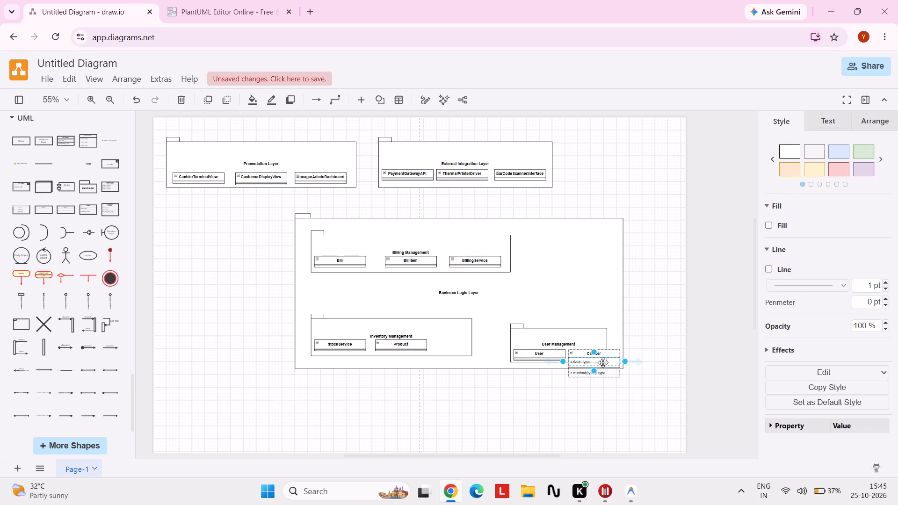
key("Delete")
left_click(604, 364)
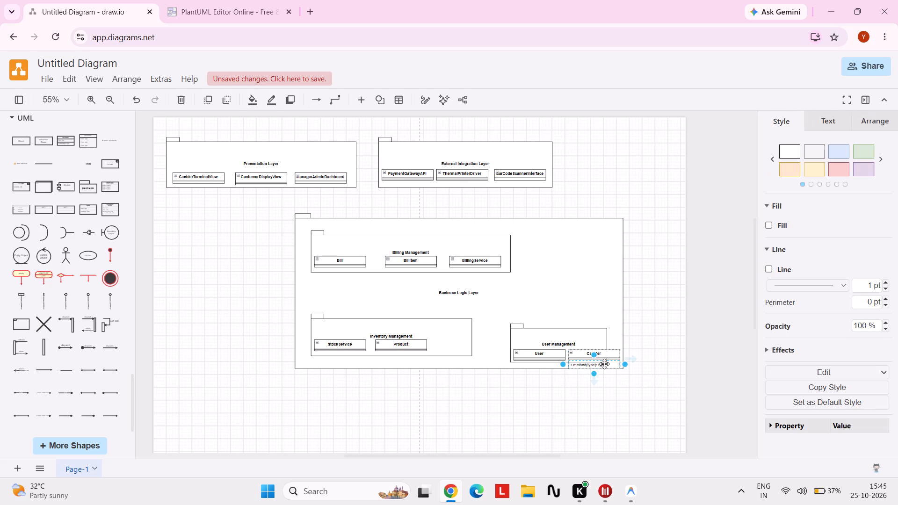
key("Delete")
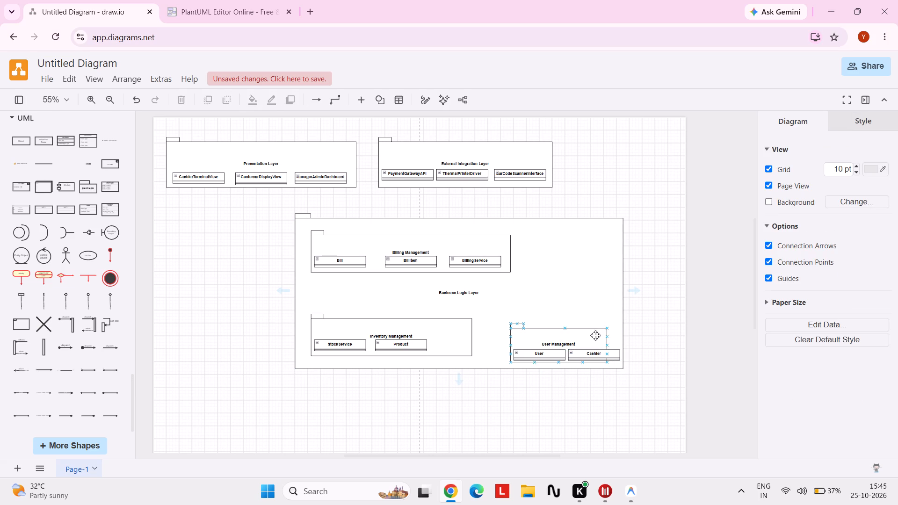
Widen the User Management package to the right so that it encloses the Cashier class with room to spare.
left_click(595, 336)
left_click_drag(615, 342, 652, 342)
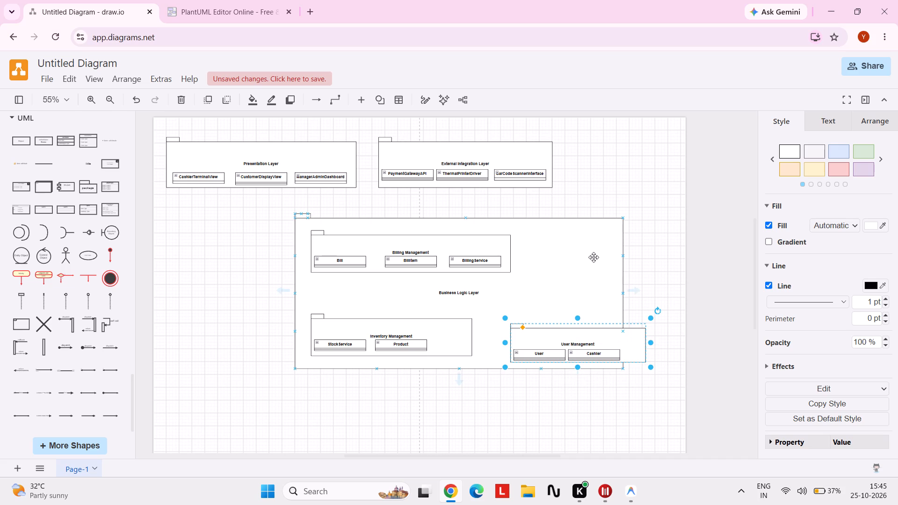
Widen the Business Logic Layer package to the right so that it fully encloses the User Management package with a margin.
left_click(594, 257)
left_click_drag(628, 292, 666, 294)
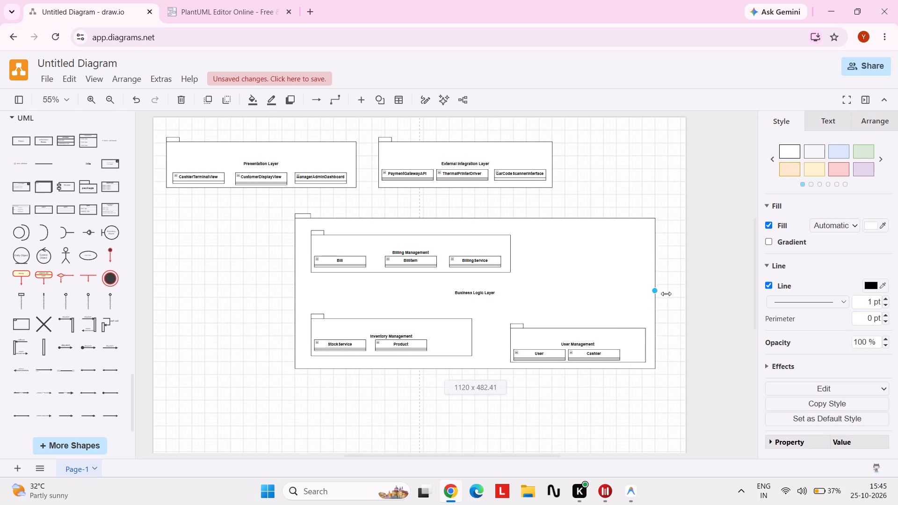
left_click_drag(666, 294, 673, 298)
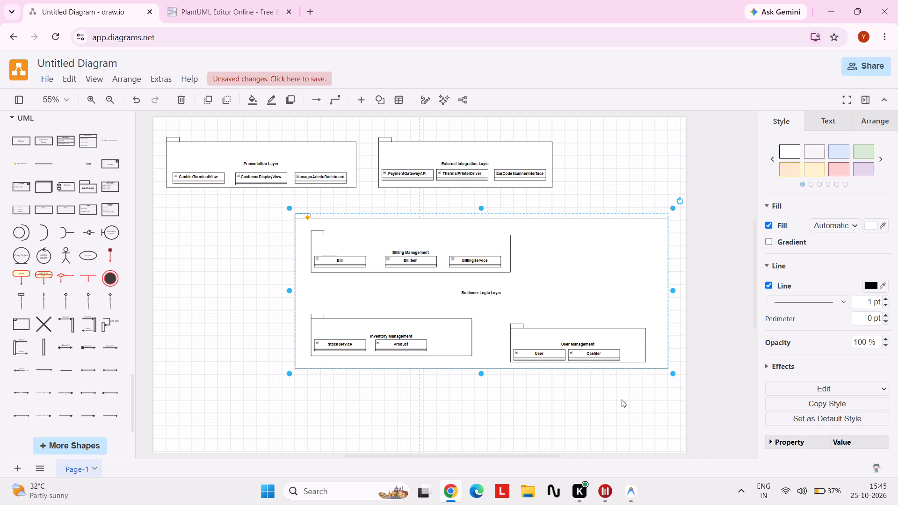
left_click(610, 397)
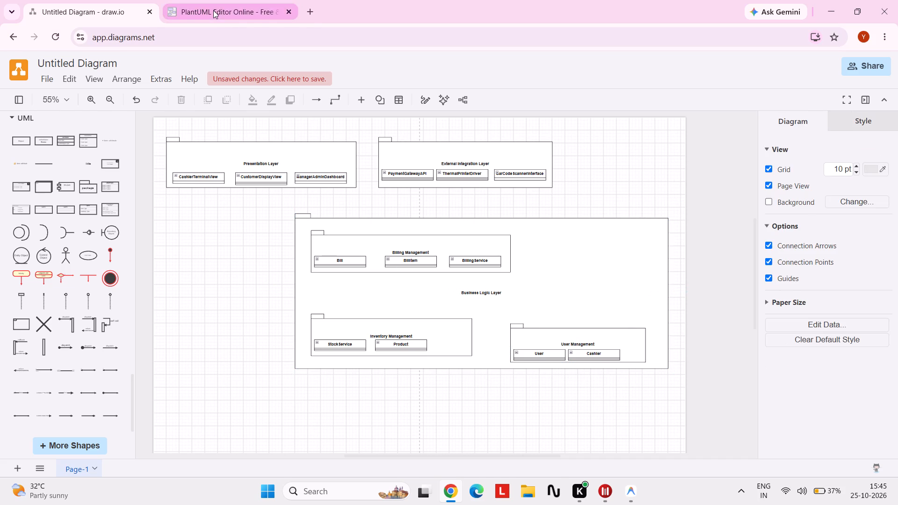
Compare the diagram with the PlantText reference, examining the User Management contents and the neighbouring Data Access Layer package.
left_click(213, 10)
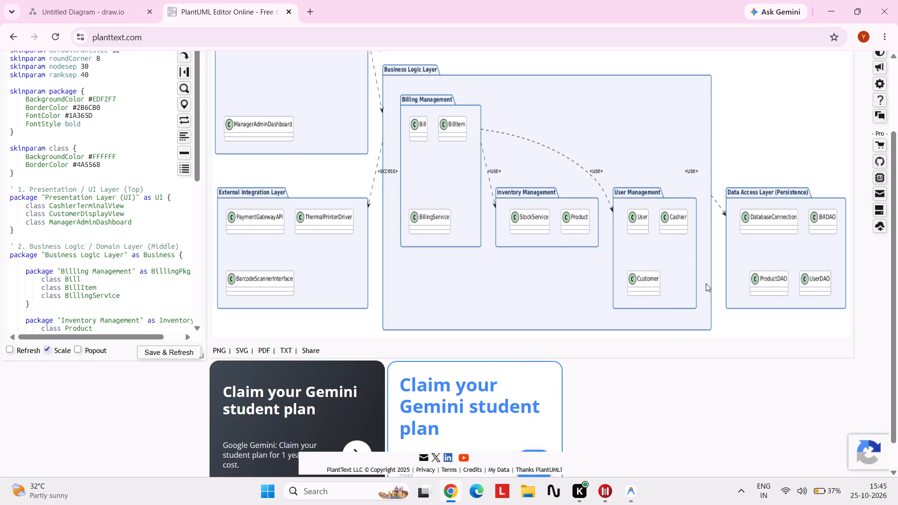
left_click(115, 0)
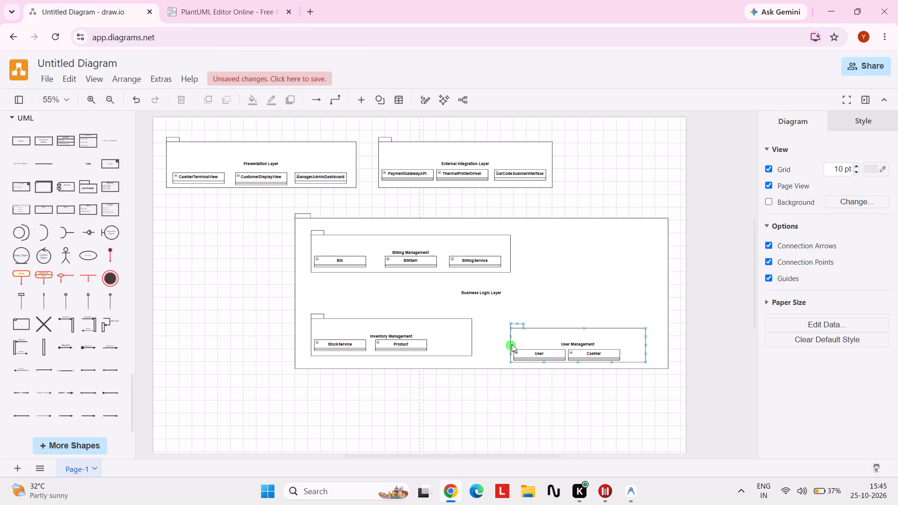
left_click(589, 260)
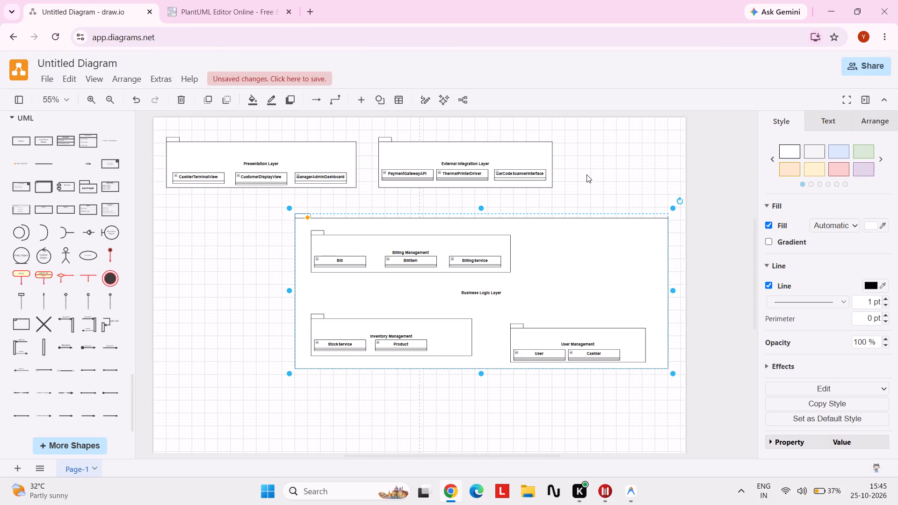
left_click(587, 174)
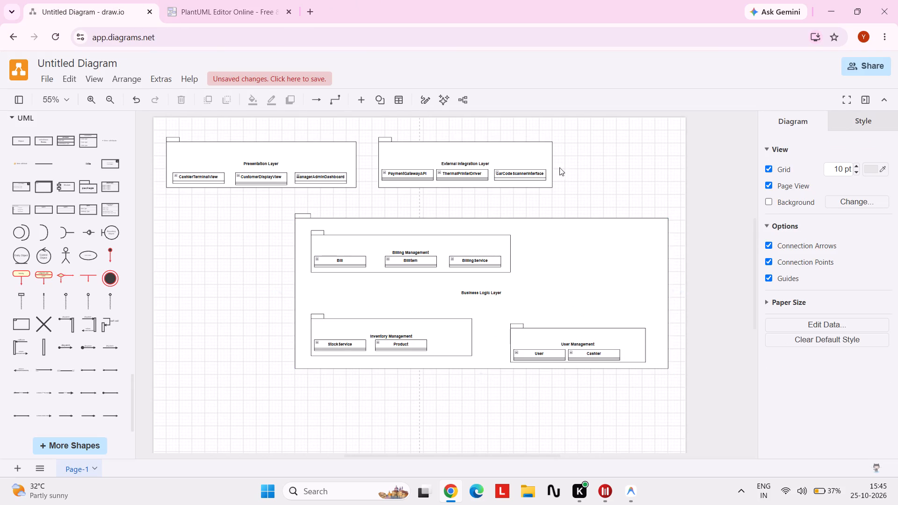
left_click(595, 198)
left_click(242, 0)
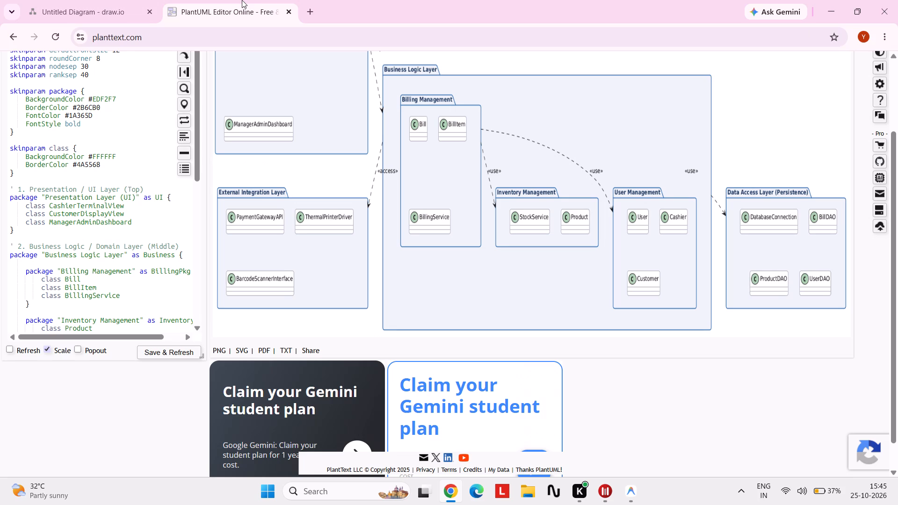
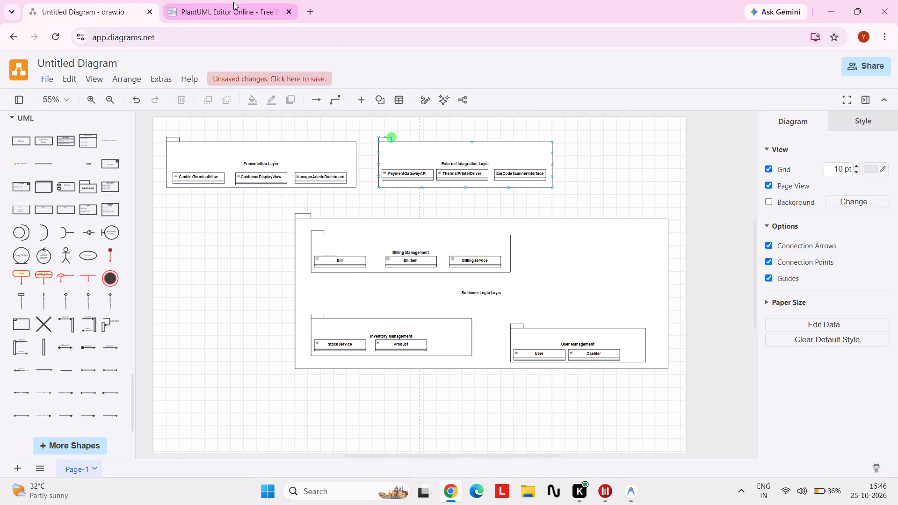
Add a class named Customer in the empty area above User Management and delete its field and method rows.
left_click(217, 15)
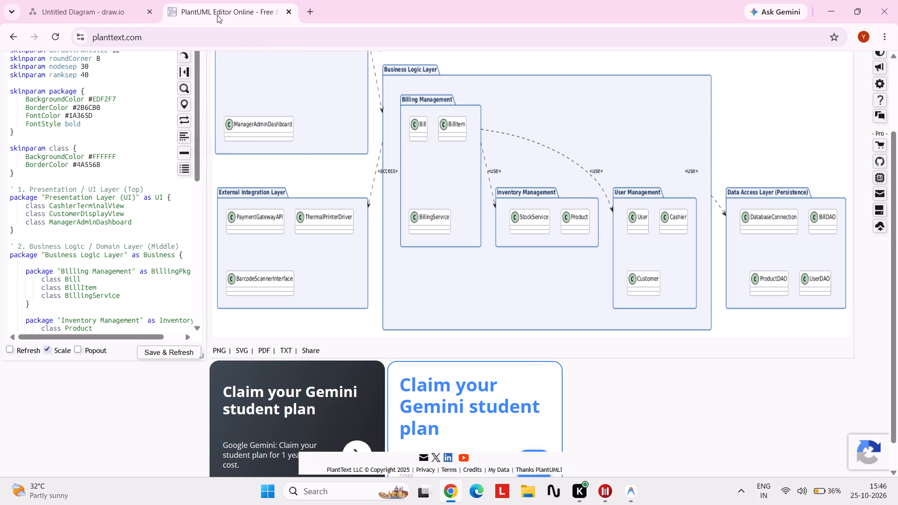
left_click(43, 1)
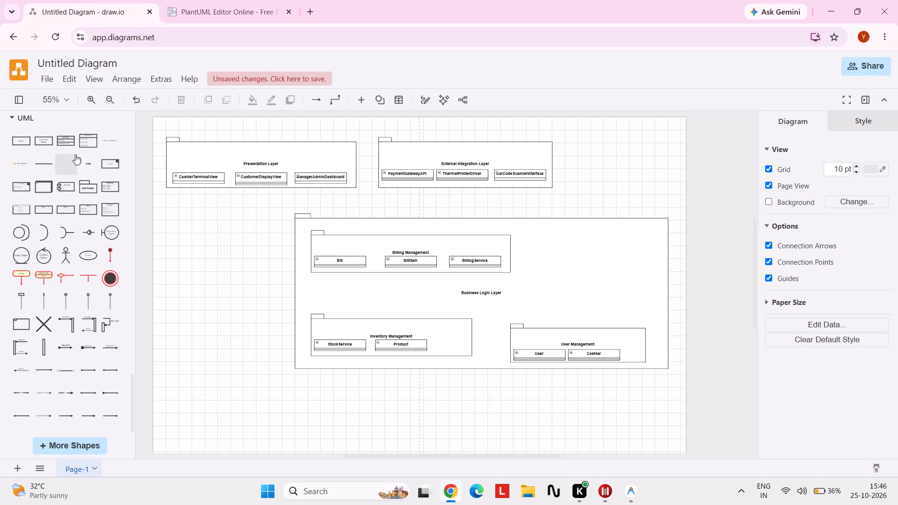
left_click(71, 142)
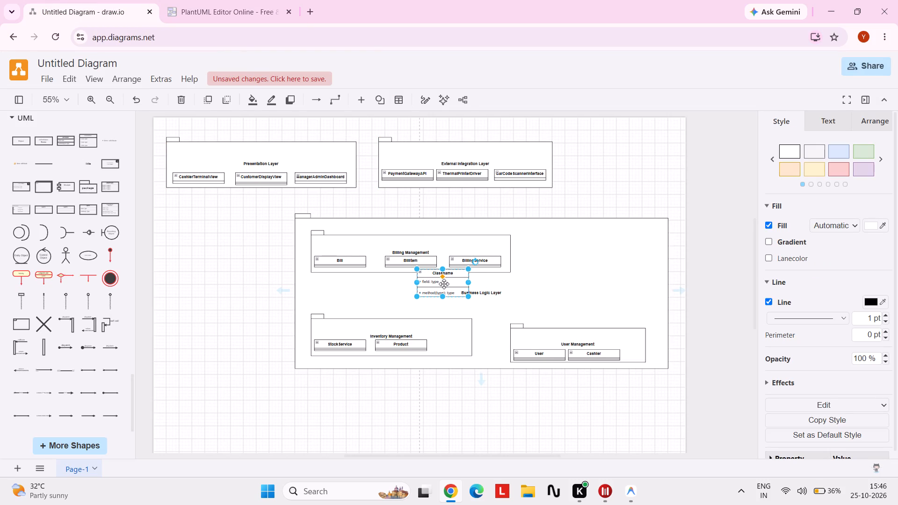
left_click_drag(444, 284, 604, 274)
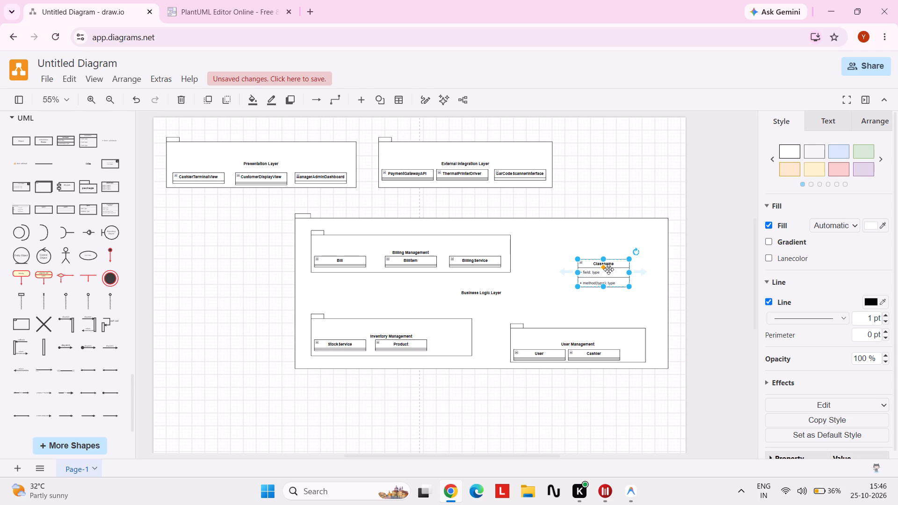
double_click(609, 264)
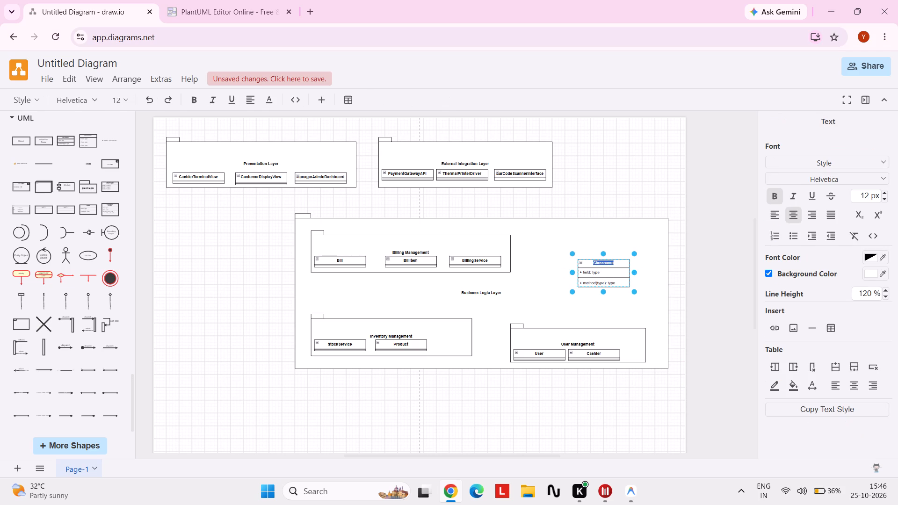
type("Customer")
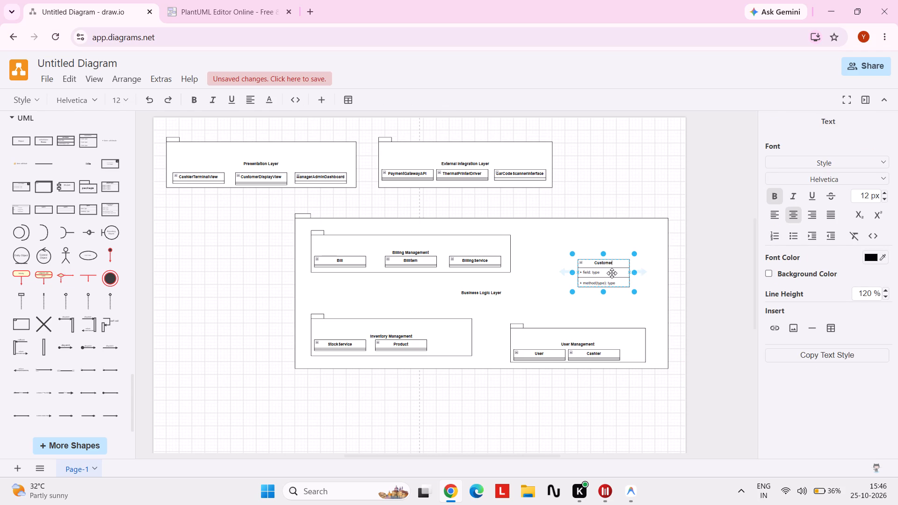
left_click(612, 273)
key("Delete")
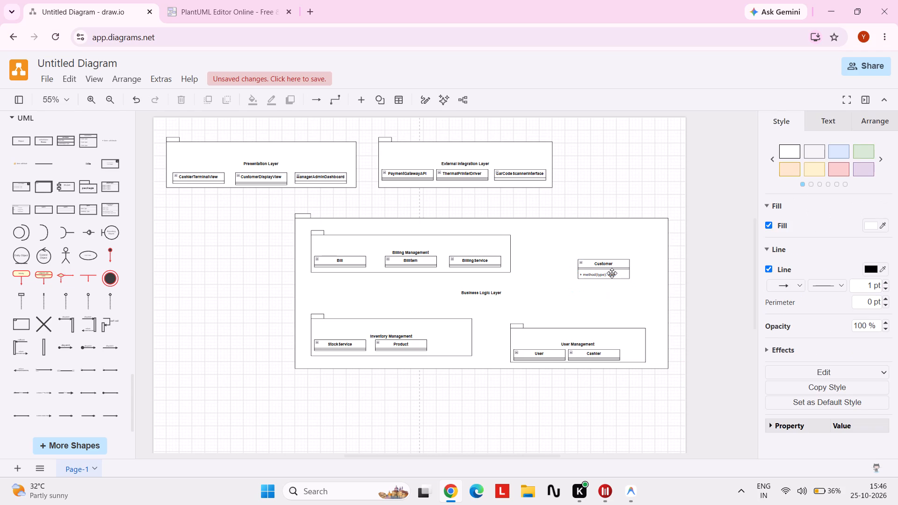
left_click(612, 273)
key("Delete")
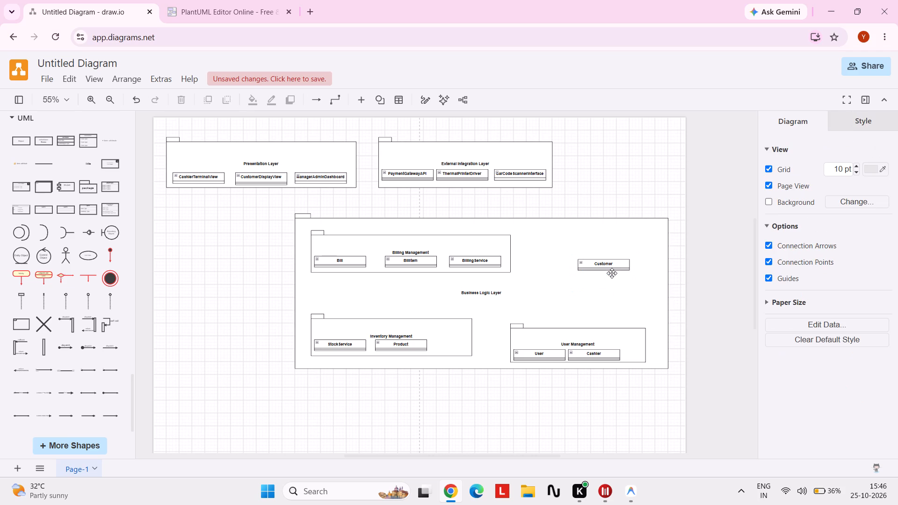
Move the Customer class down to the right of Cashier at the edge of the User Management package.
left_click(610, 267)
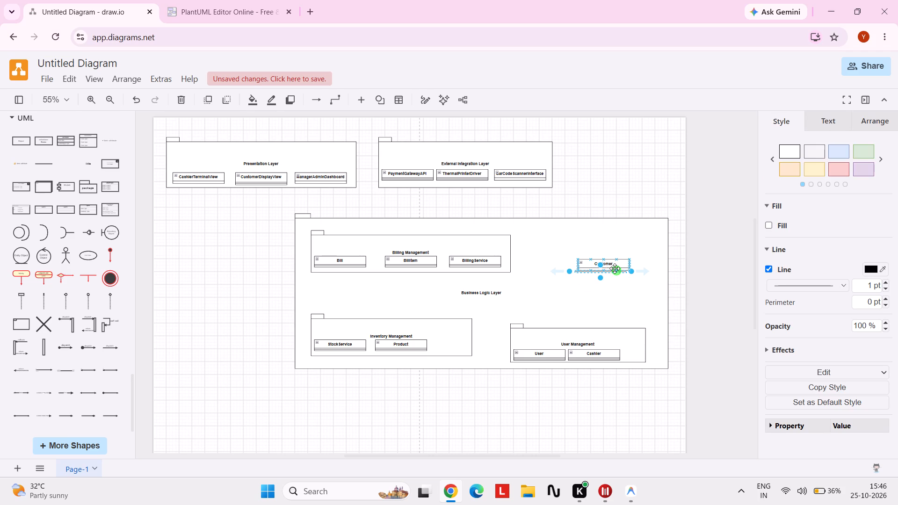
left_click_drag(616, 267, 618, 254)
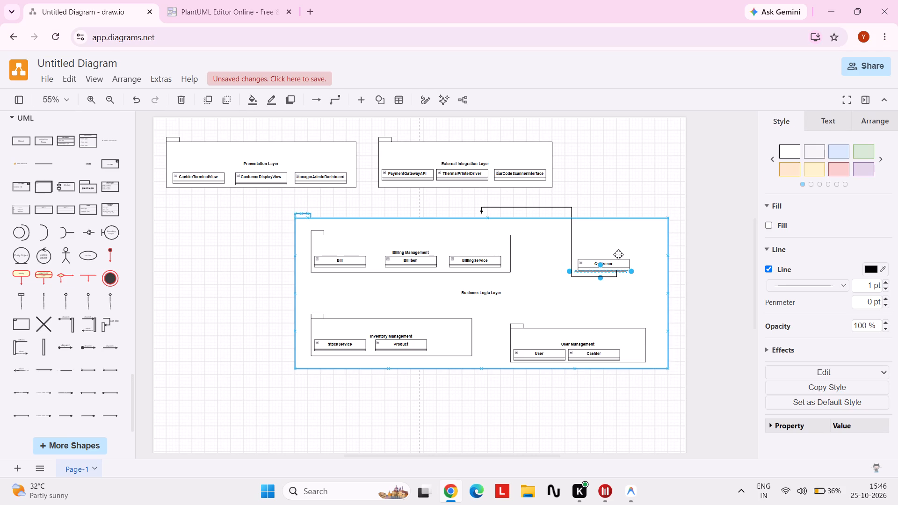
left_click_drag(618, 254, 620, 270)
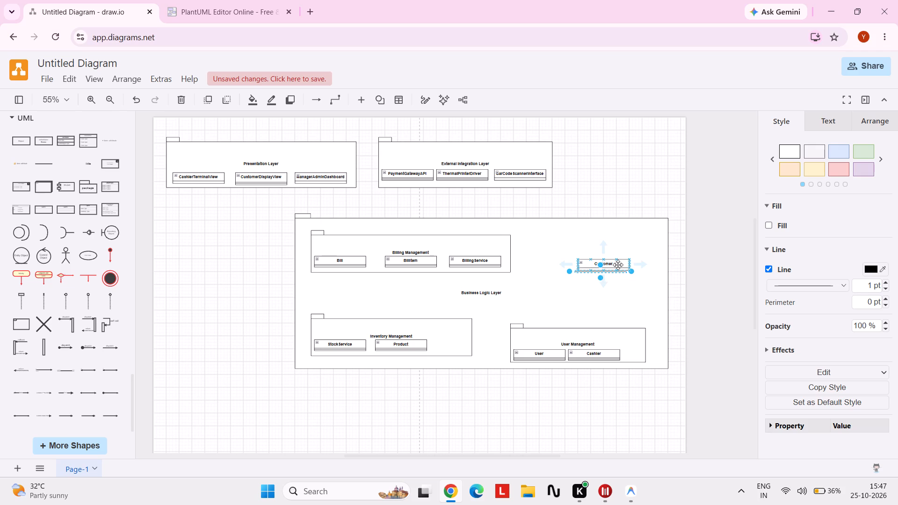
left_click_drag(618, 265, 657, 353)
Widen the User Management package to the right so that it encloses the Customer class with room to spare.
left_click(616, 337)
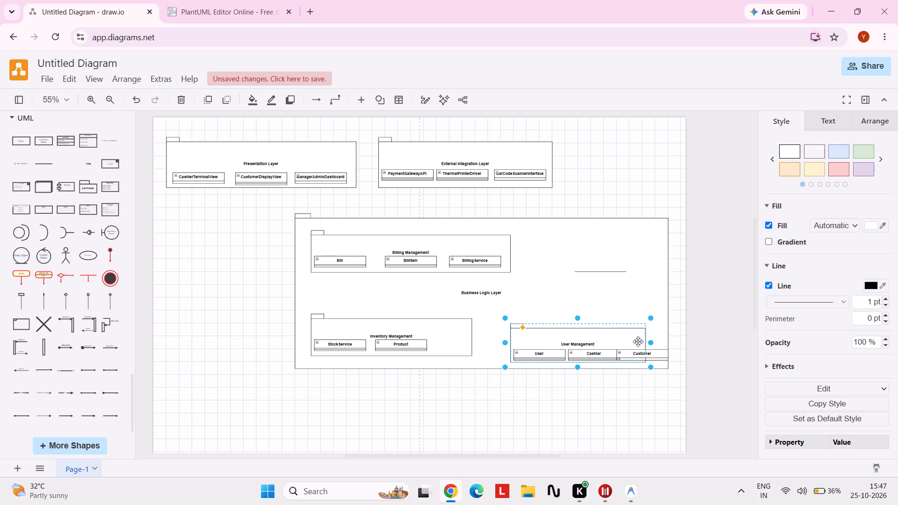
left_click_drag(649, 342, 689, 351)
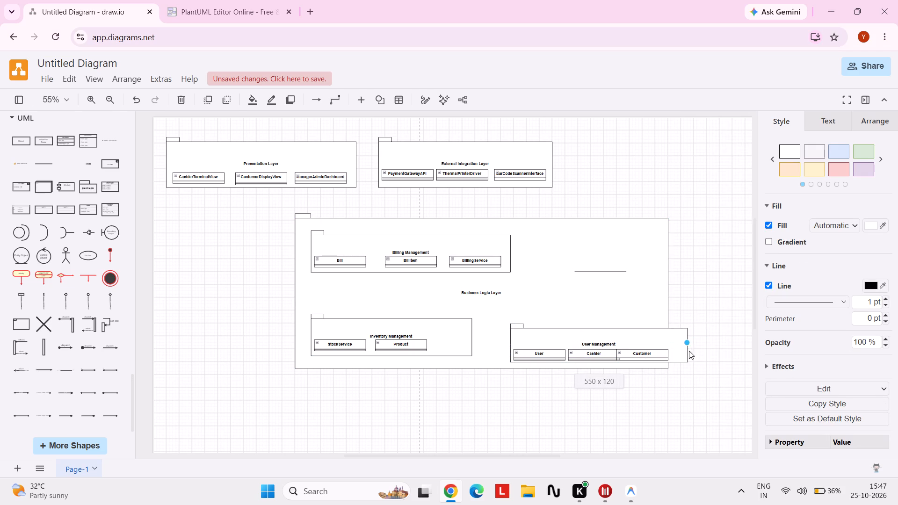
left_click_drag(689, 351, 696, 352)
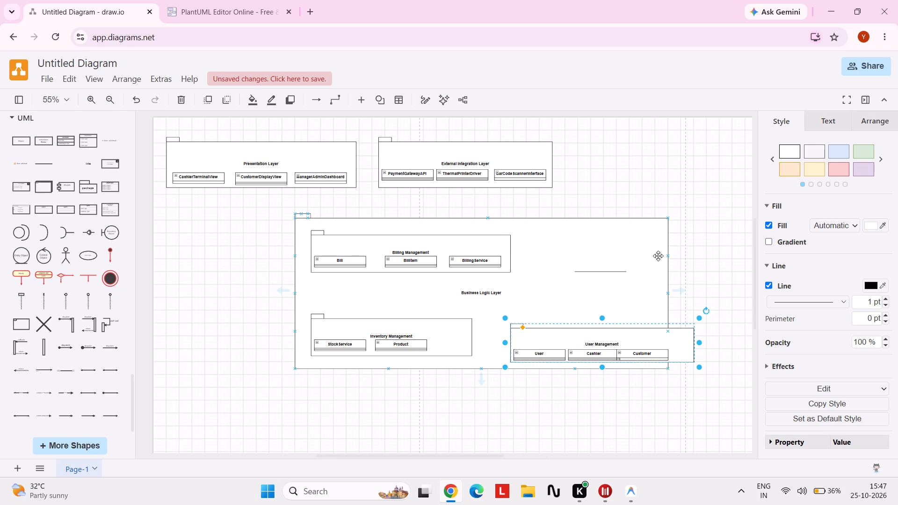
Widen the Business Logic Layer package to the right so that it encloses the widened User Management package with a margin.
left_click(658, 256)
left_click_drag(671, 290, 719, 303)
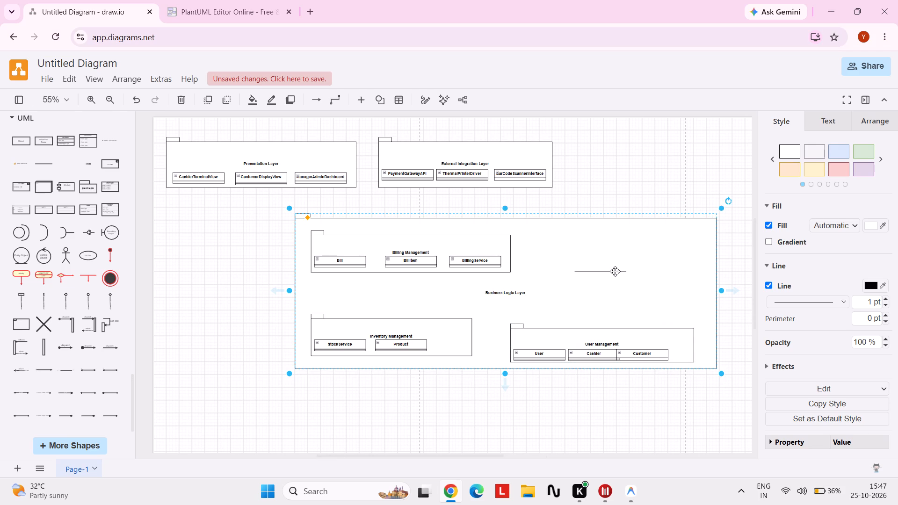
Delete the stray divider line left above the User Management package.
left_click(615, 271)
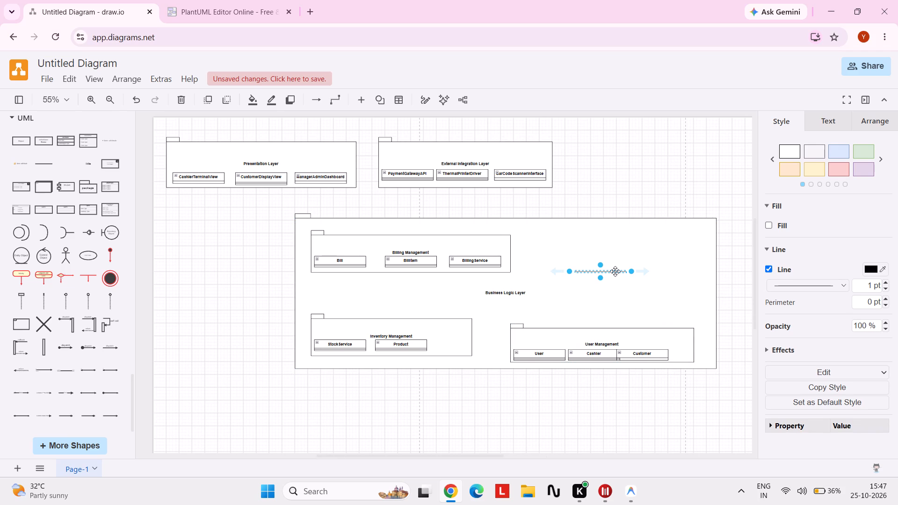
key("Delete")
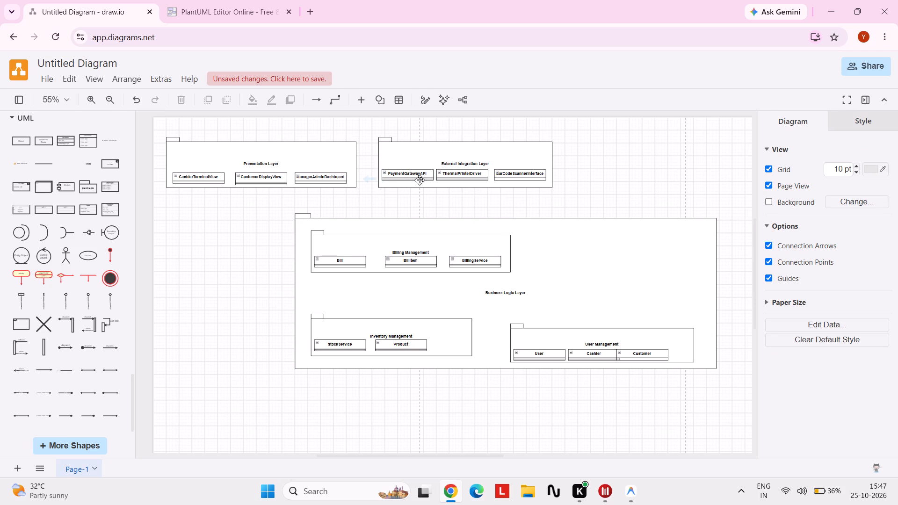
Check the reference and shift Customer to the right inside User Management, leaving a gap after Cashier and level with it.
left_click(244, 0)
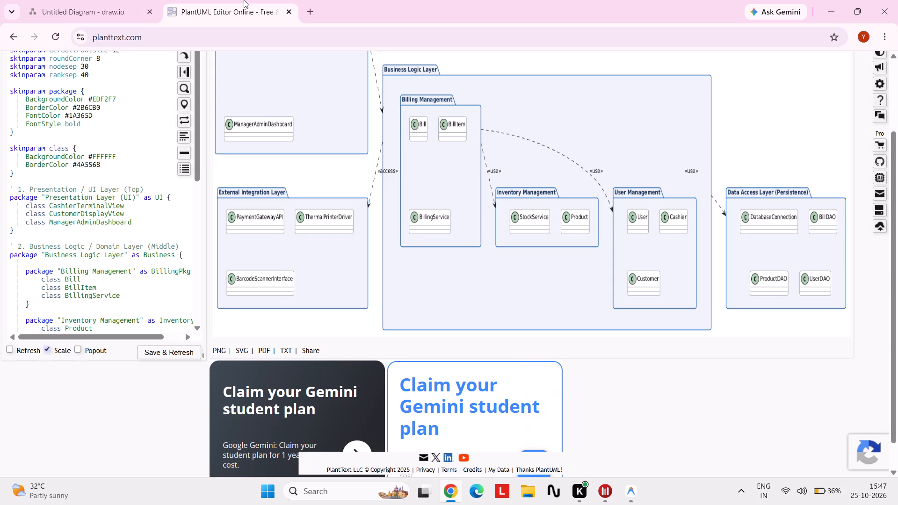
left_click(82, 0)
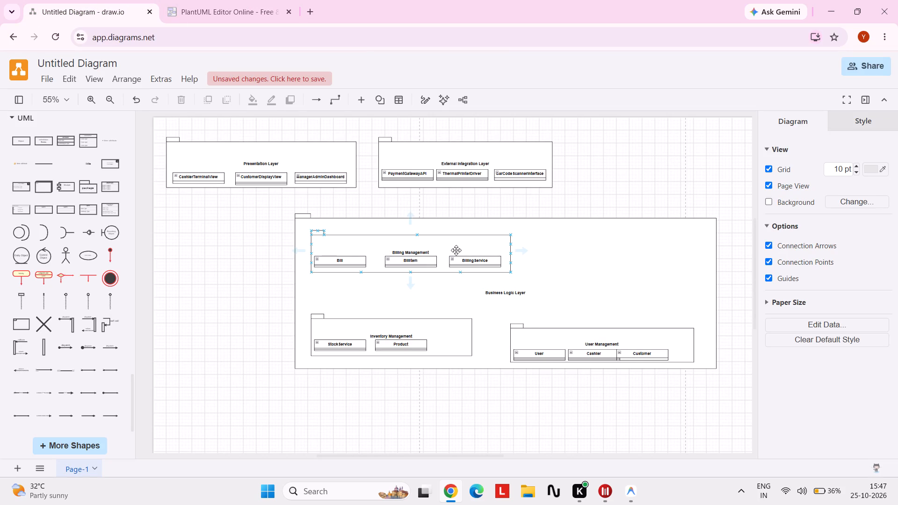
left_click_drag(656, 356, 683, 362)
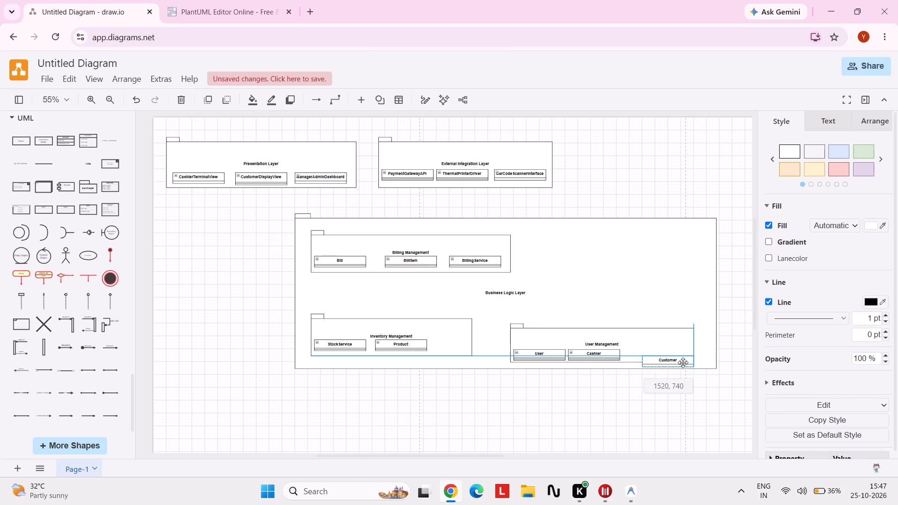
left_click_drag(683, 362, 665, 357)
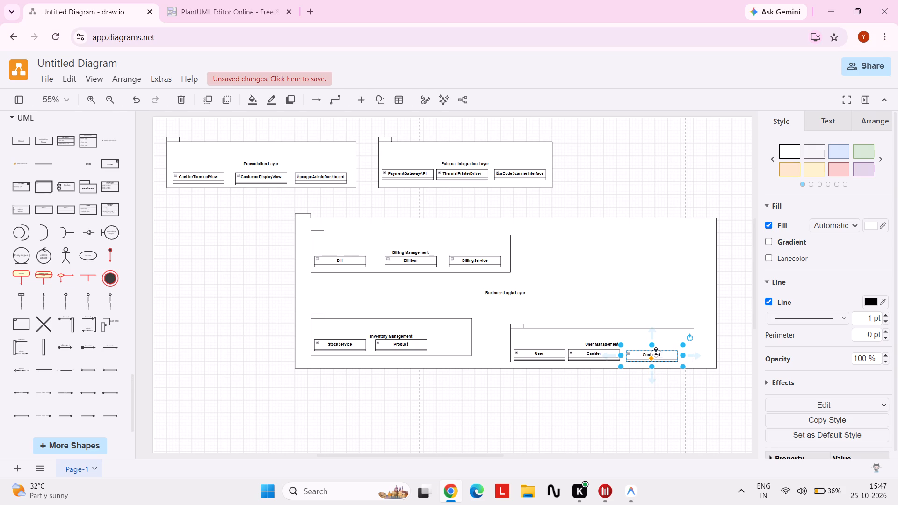
left_click(658, 354)
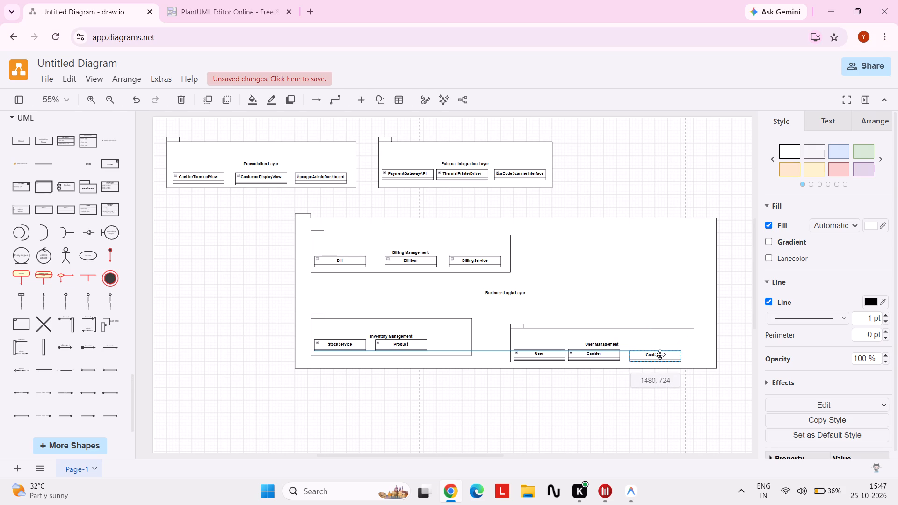
left_click(649, 261)
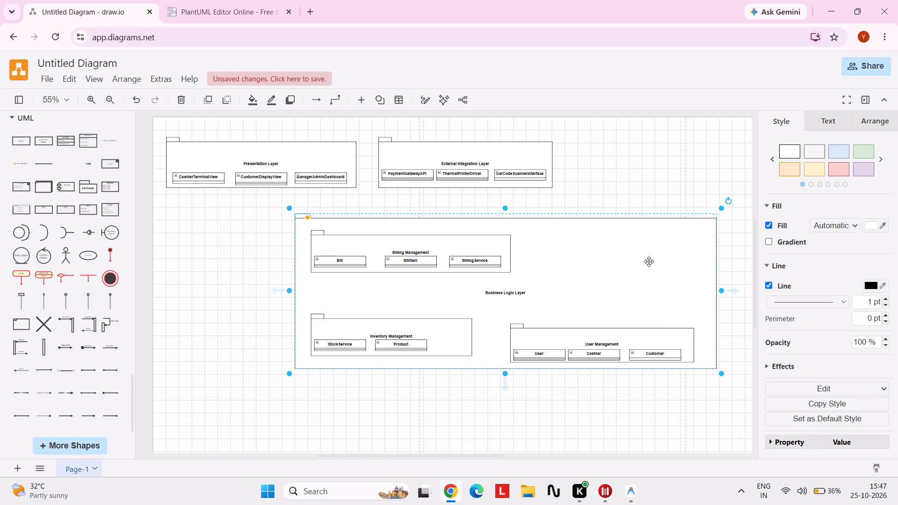
left_click(647, 165)
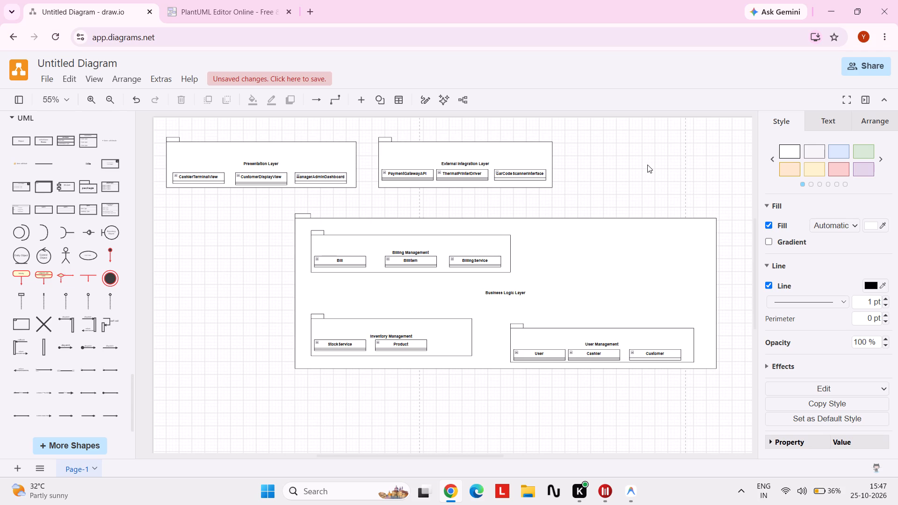
Compare the whole diagram with the PlantText reference, examining the Data Access Layer package, its classes and its placement.
left_click(230, 0)
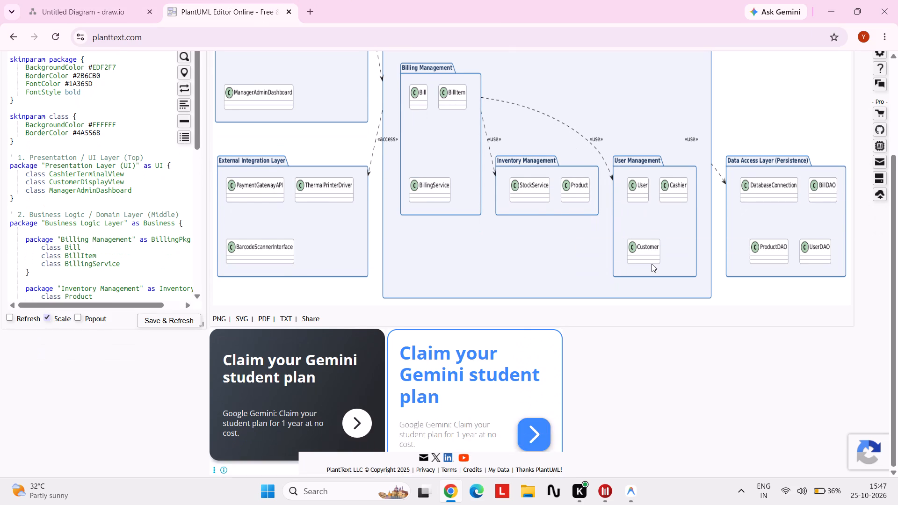
scroll(652, 264, "left", 1)
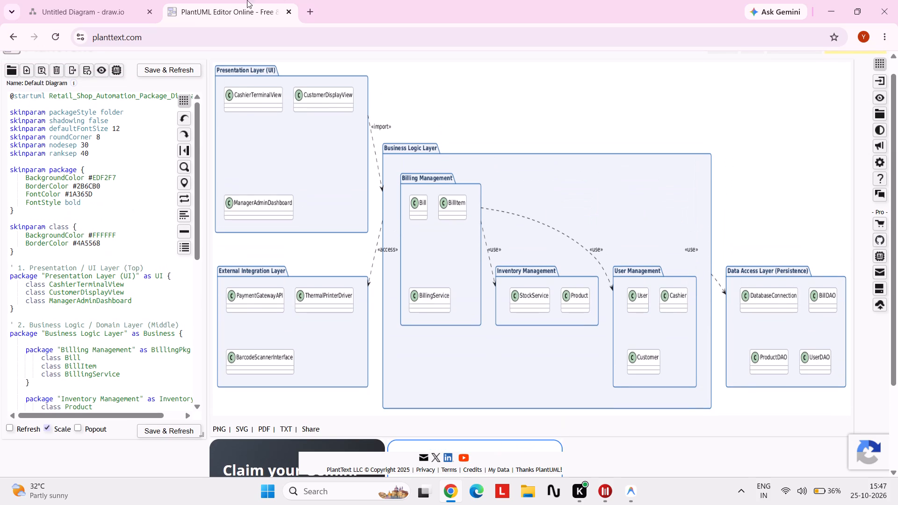
left_click(108, 0)
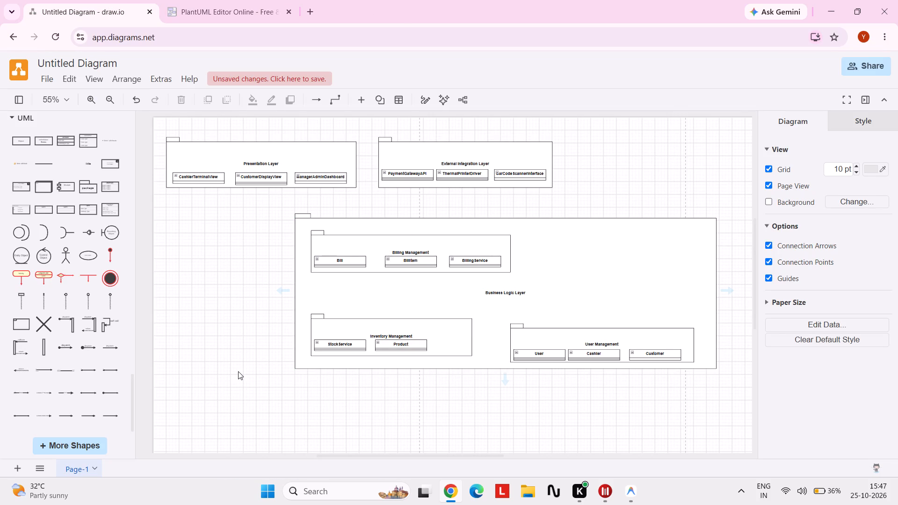
scroll(238, 371, "right", 1)
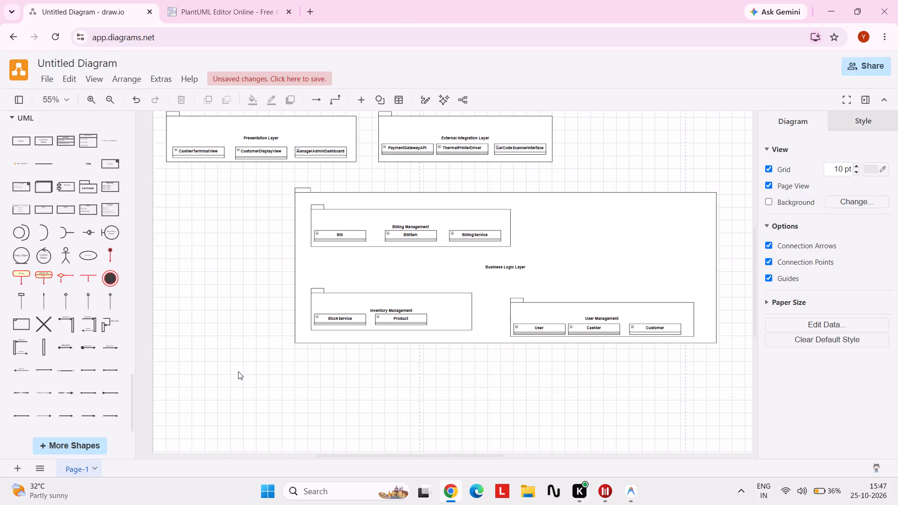
scroll(238, 371, "right", 2)
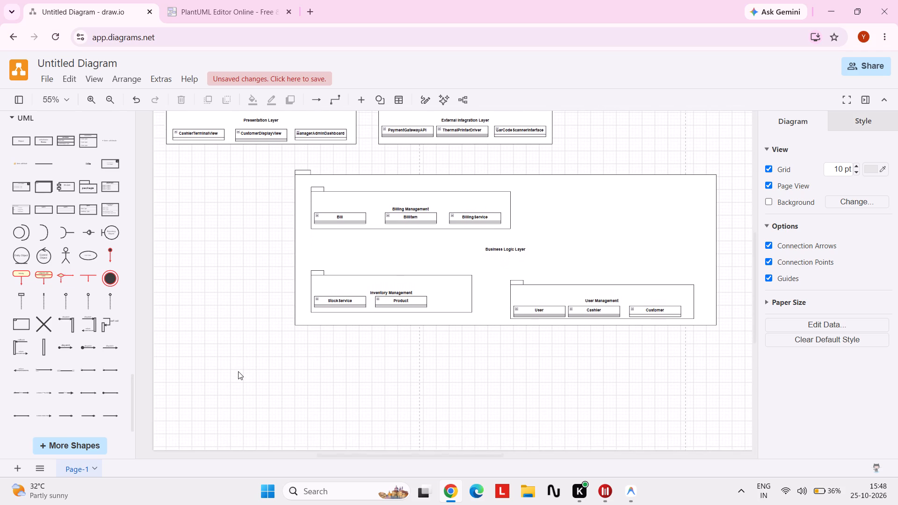
scroll(238, 371, "right", 1)
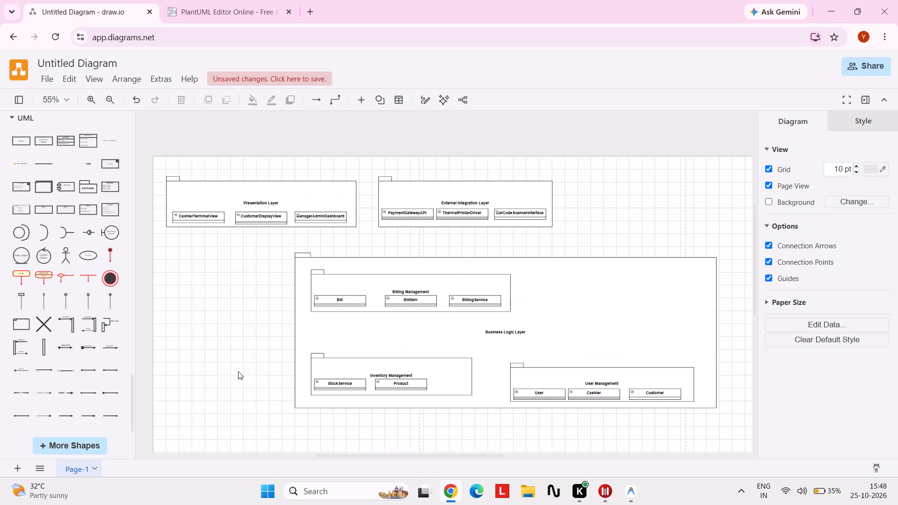
scroll(238, 371, "right", 1)
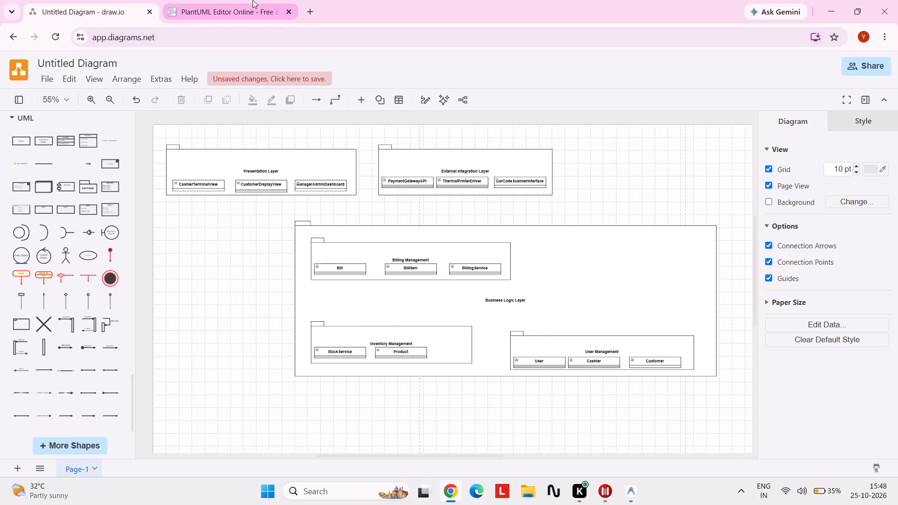
left_click(253, 0)
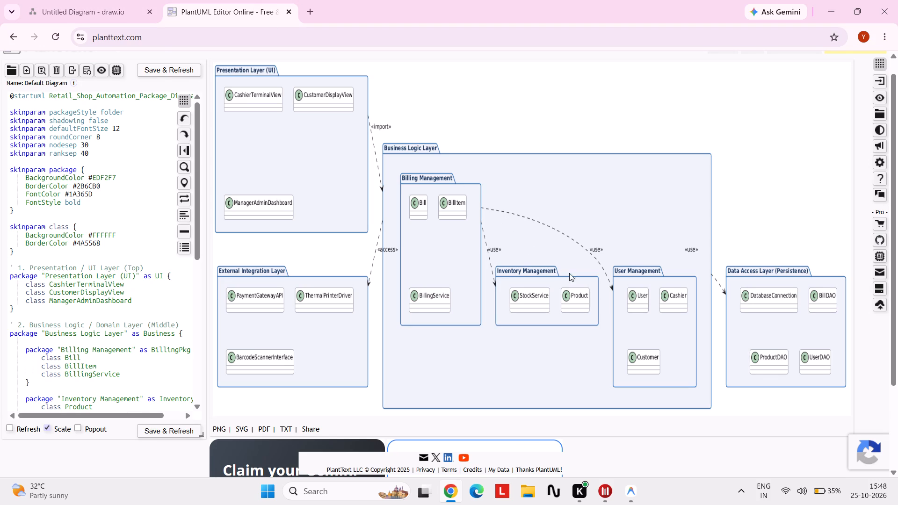
scroll(770, 307, "down", 2)
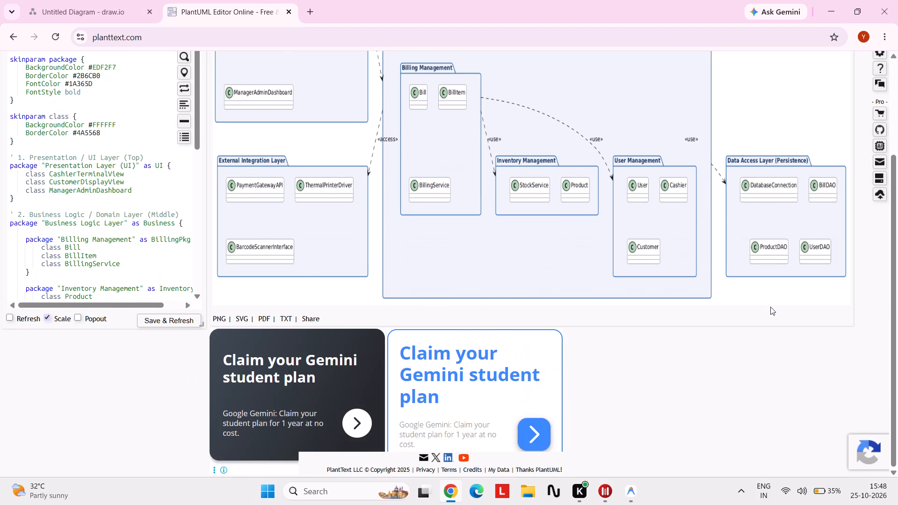
scroll(770, 307, "up", 1)
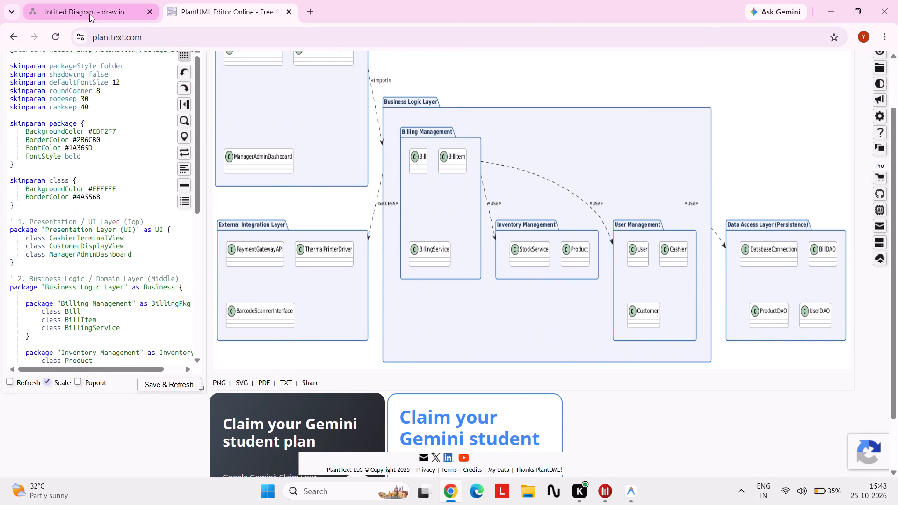
left_click(89, 14)
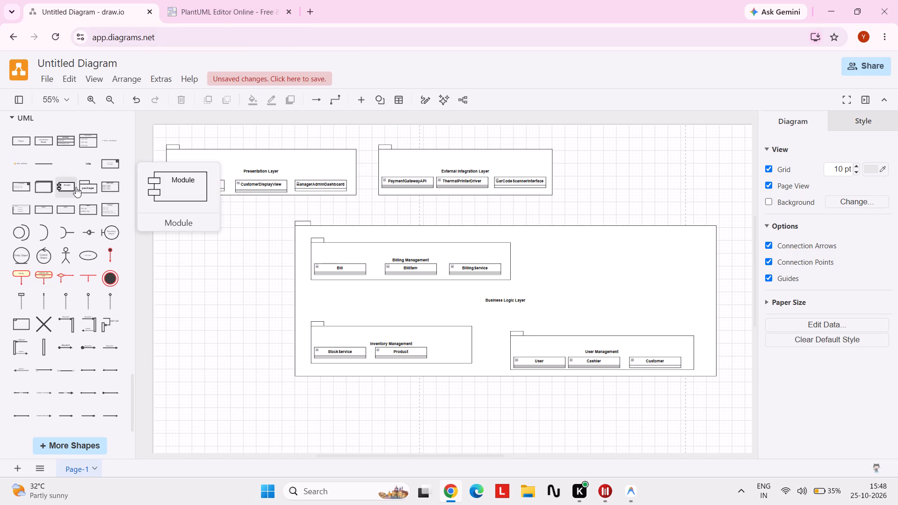
Add a UML package below the Business Logic Layer package and stretch it into a wide, low frame about 990 wide.
left_click(88, 185)
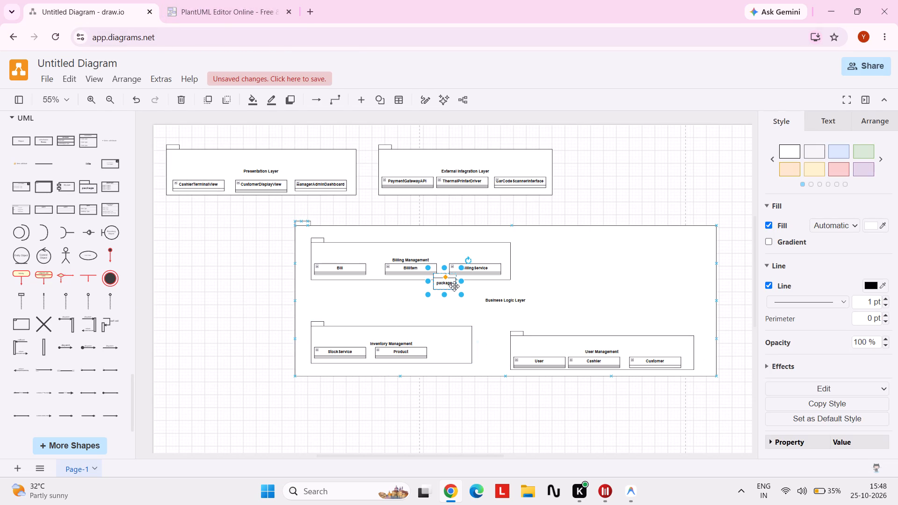
left_click_drag(449, 285, 229, 409)
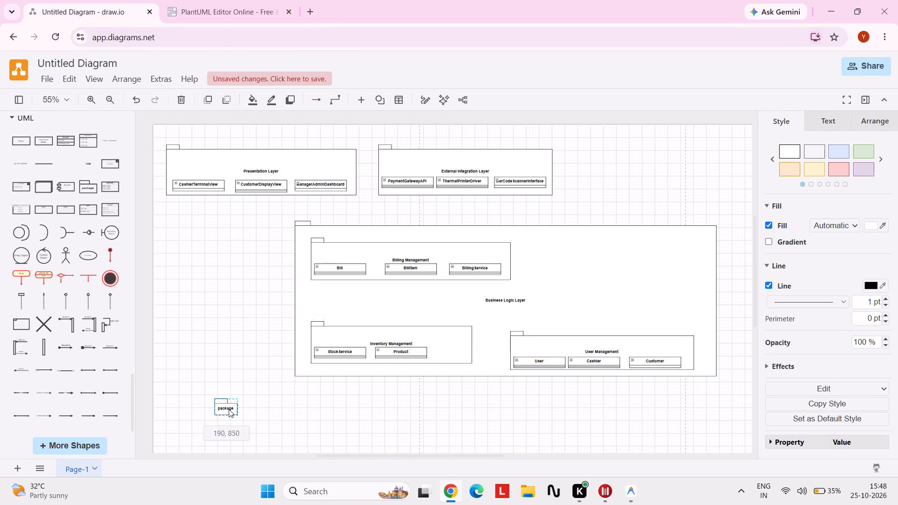
left_click_drag(229, 409, 228, 409)
left_click_drag(239, 406, 458, 423)
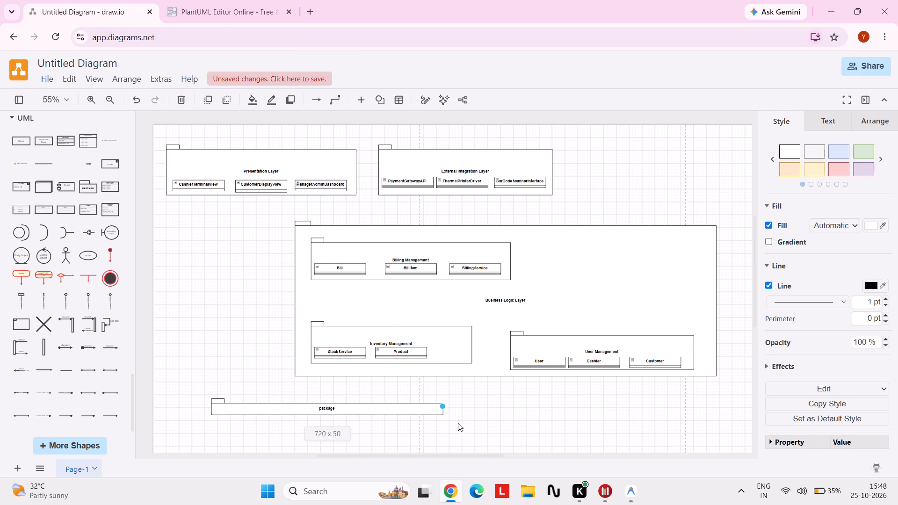
left_click_drag(458, 423, 536, 417)
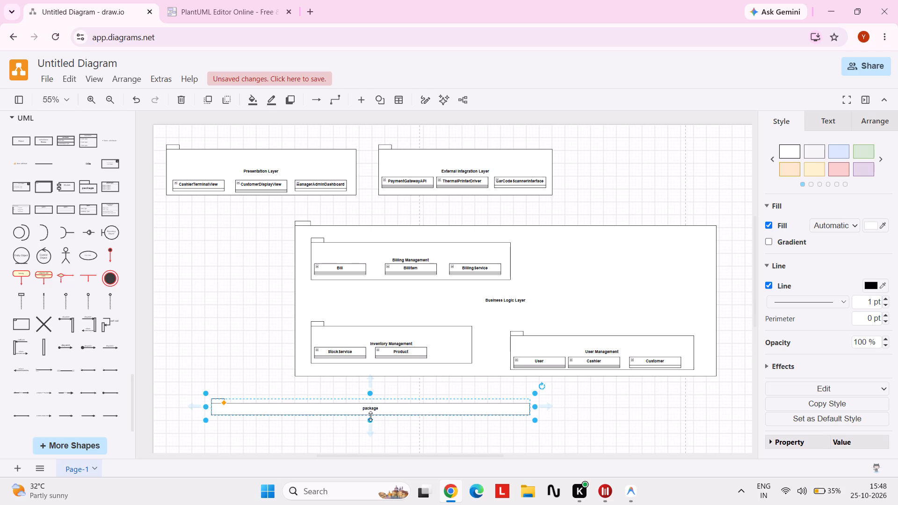
left_click_drag(370, 418, 374, 348)
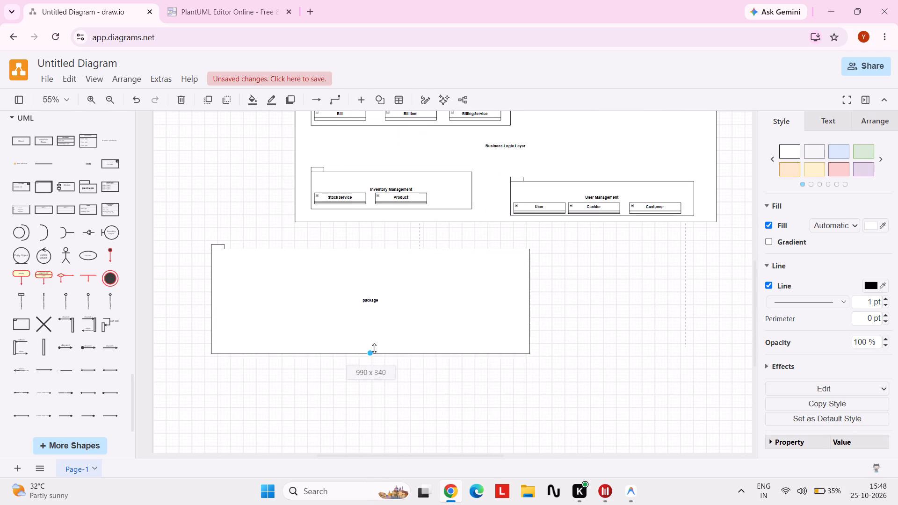
left_click_drag(374, 348, 374, 348)
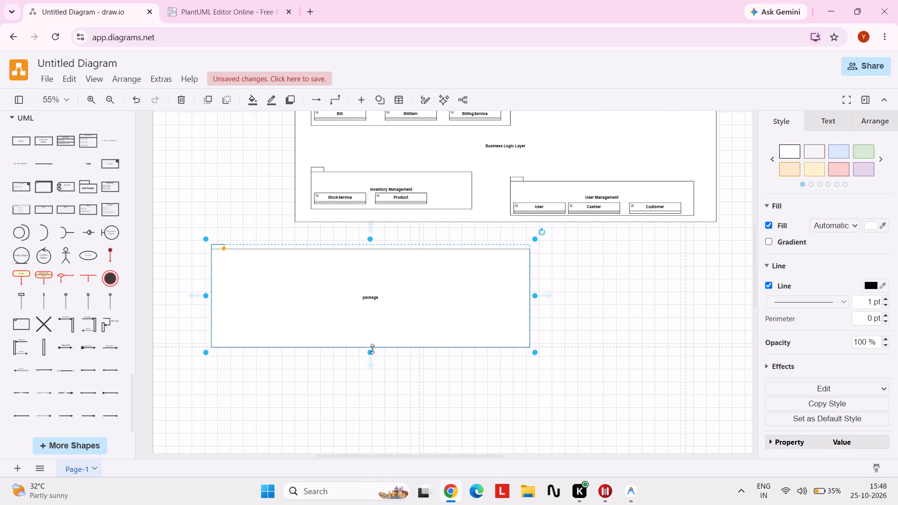
left_click_drag(371, 353, 374, 312)
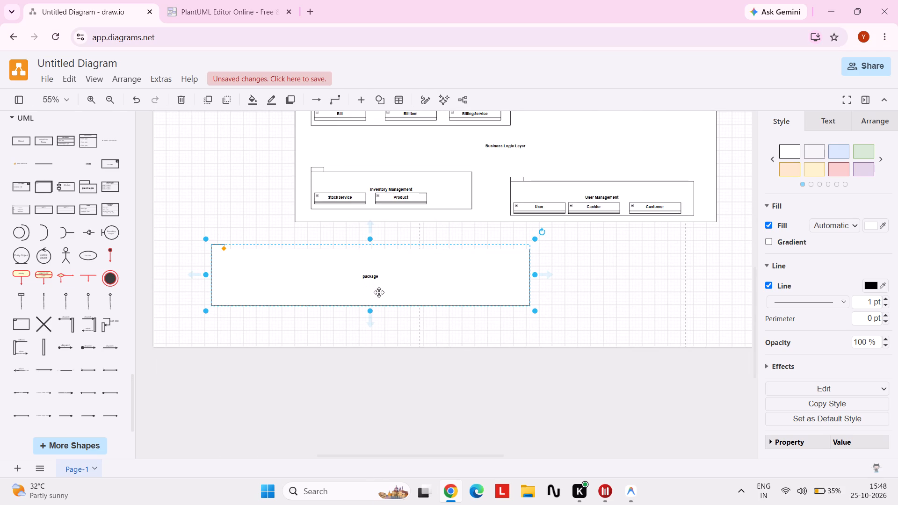
Rename the new package as Data Access Layer.
left_click(371, 276)
double_click(371, 276)
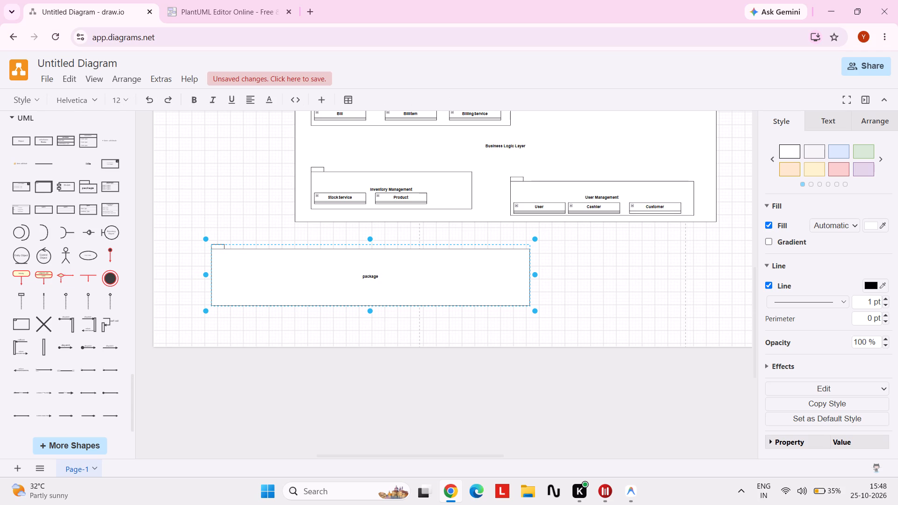
key("Delete")
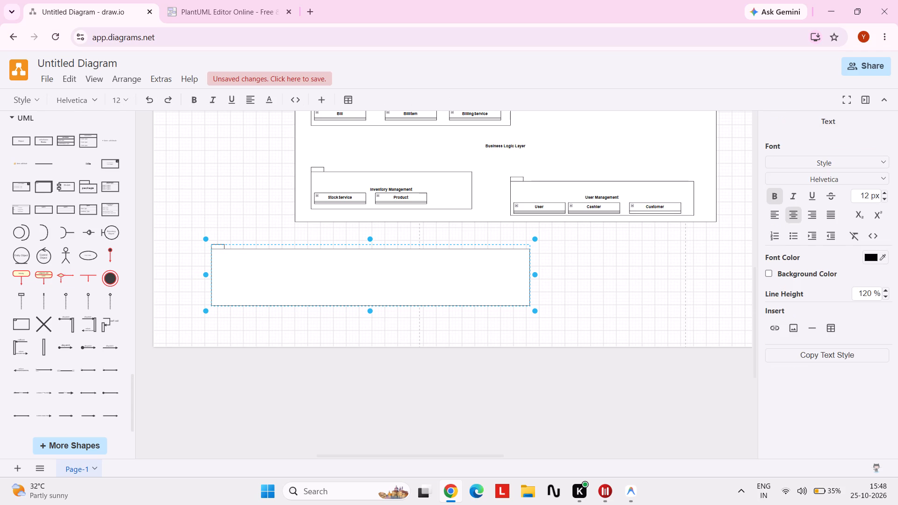
type("Date")
key("BackSpace")
type("a")
key("space")
type("Access")
key("space")
type("Layer")
left_click(638, 288)
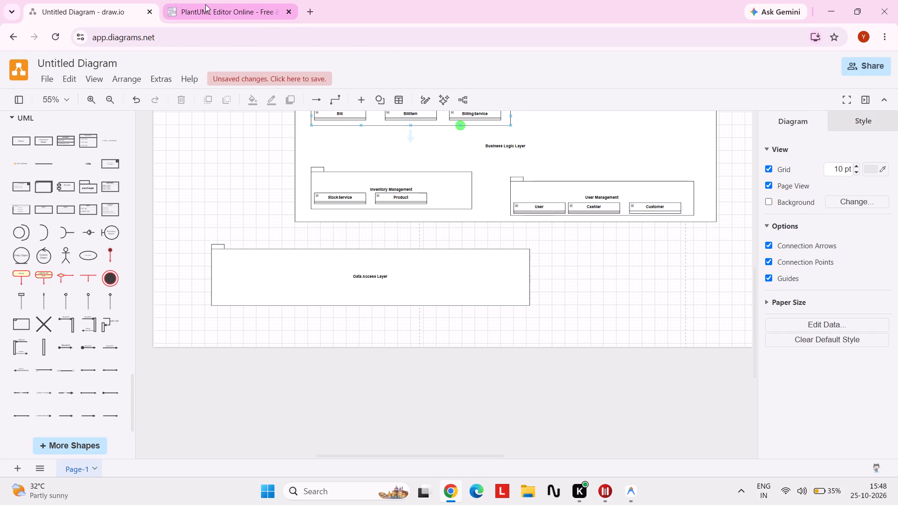
Check the PlantText reference and add a UML class named DatabaseConnection inside the Data Access Layer package.
left_click(205, 4)
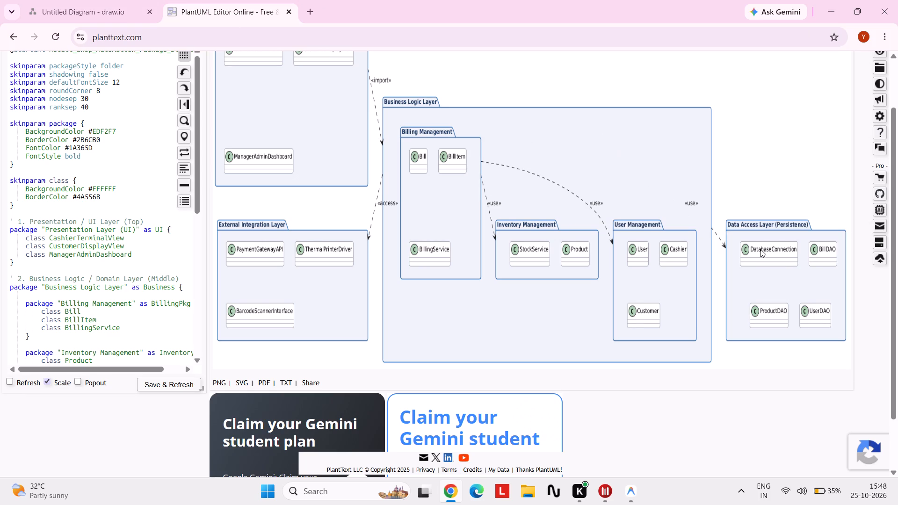
left_click(93, 6)
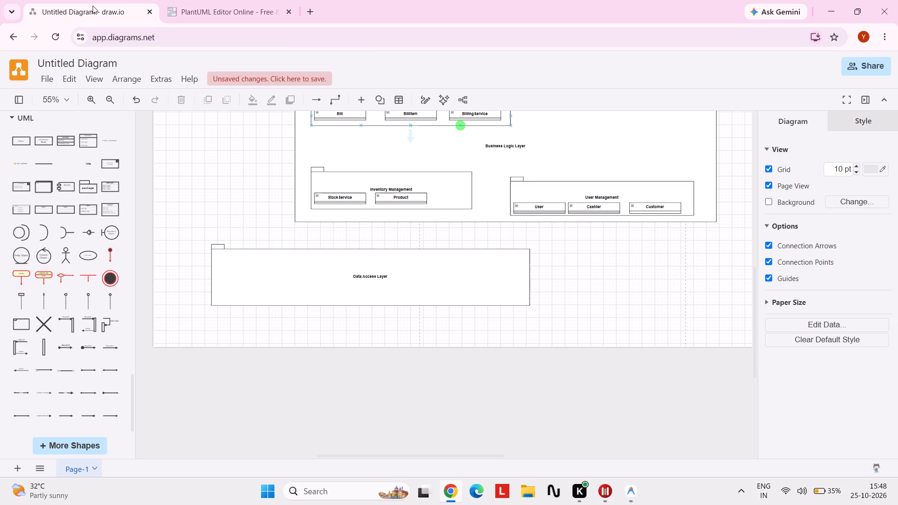
left_click(65, 144)
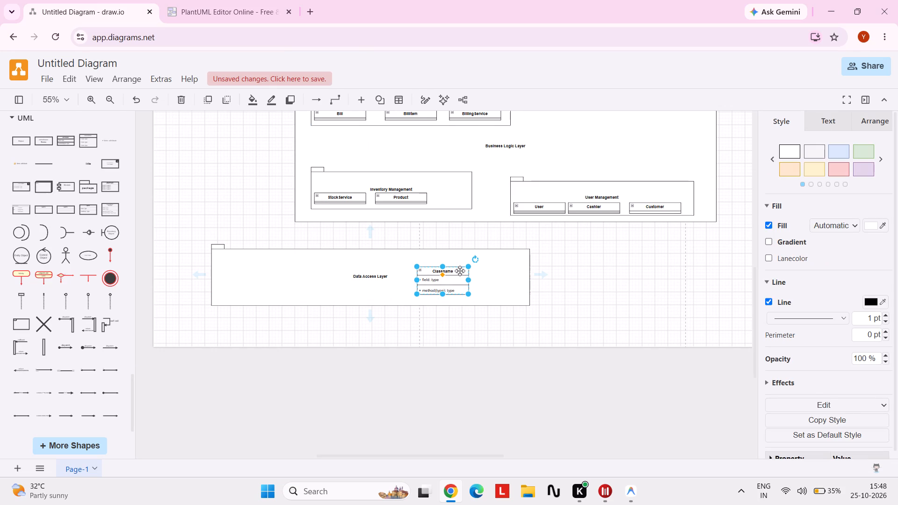
double_click(458, 271)
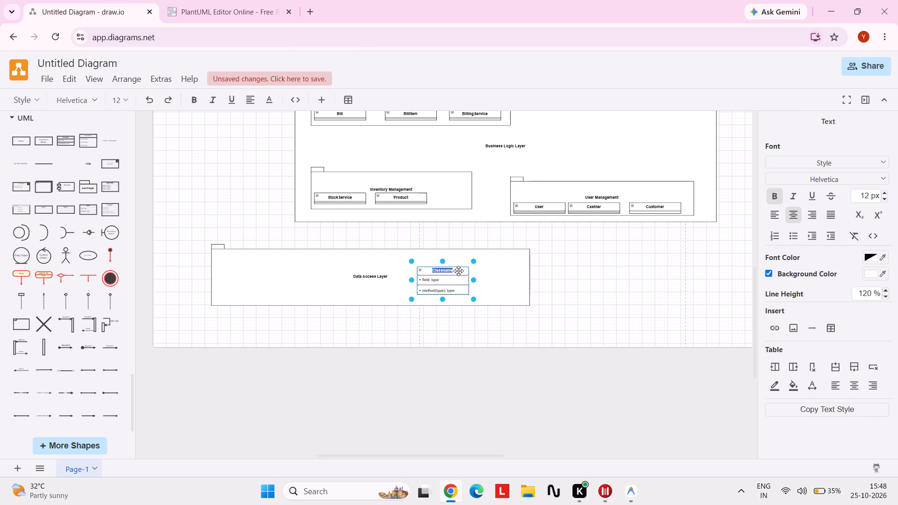
type("Data")
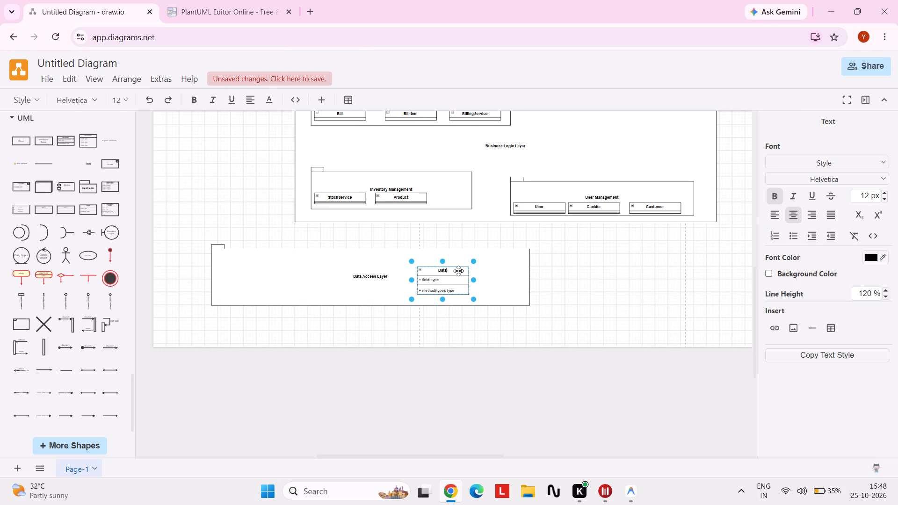
key("space")
type("Ba")
left_click(246, 0)
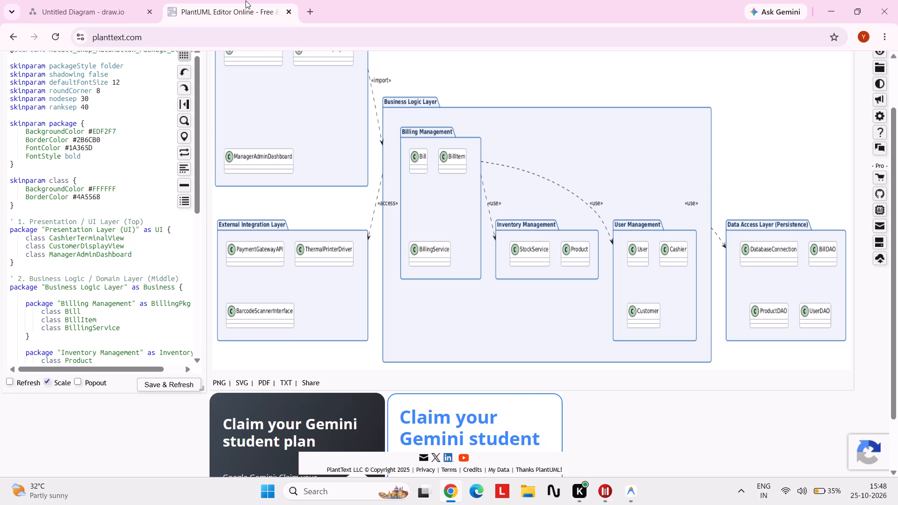
left_click(111, 0)
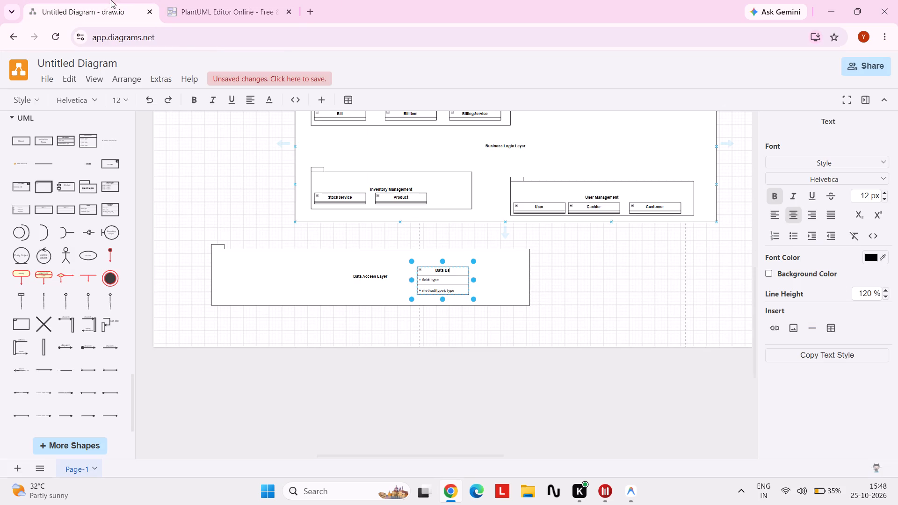
scroll(348, 196, "up", 1)
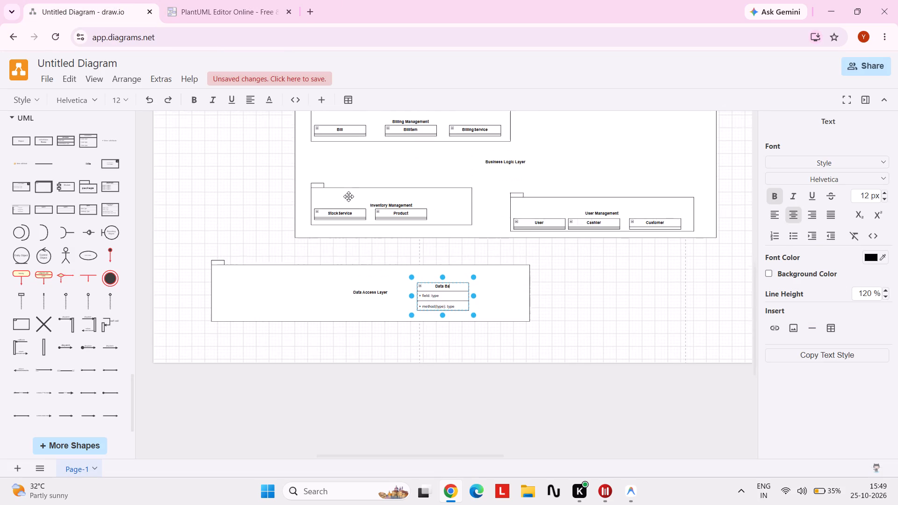
scroll(348, 196, "up", 3)
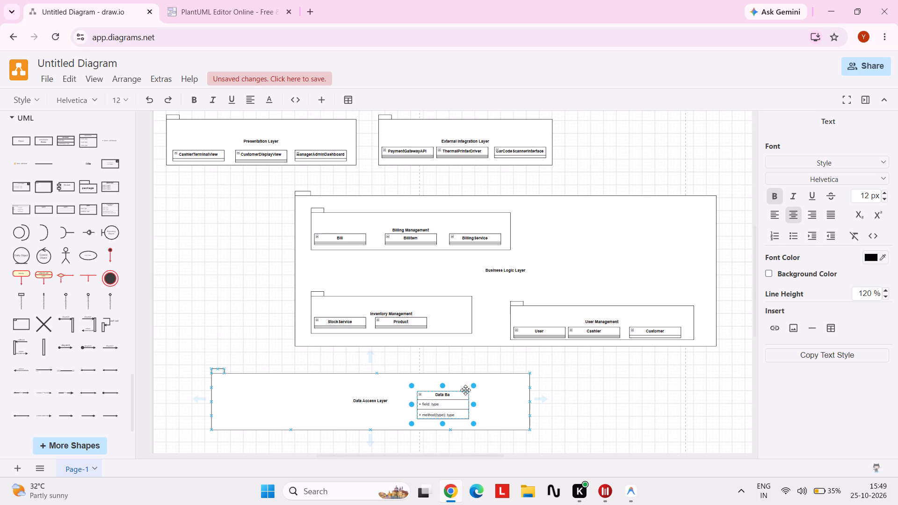
key("BackSpace")
key("BackSpace")
key("BackSpace")
type("base")
type("Connection")
left_click(591, 401)
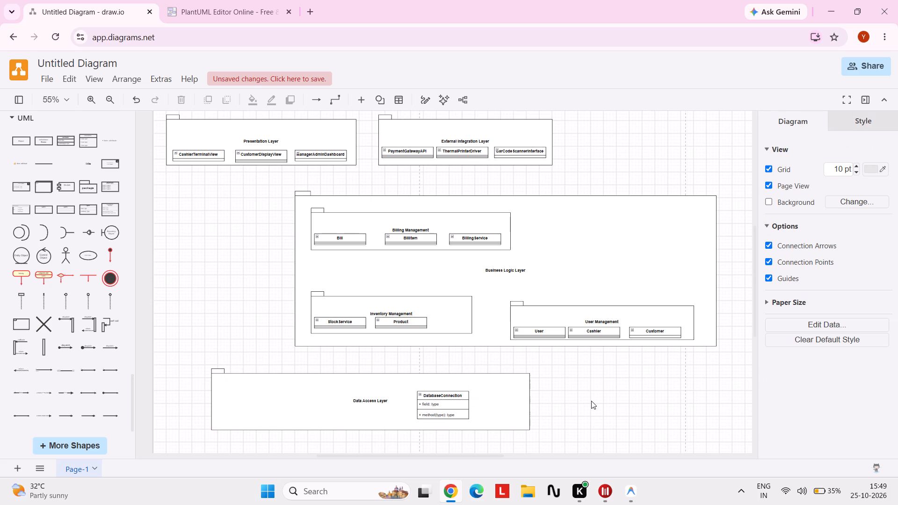
Remove the field and method rows from DatabaseConnection and place the class near the upper-left corner of Data Access Layer.
left_click(450, 402)
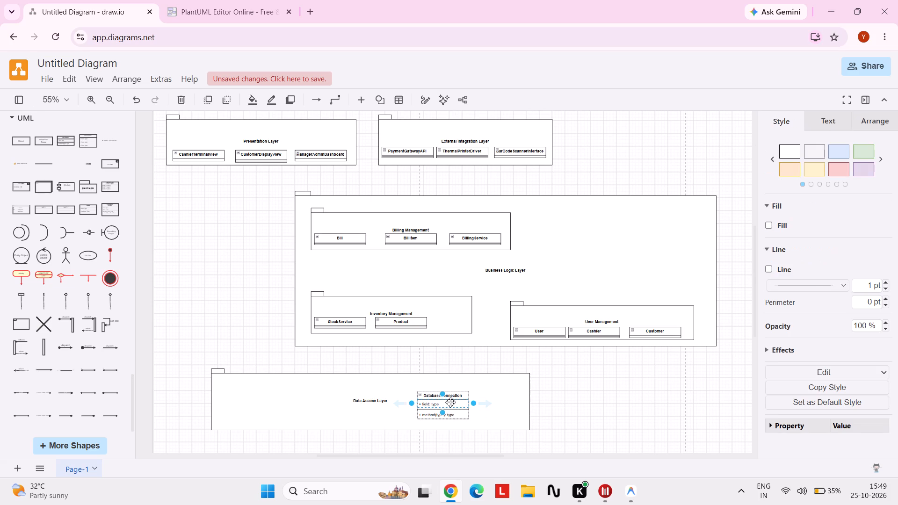
key("Delete")
left_click(451, 405)
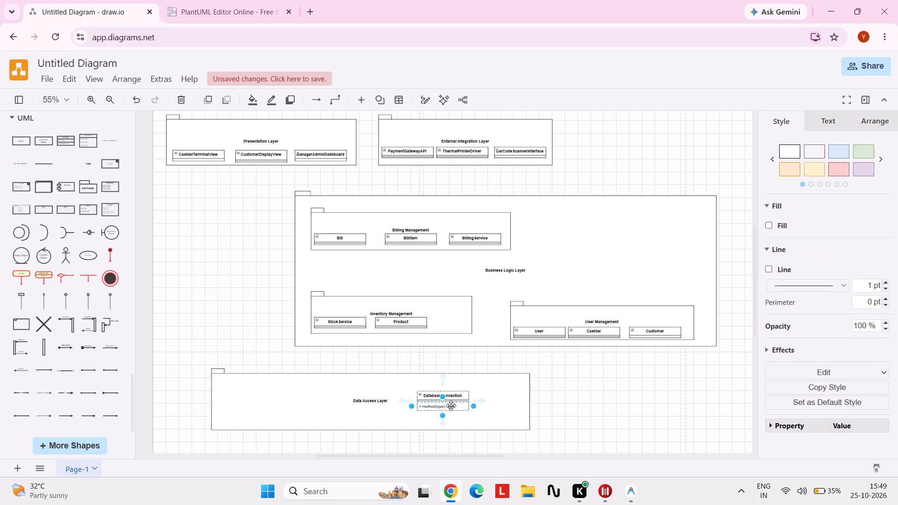
key("Delete")
left_click_drag(456, 395, 422, 396)
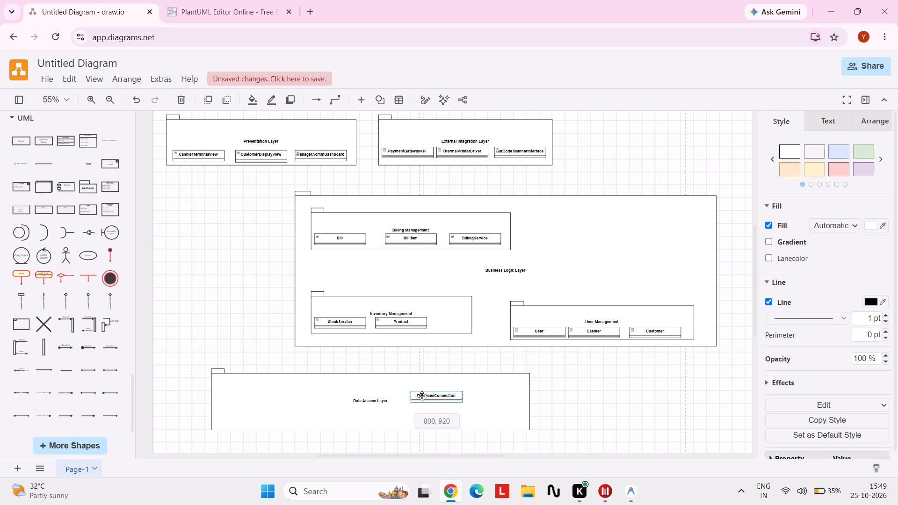
left_click_drag(422, 396, 269, 387)
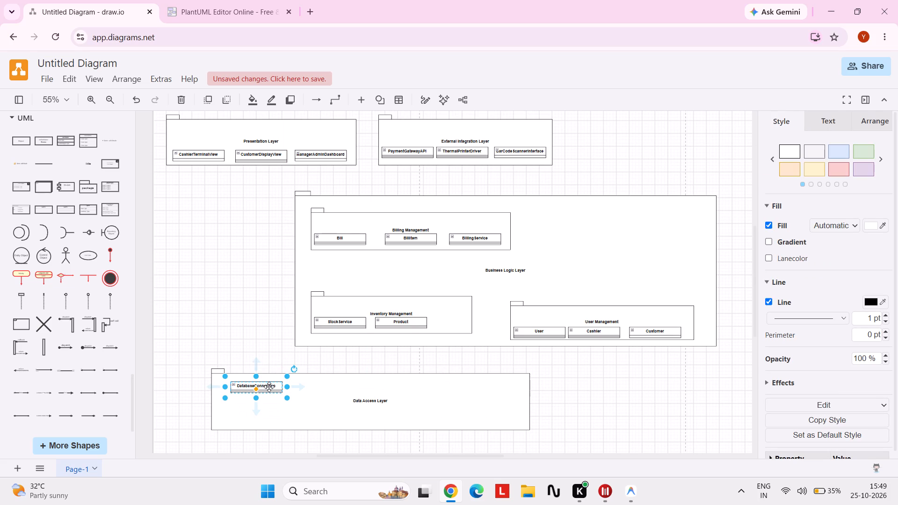
Check the PlantText reference and add a UML class near the right end of the Data Access Layer package.
left_click(226, 1)
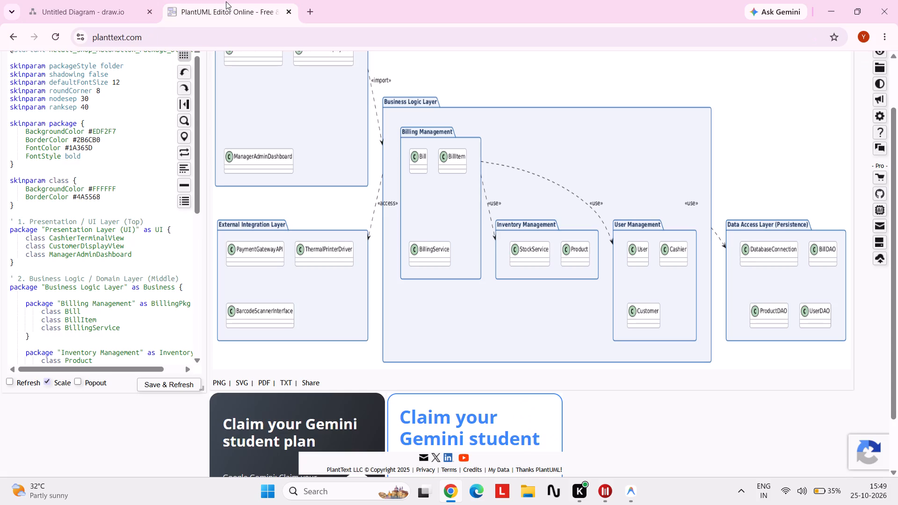
left_click(114, 0)
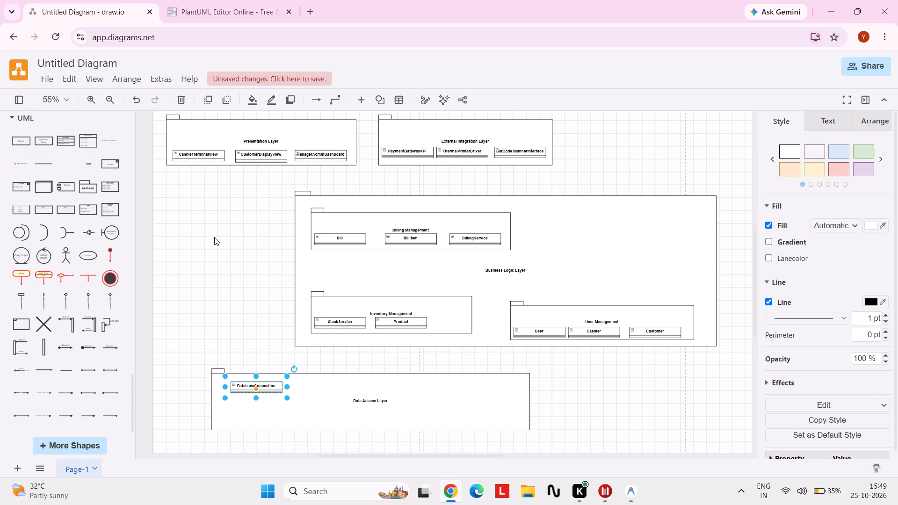
left_click(198, 240)
left_click(69, 141)
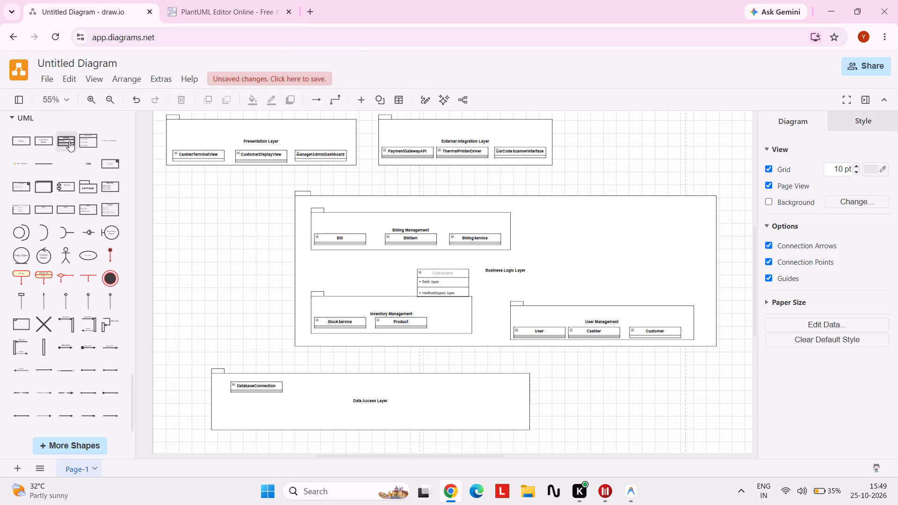
left_click_drag(455, 278, 473, 414)
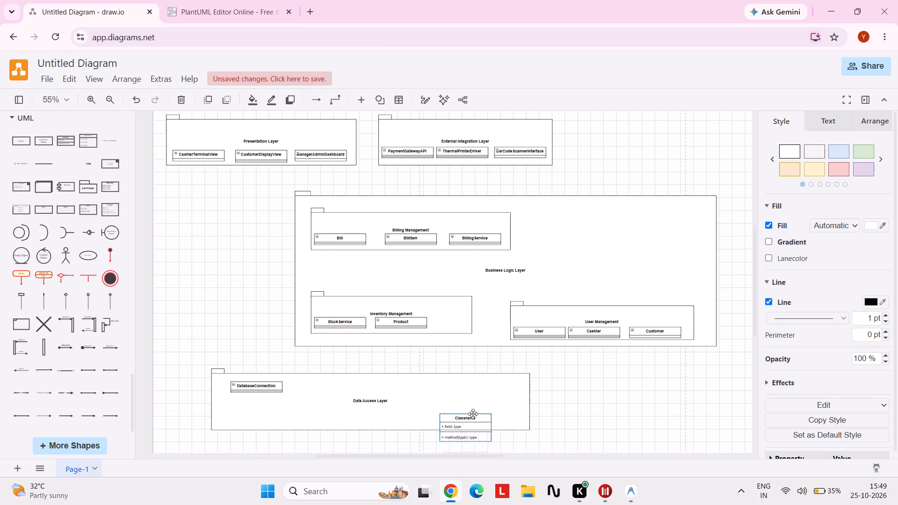
left_click_drag(473, 414, 480, 395)
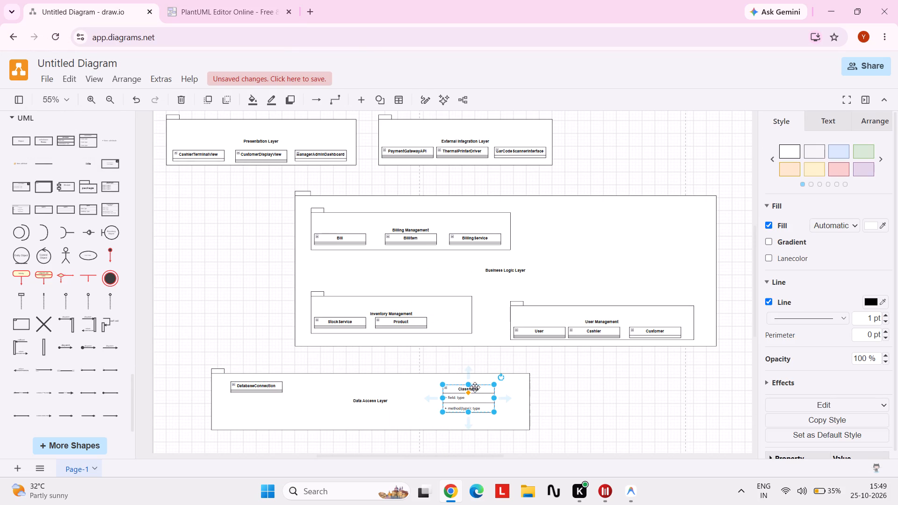
Name the new class BillDAO, following the PlantText reference.
left_click(477, 388)
double_click(477, 388)
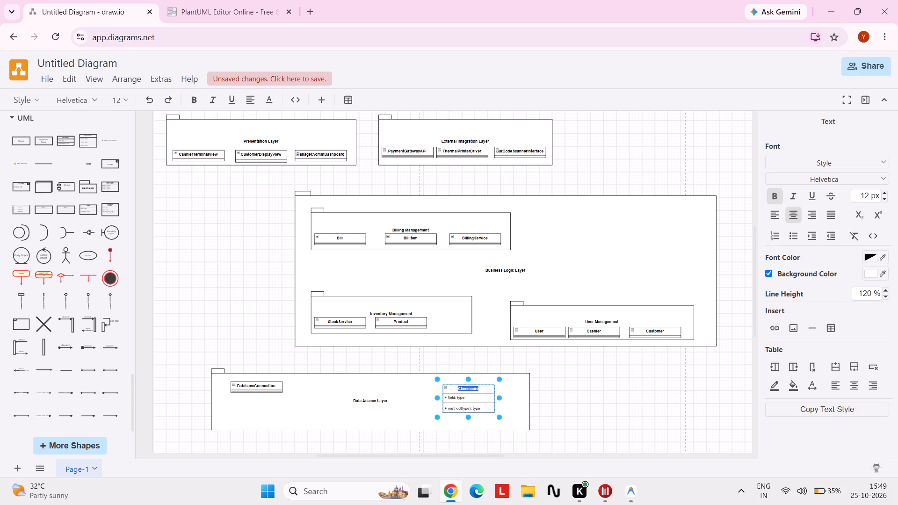
left_click(260, 0)
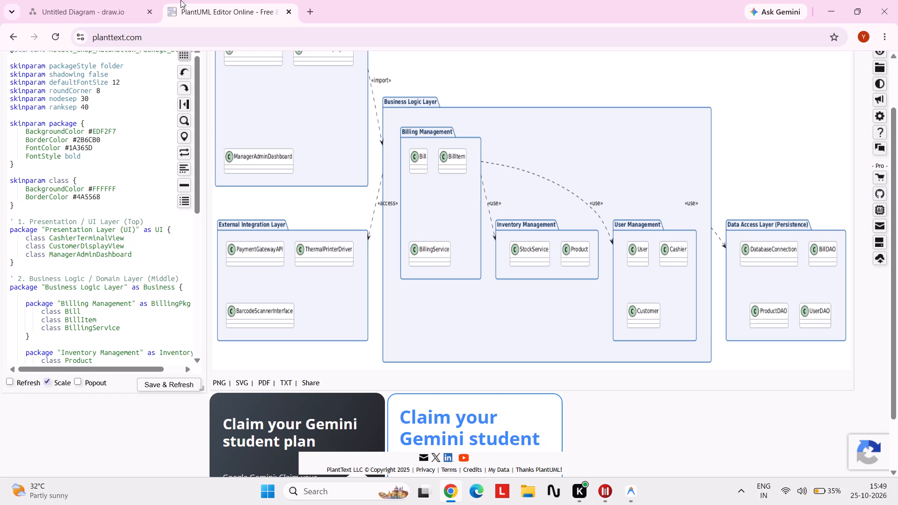
left_click(56, 0)
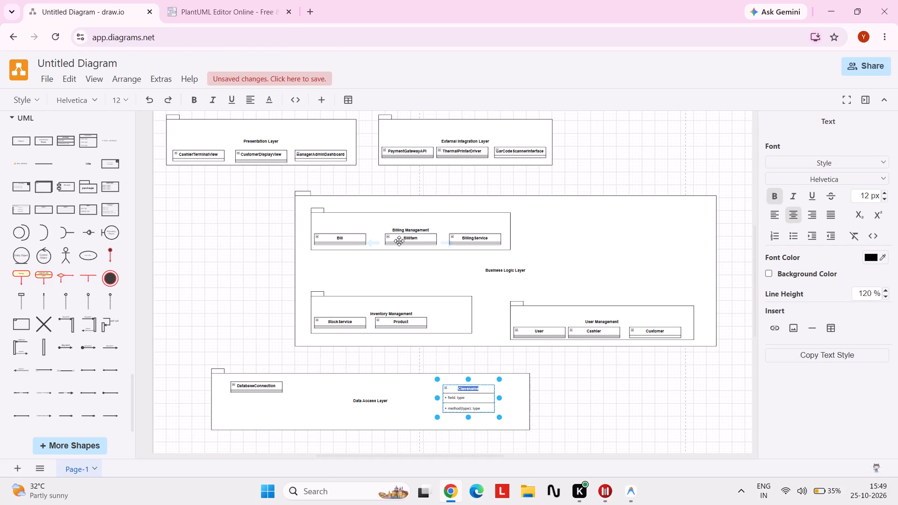
type("Bi")
type("ll")
type("DAO")
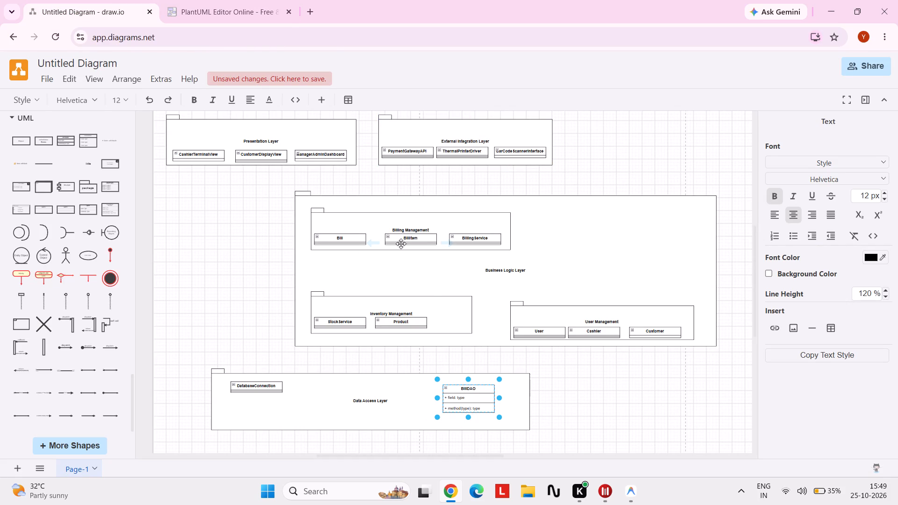
Remove the field and method rows from the BillDAO class.
left_click(488, 396)
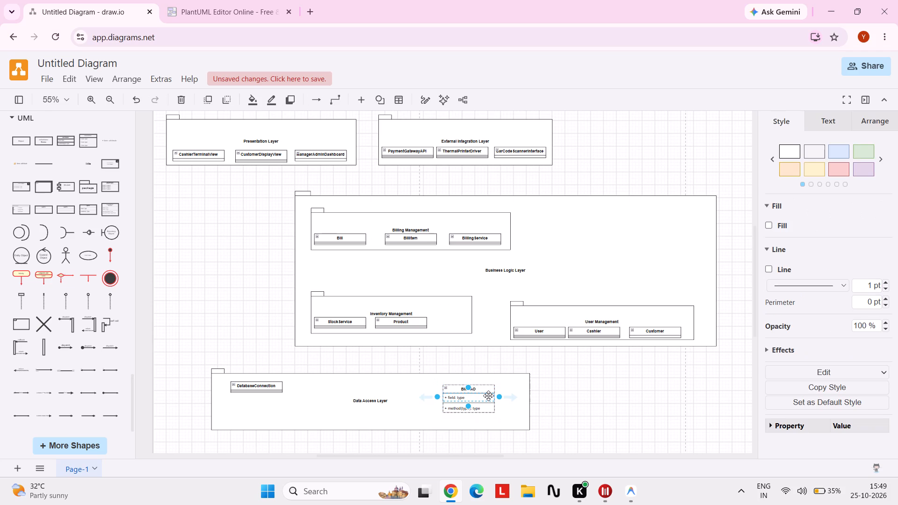
key("Delete")
left_click(481, 401)
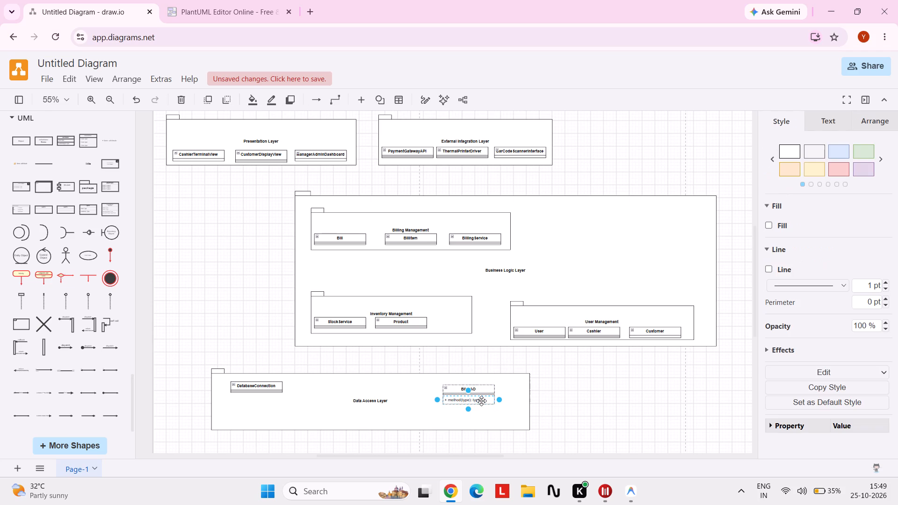
key("Delete")
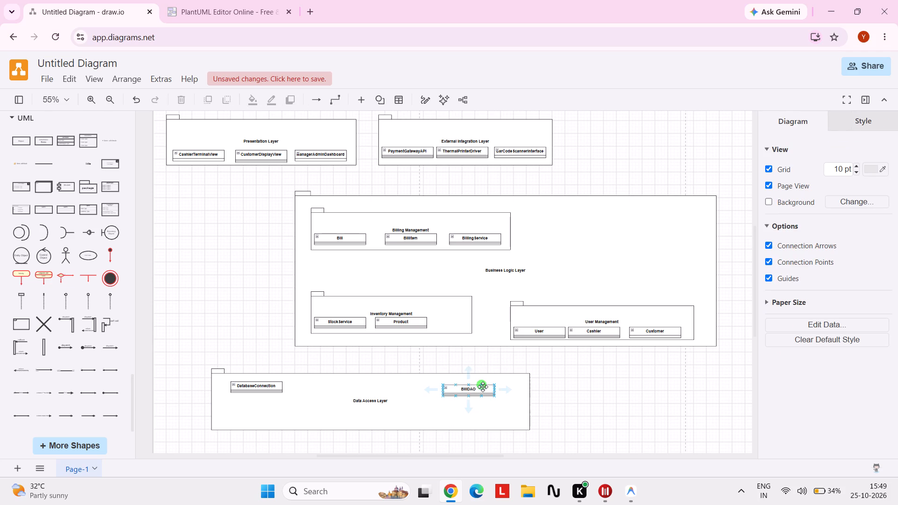
Check the PlantText reference and add another UML class below DatabaseConnection inside the Data Access Layer package.
left_click(235, 0)
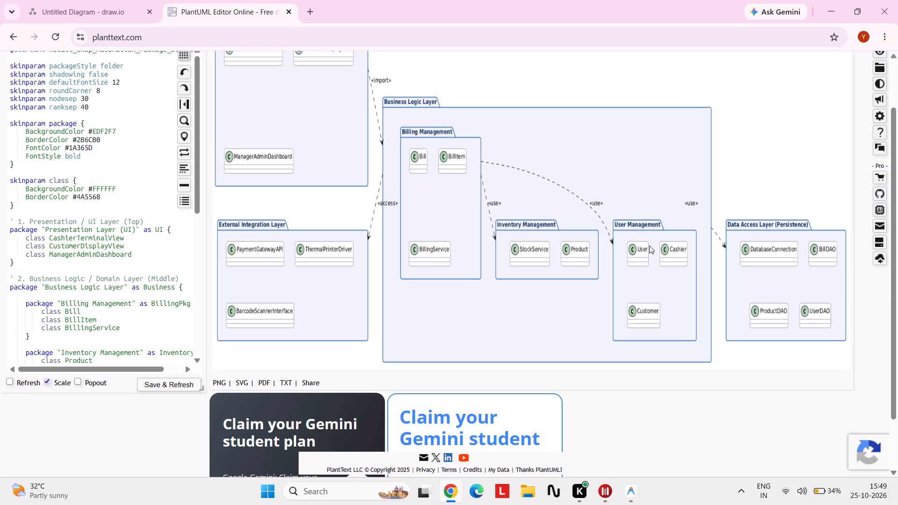
left_click(137, 0)
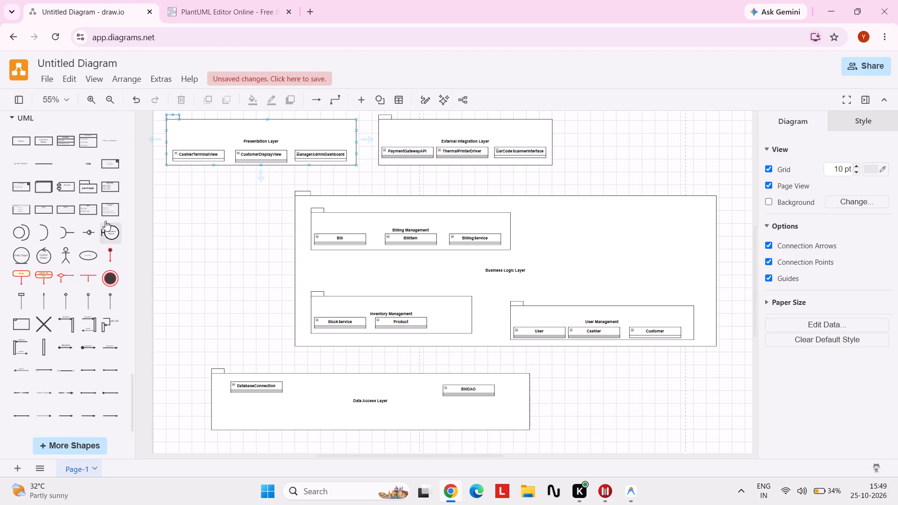
left_click(67, 142)
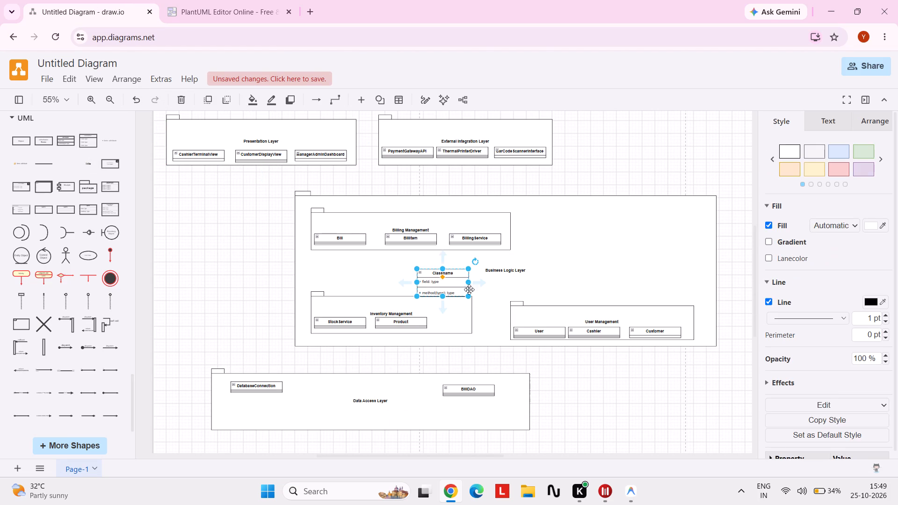
left_click_drag(455, 281, 290, 427)
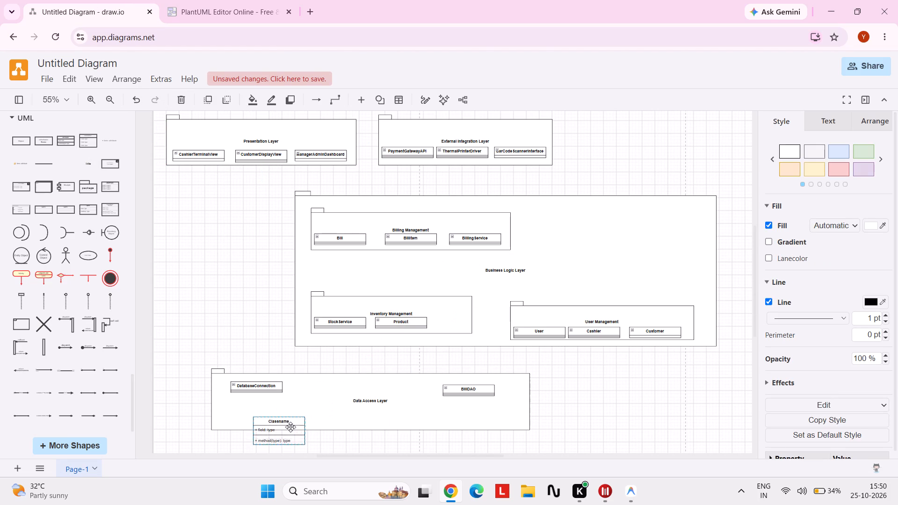
left_click_drag(290, 427, 298, 411)
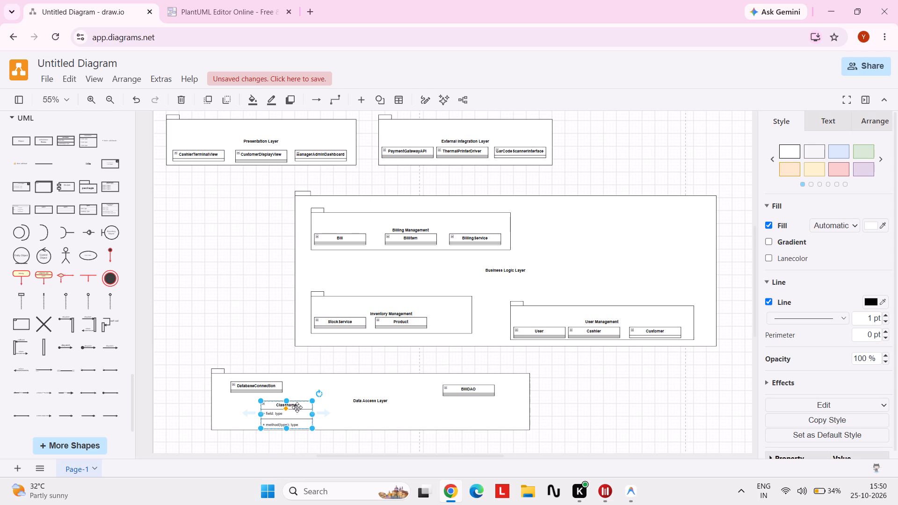
Name the class below DatabaseConnection ProductDAO, checking the name against the PlantText reference.
double_click(297, 407)
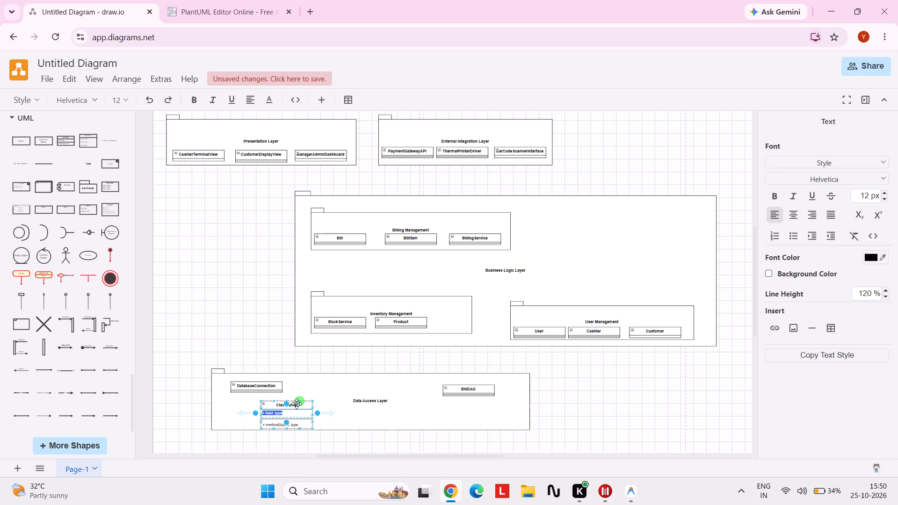
double_click(297, 405)
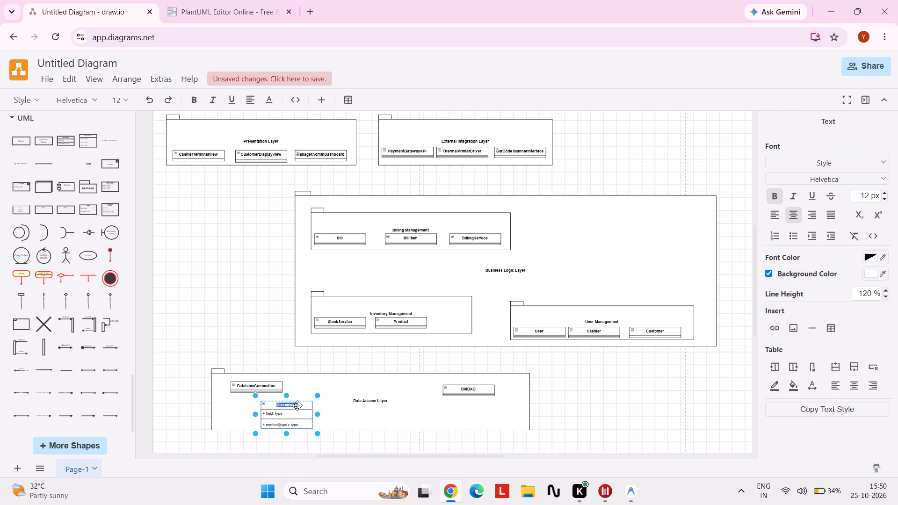
left_click(218, 0)
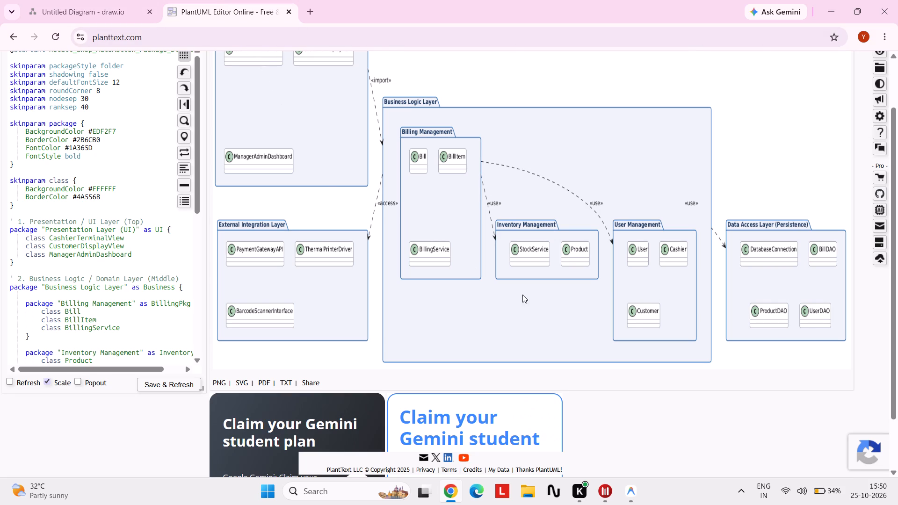
left_click(90, 0)
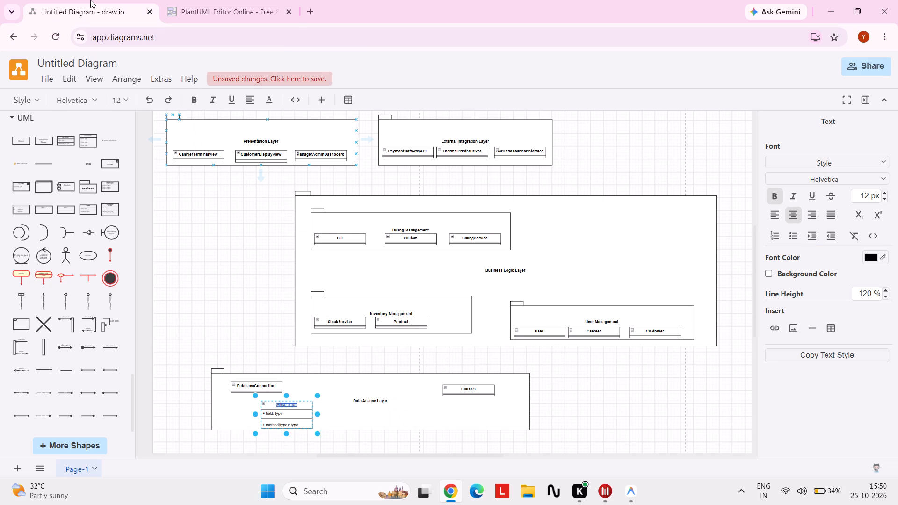
key("shift+p")
type("roduct")
left_click(256, 4)
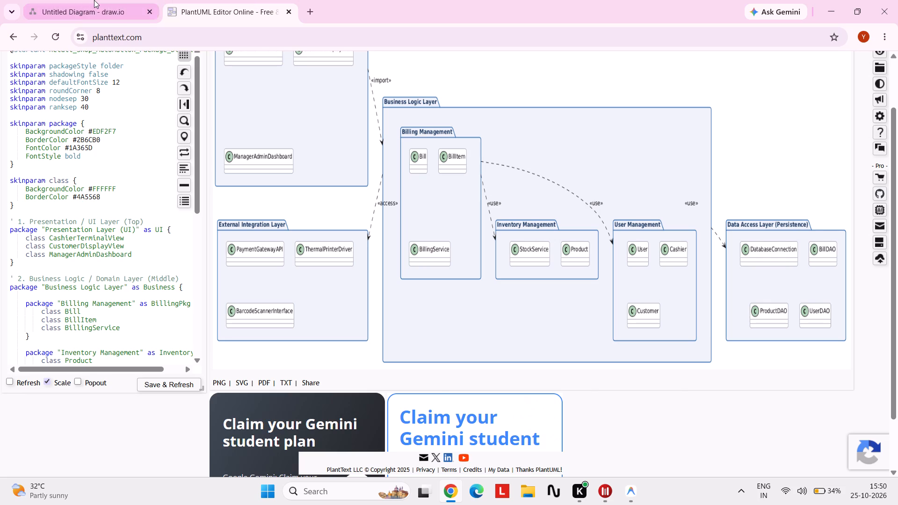
left_click(90, 0)
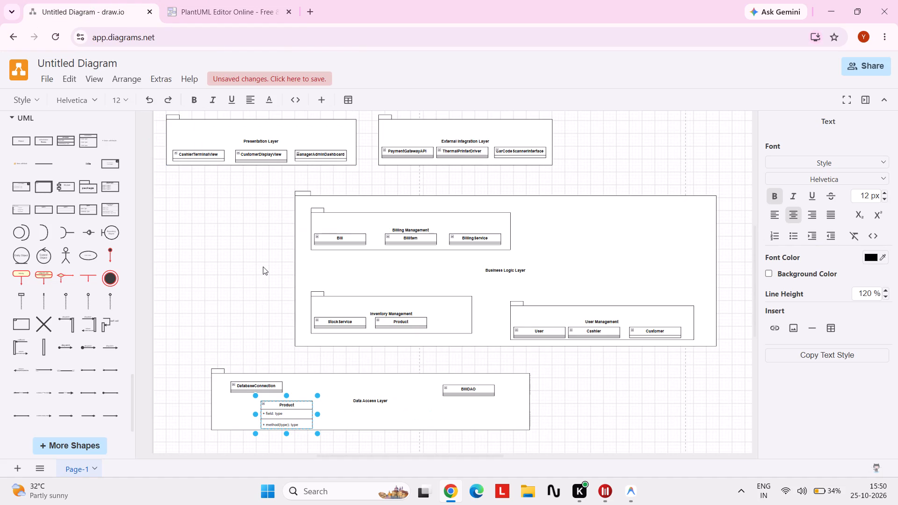
type("DAO")
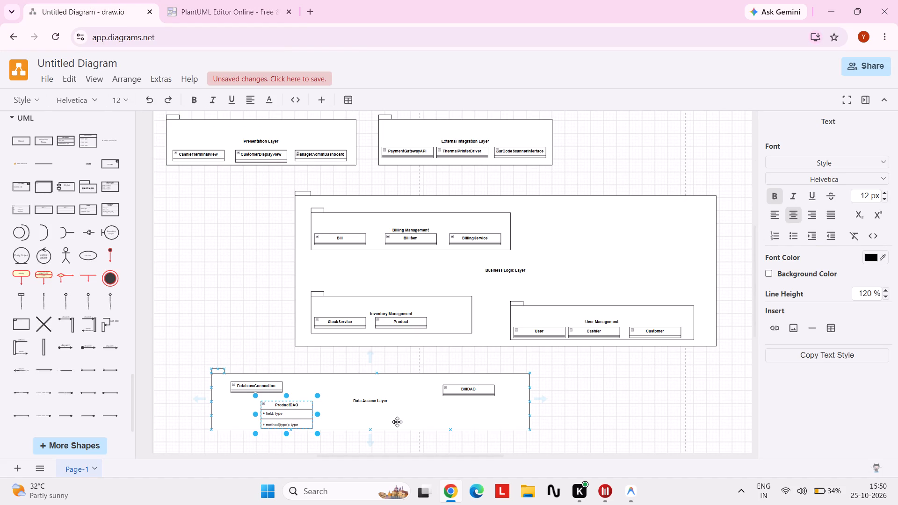
left_click(398, 422)
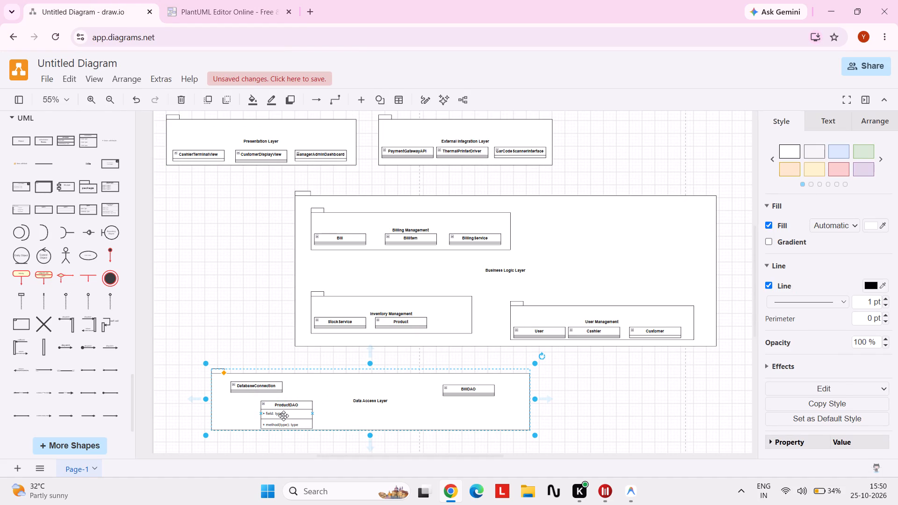
Remove the field and method rows from ProductDAO and place the class near the lower-left corner of Data Access Layer.
left_click(283, 416)
key("Delete")
left_click(283, 416)
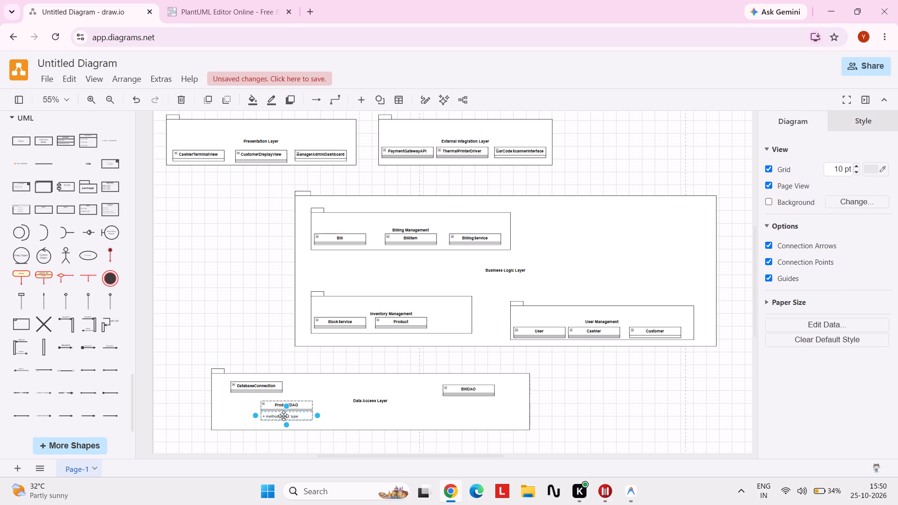
key("Delete")
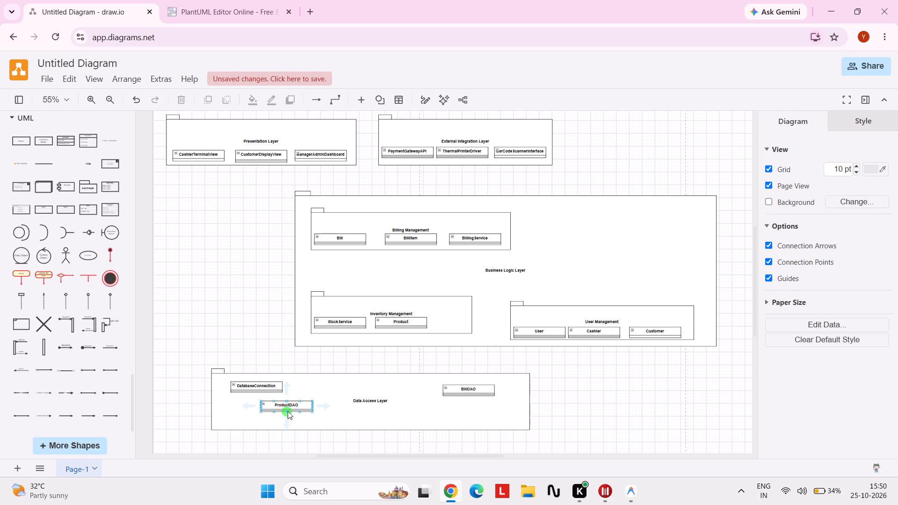
left_click_drag(291, 407, 266, 414)
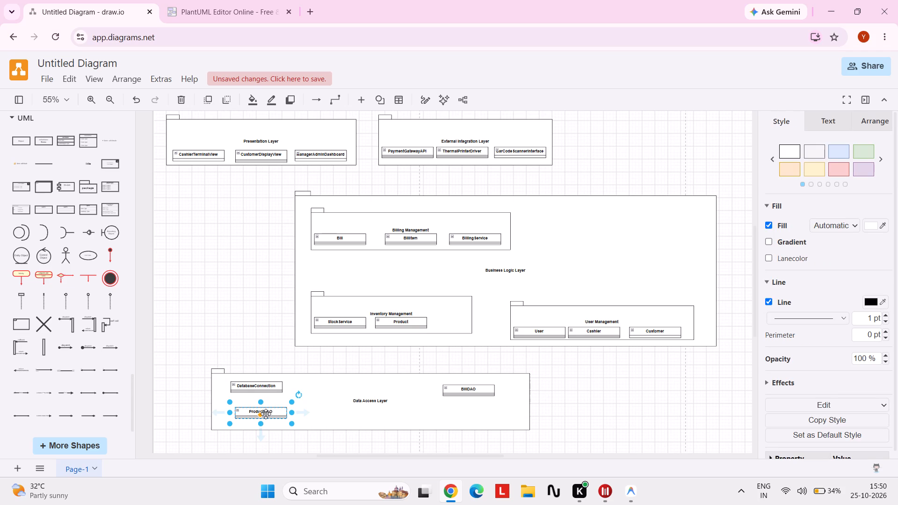
left_click(586, 421)
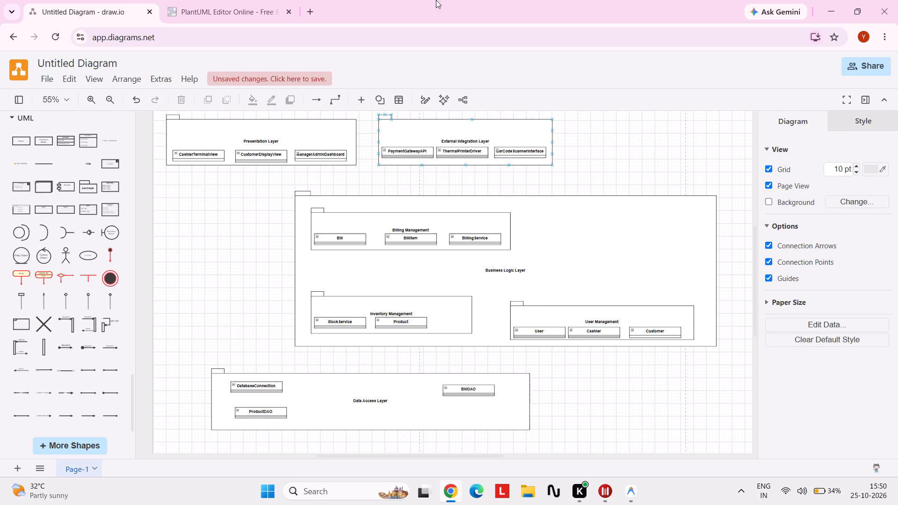
Check the PlantText reference and add another UML class below BillDAO inside the Data Access Layer package.
left_click(252, 7)
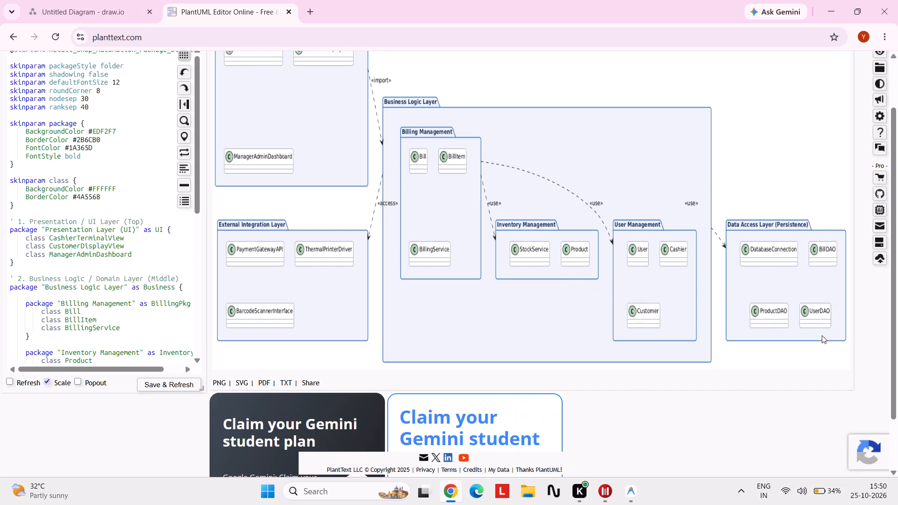
left_click(99, 6)
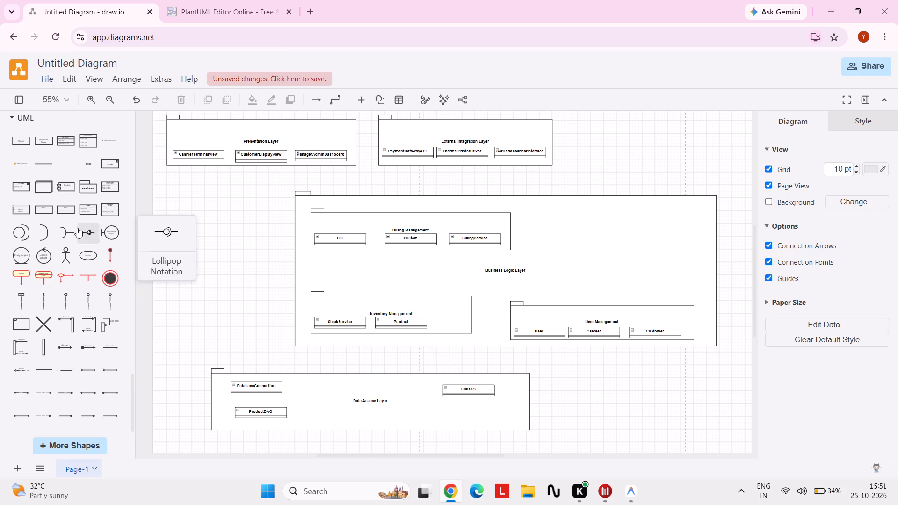
left_click(57, 133)
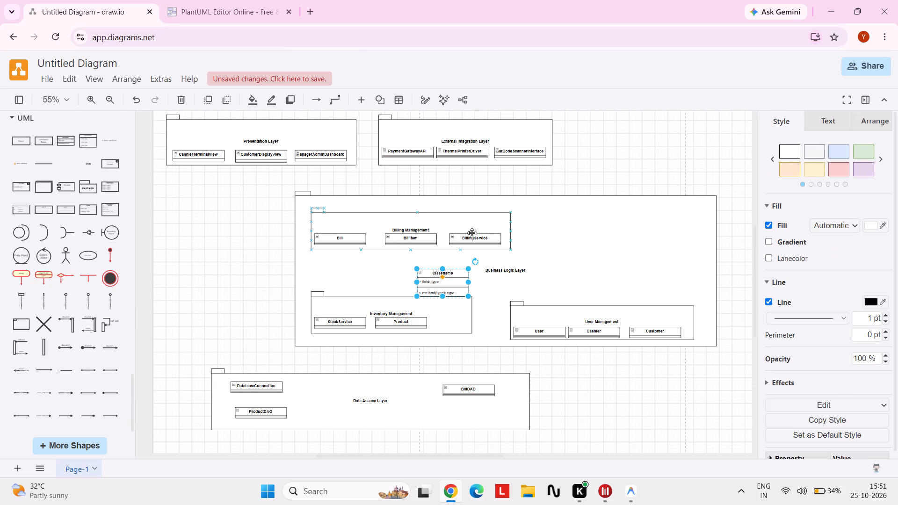
left_click_drag(458, 280, 505, 401)
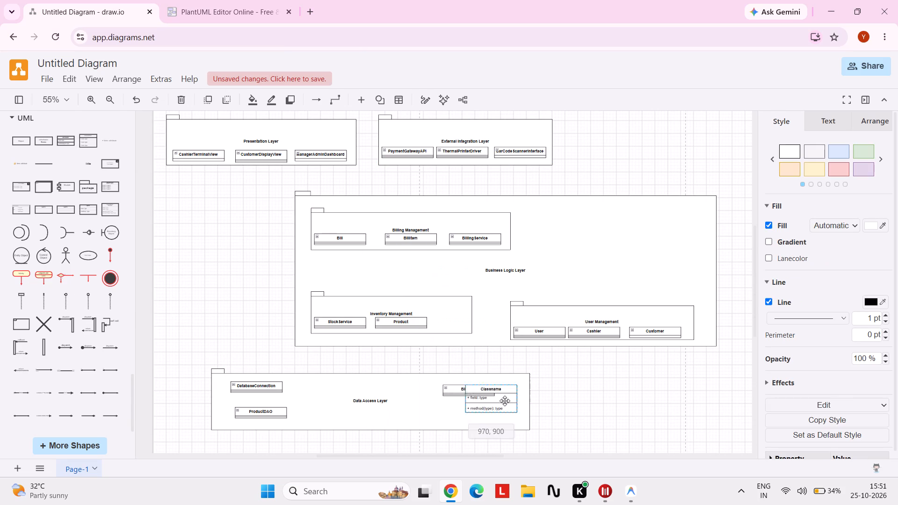
left_click_drag(505, 401, 486, 415)
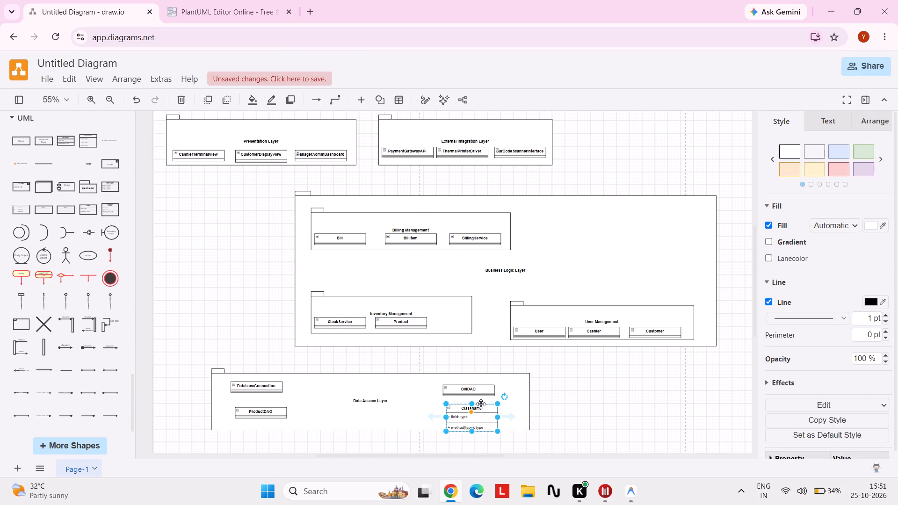
Name the new class below BillDAO UserDAo.
double_click(481, 410)
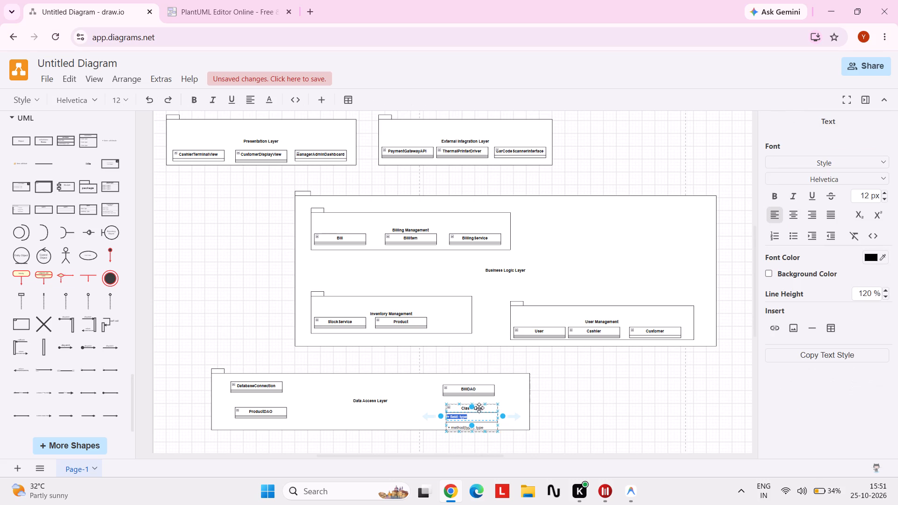
double_click(479, 409)
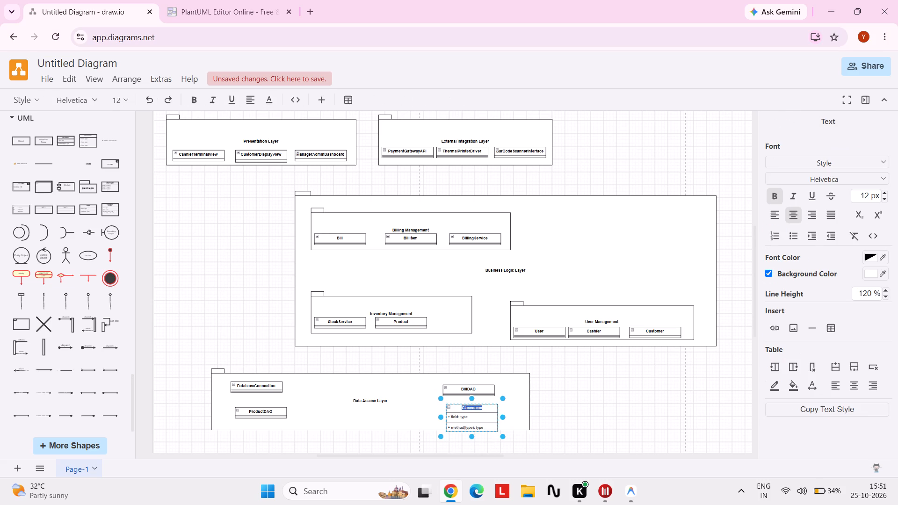
type("US")
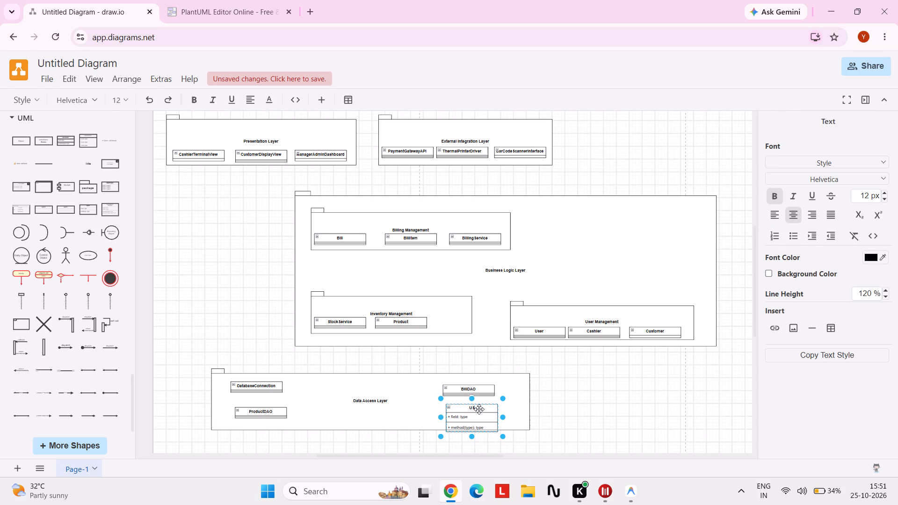
key("BackSpace")
type("ser")
type("DAo")
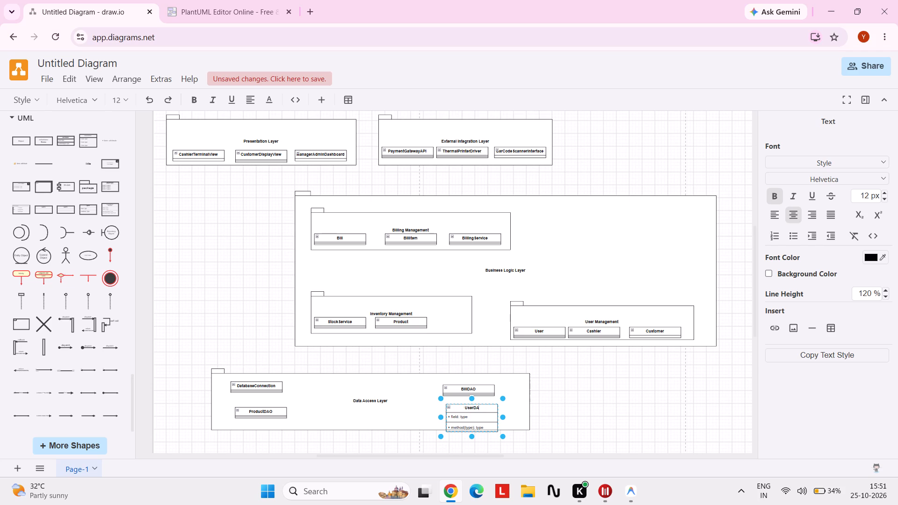
left_click(481, 419)
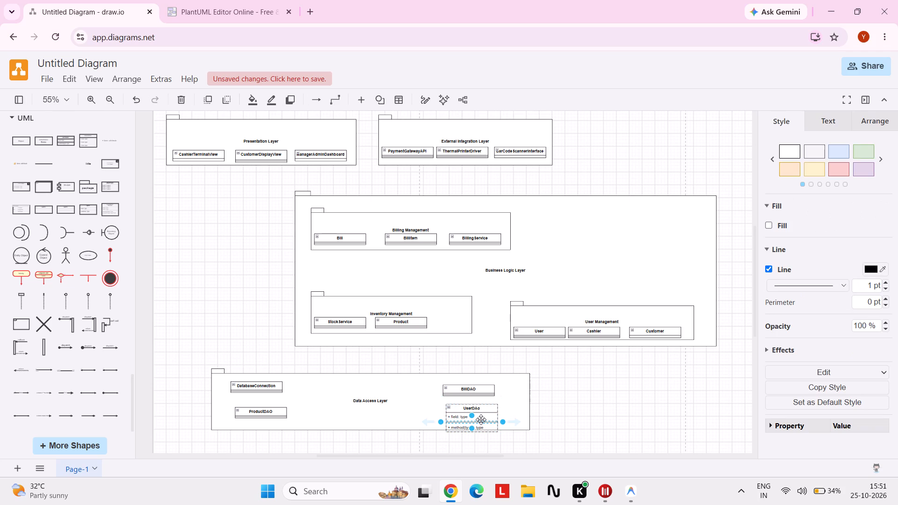
Remove the method and field rows from the class below BillDAO.
left_click(485, 426)
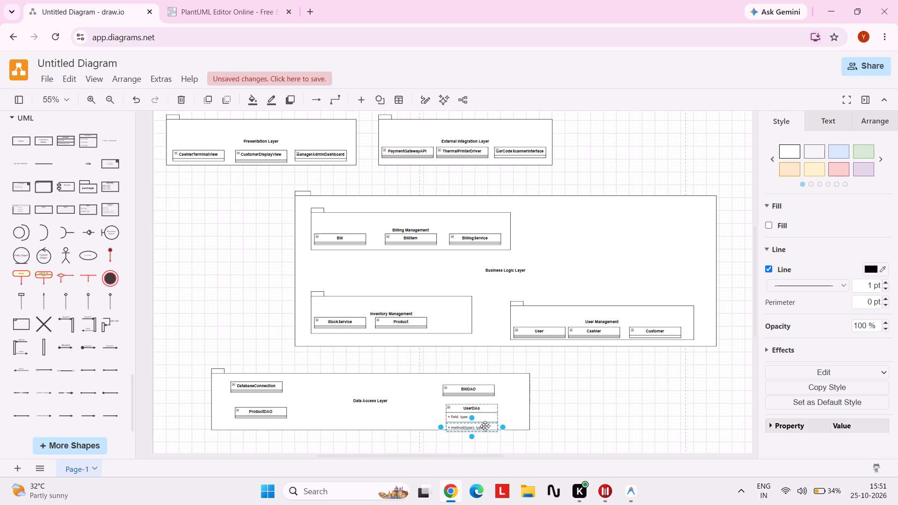
key("Delete")
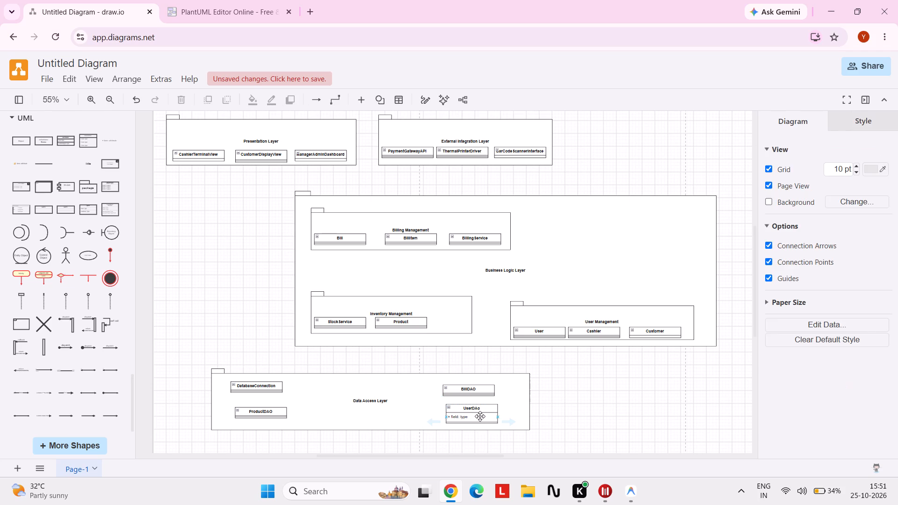
left_click(480, 416)
key("BackSpace")
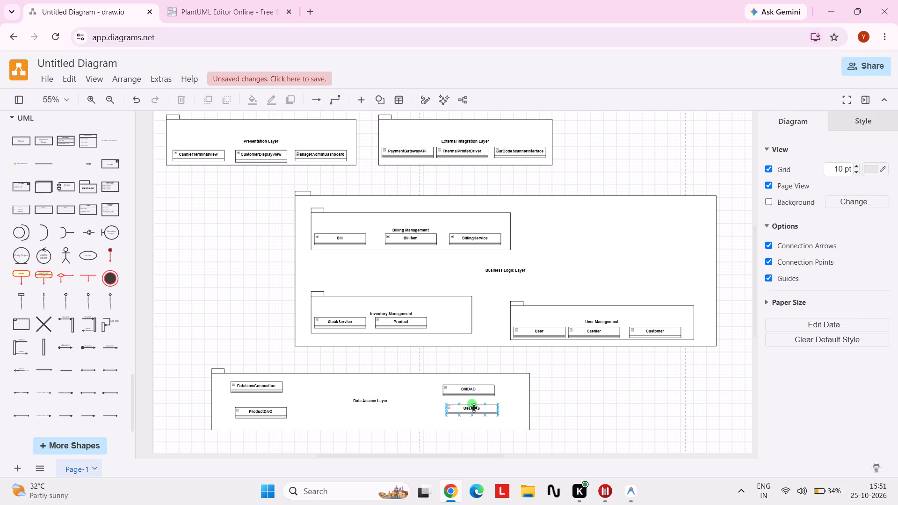
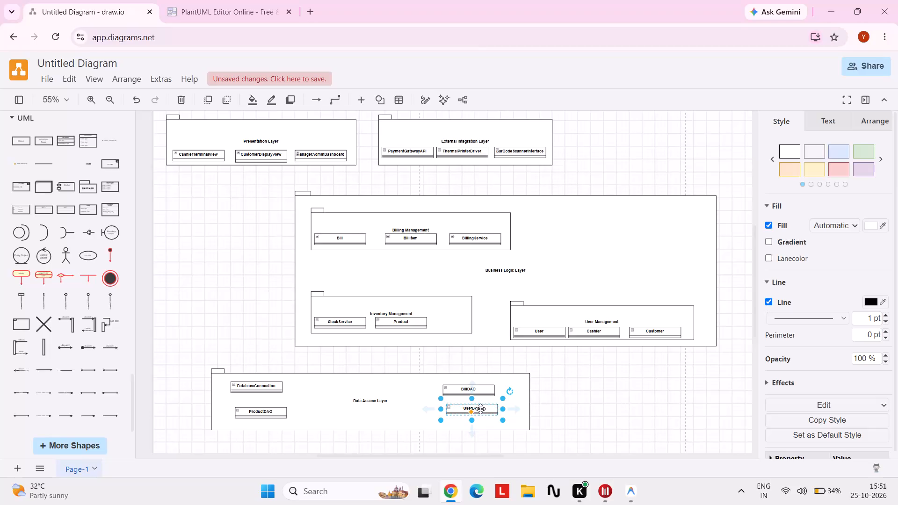
Correct the name of the class below BillDAO to UserDAO.
double_click(480, 409)
left_click(480, 409)
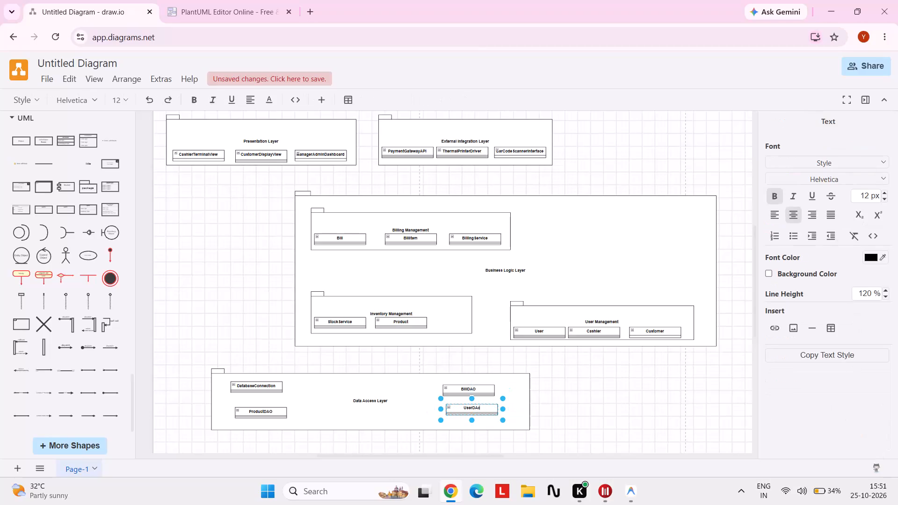
key("BackSpace")
key("shift+o")
left_click(571, 414)
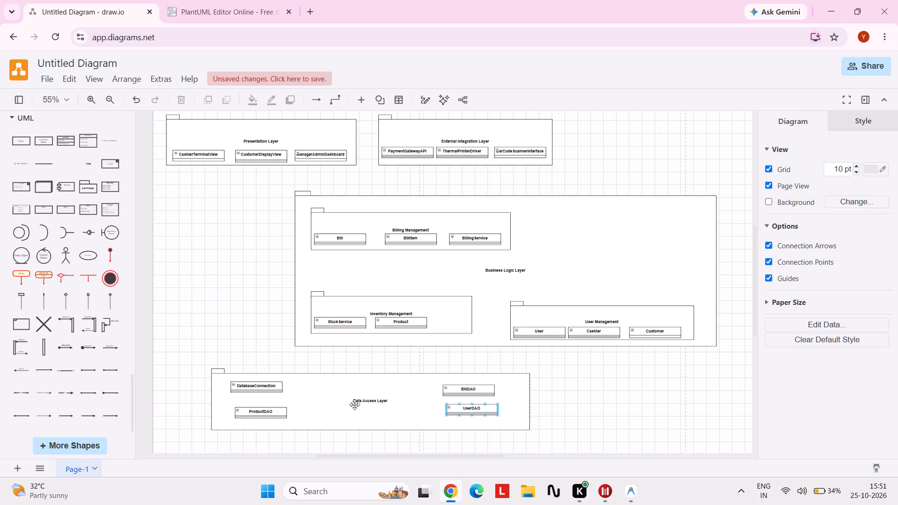
Review the whole package diagram and compare its packages and relationships with the PlantText reference.
scroll(219, 270, "up", 1)
scroll(219, 270, "down", 1)
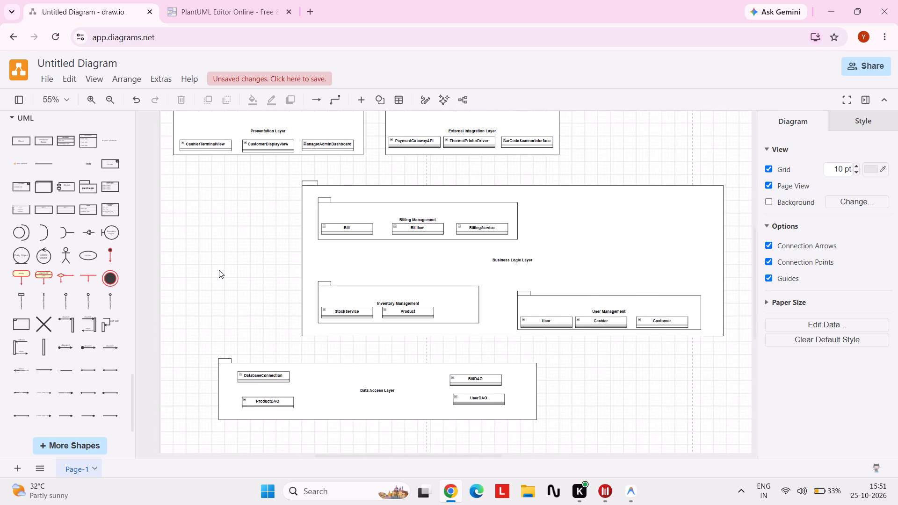
scroll(219, 270, "down", 1)
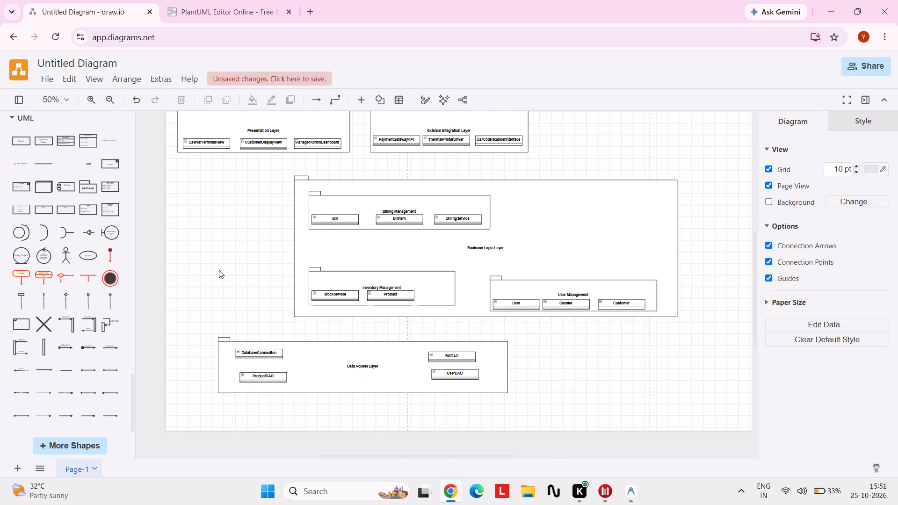
scroll(219, 270, "up", 1)
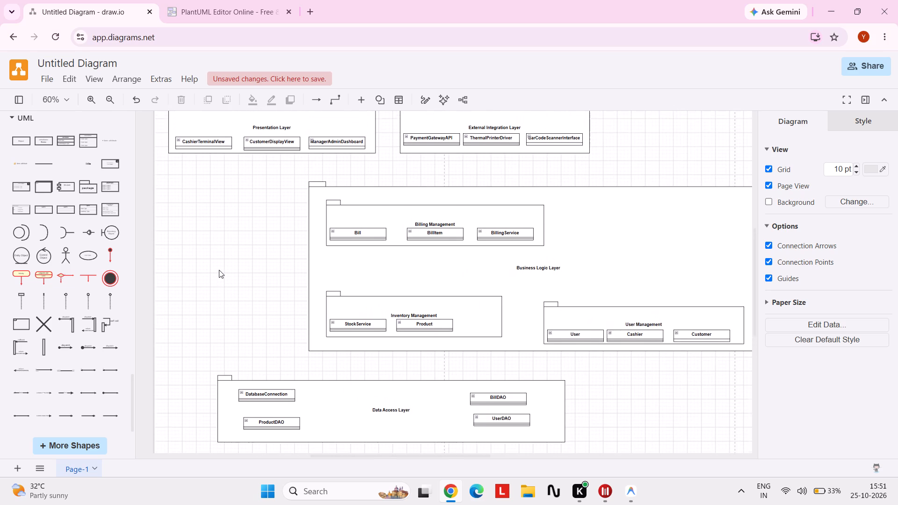
scroll(219, 270, "up", 1)
scroll(219, 270, "left", 1)
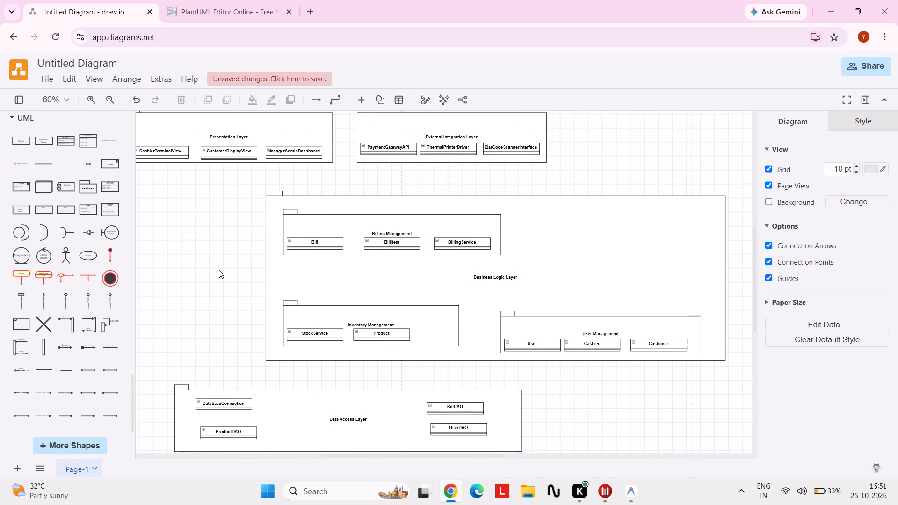
scroll(219, 270, "left", 1)
left_click(201, 0)
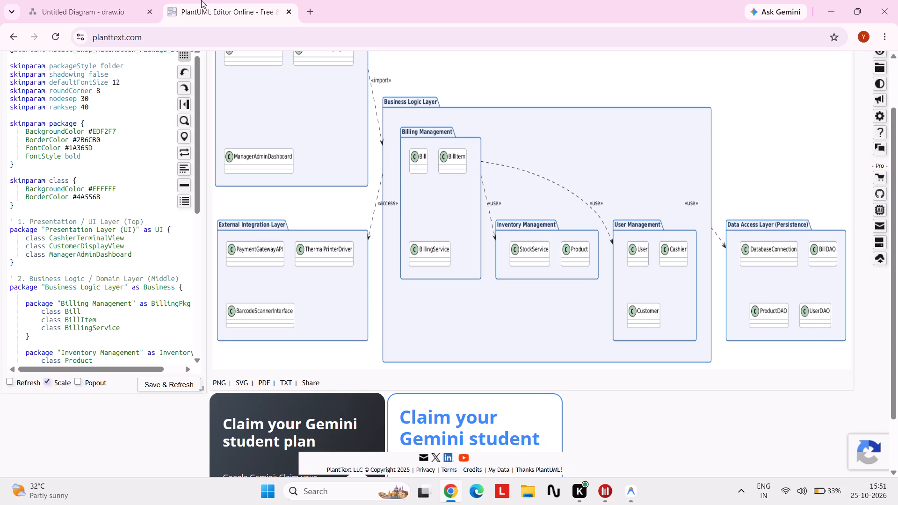
scroll(334, 110, "up", 2)
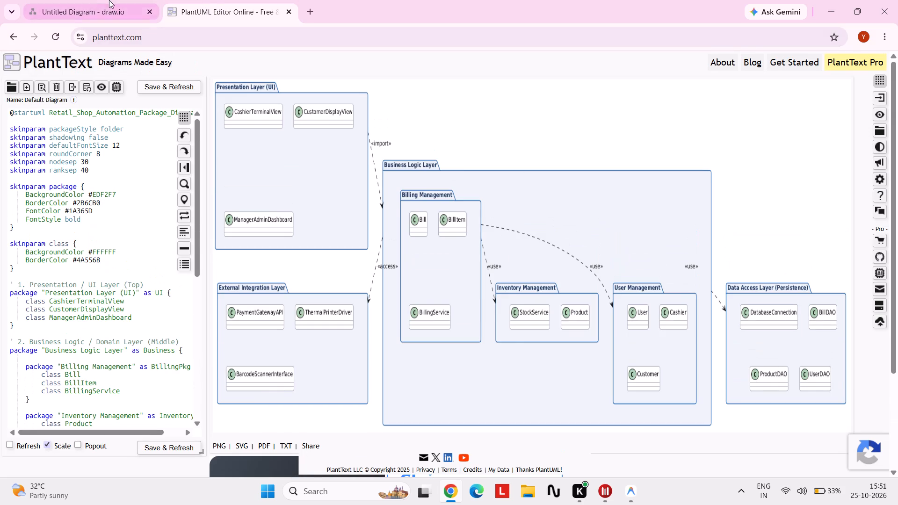
left_click(112, 0)
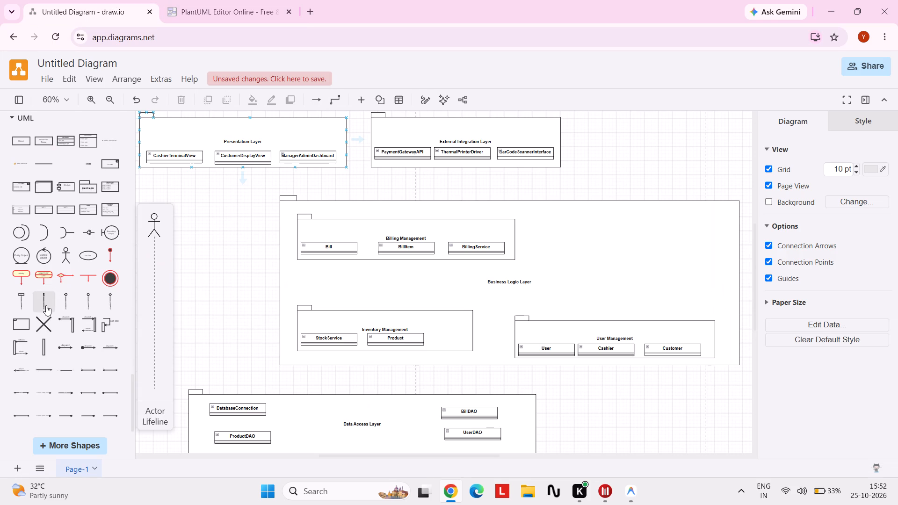
Look through the shape libraries for a dashed arrow matching the package relationships in the PlantText reference.
scroll(64, 151, "up", 1)
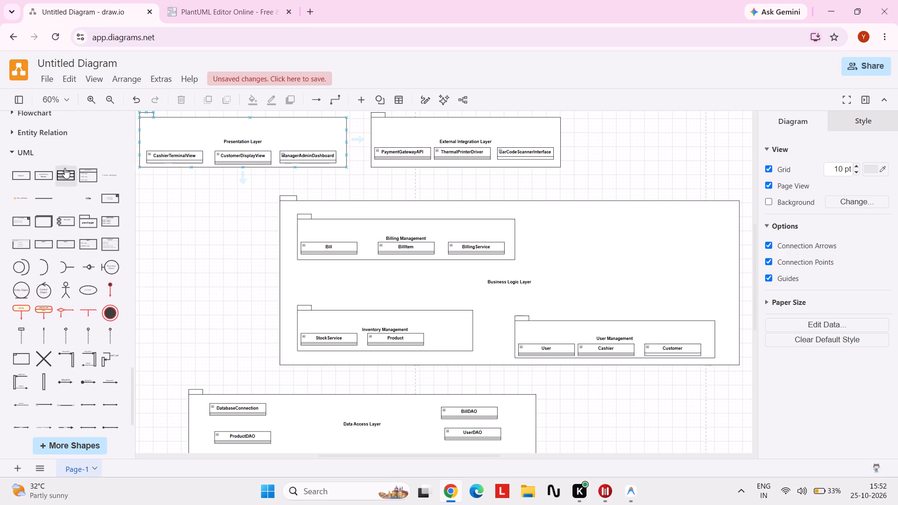
scroll(65, 168, "up", 7)
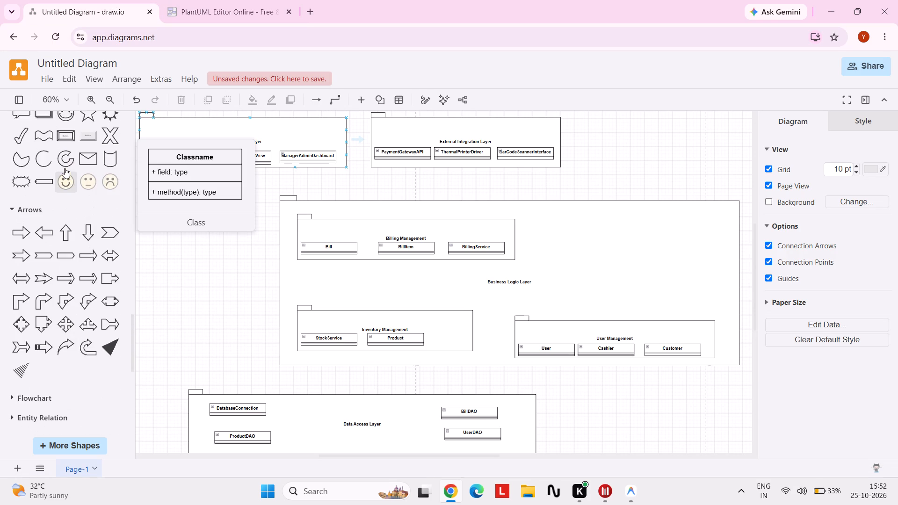
scroll(65, 168, "up", 3)
scroll(65, 168, "down", 7)
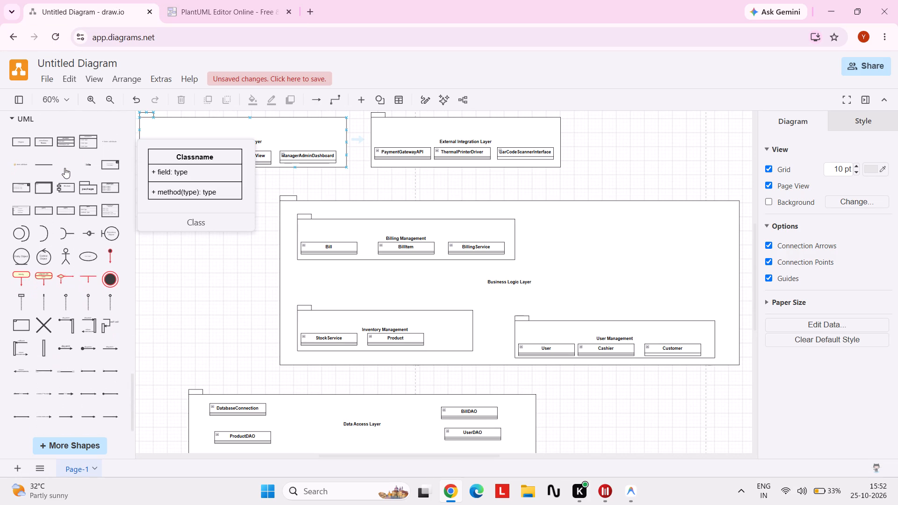
scroll(65, 168, "down", 2)
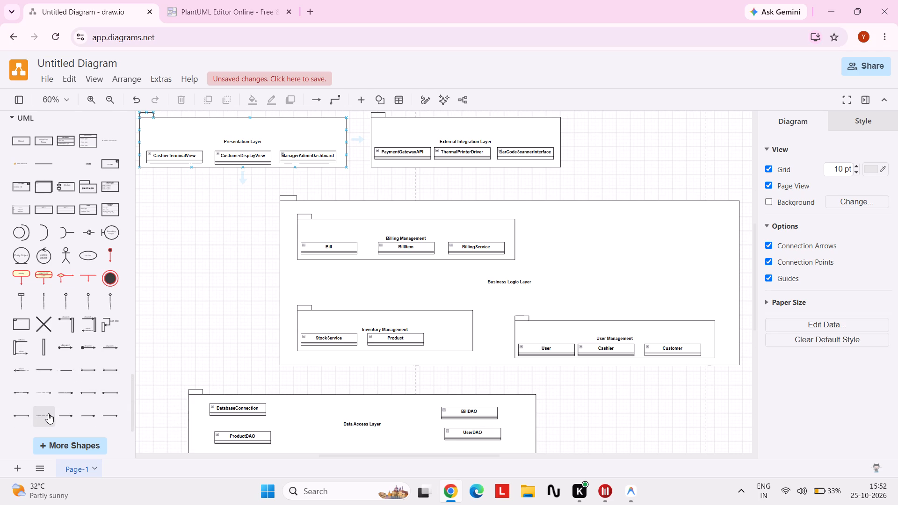
scroll(70, 415, "down", 2)
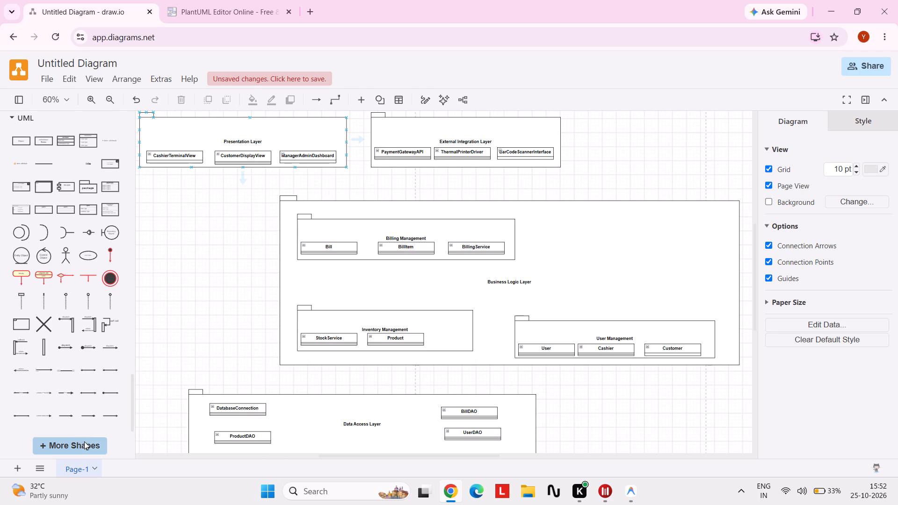
left_click(84, 441)
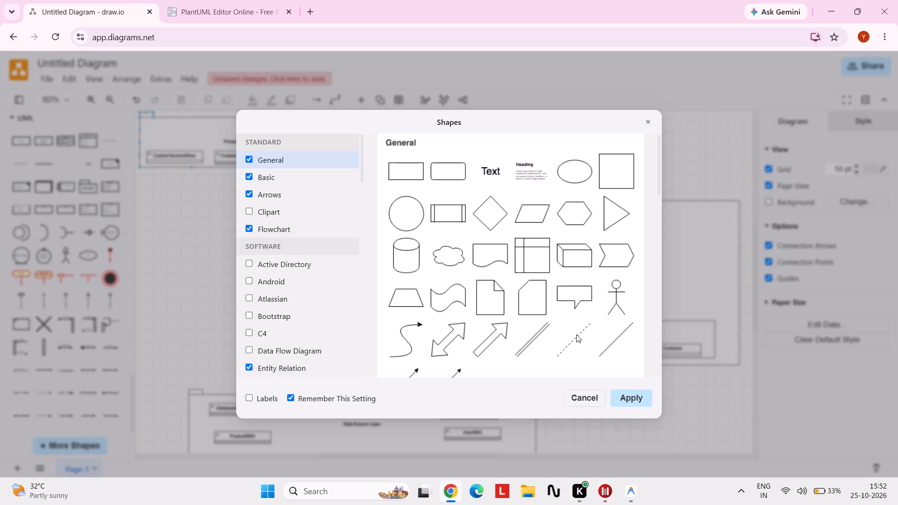
left_click(588, 397)
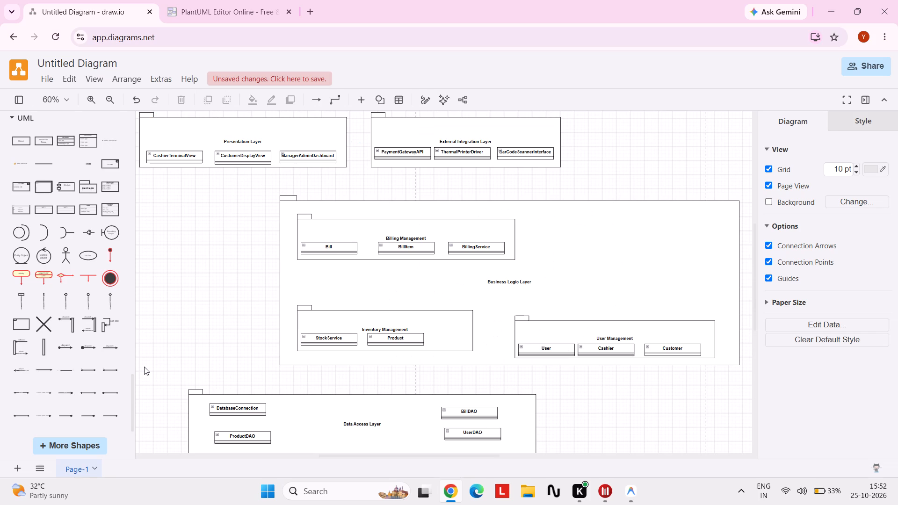
scroll(42, 353, "down", 4)
scroll(42, 353, "up", 1)
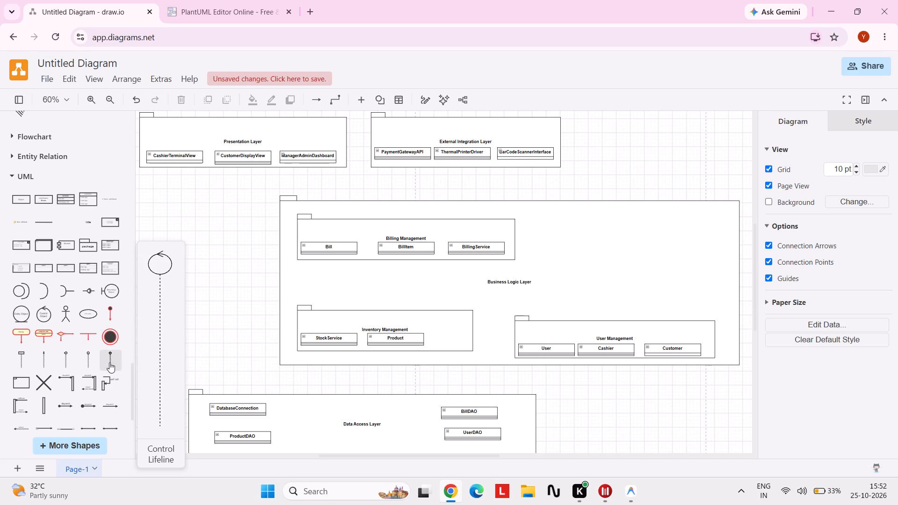
scroll(109, 362, "down", 1)
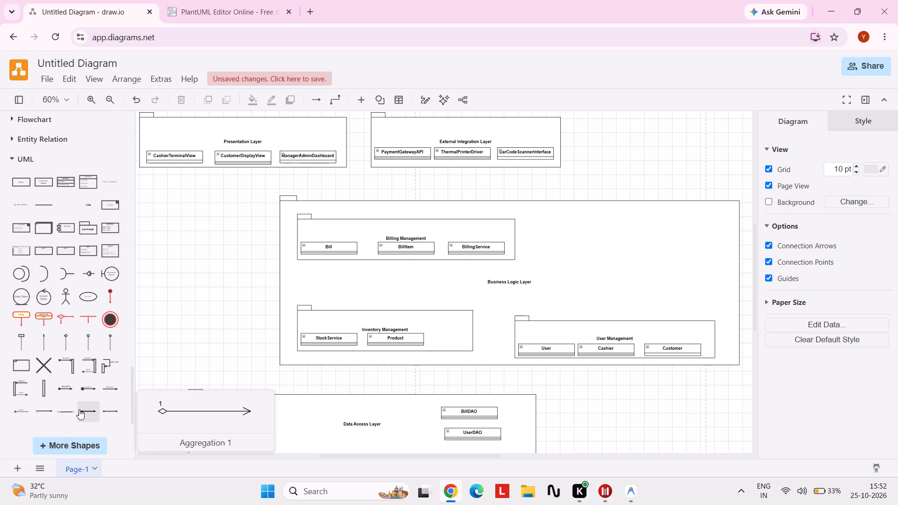
scroll(79, 409, "down", 1)
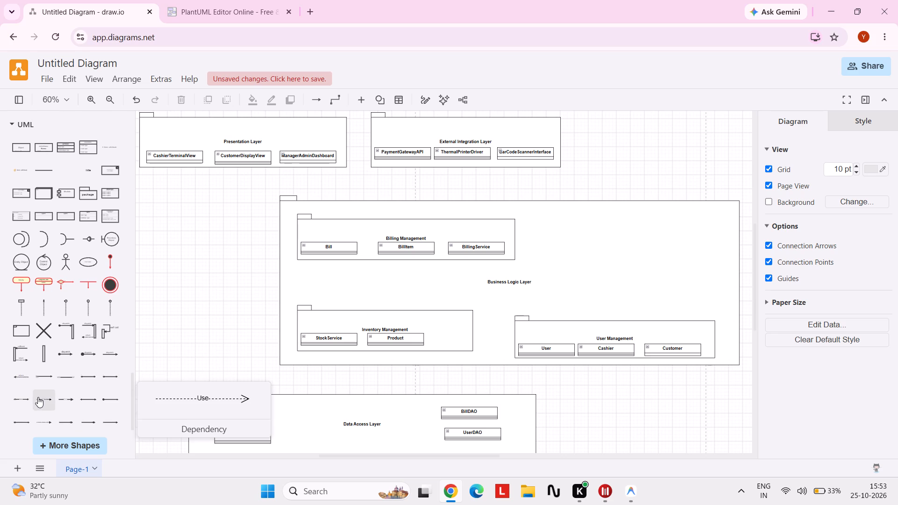
left_click(229, 0)
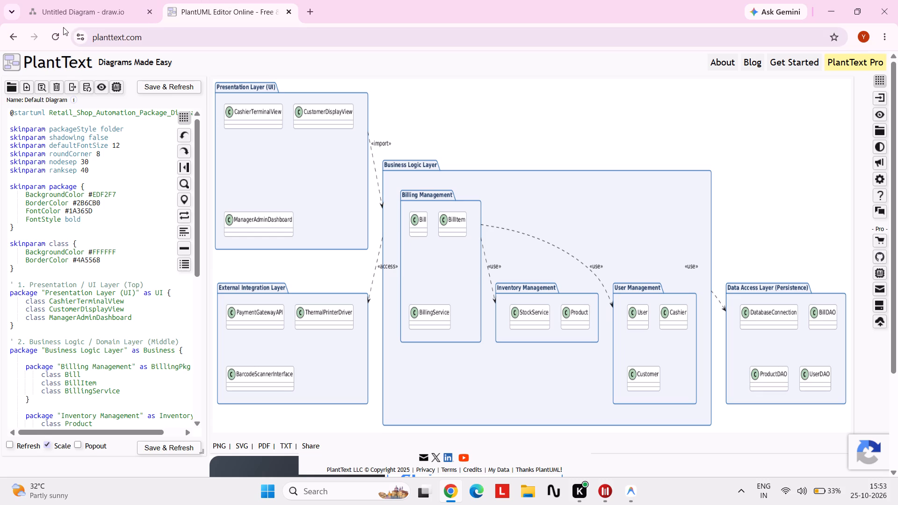
left_click(96, 0)
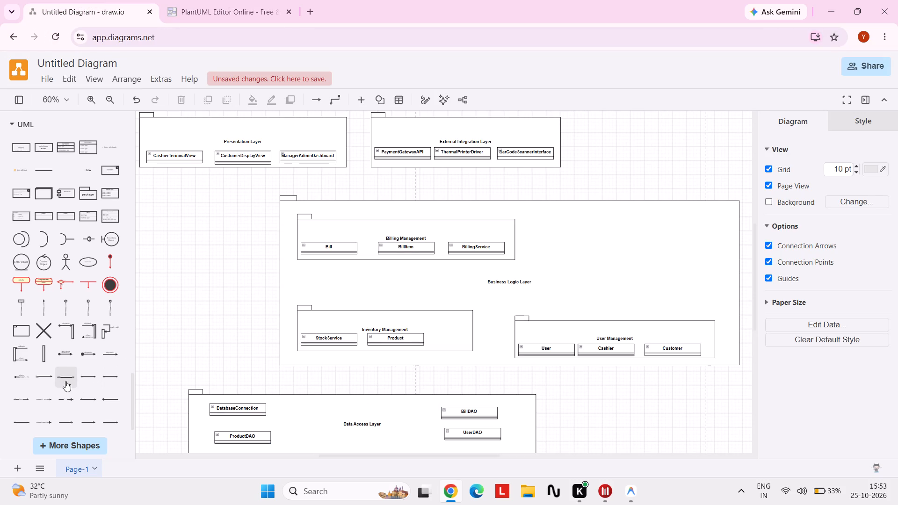
Add a UML Dependency arrow from the bottom edge of Presentation Layer to the top edge of Business Logic Layer.
left_click(45, 407)
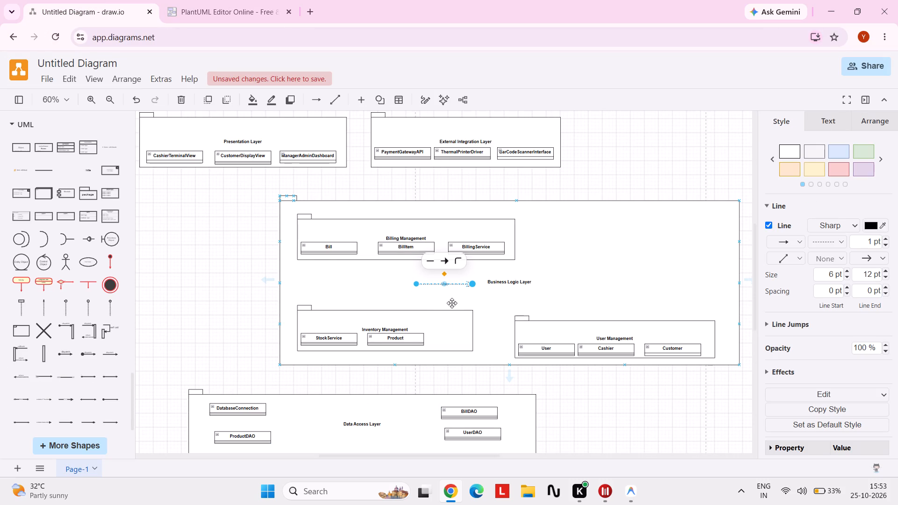
left_click(189, 0)
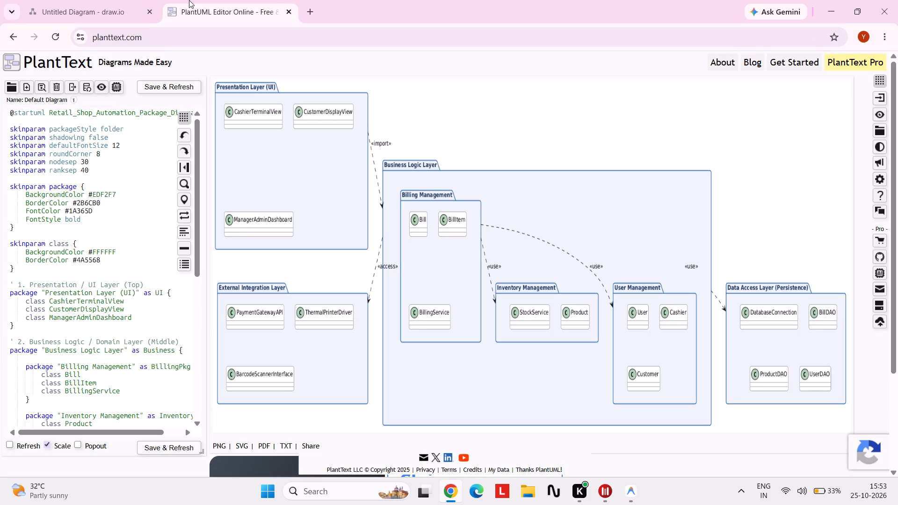
left_click(56, 0)
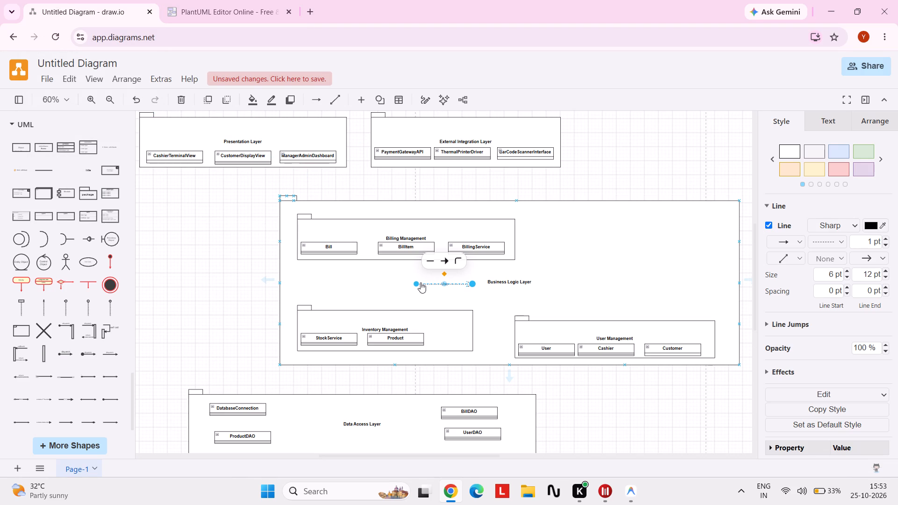
left_click_drag(416, 283, 303, 174)
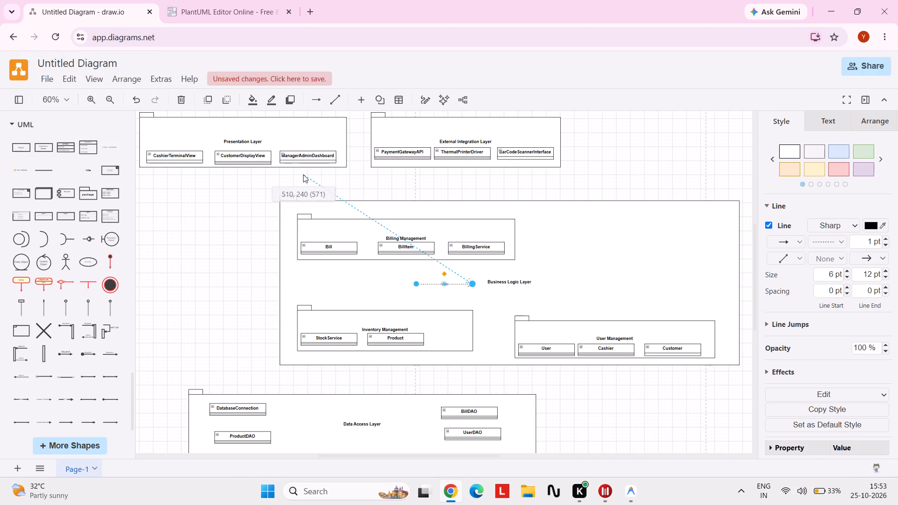
left_click_drag(303, 174, 294, 168)
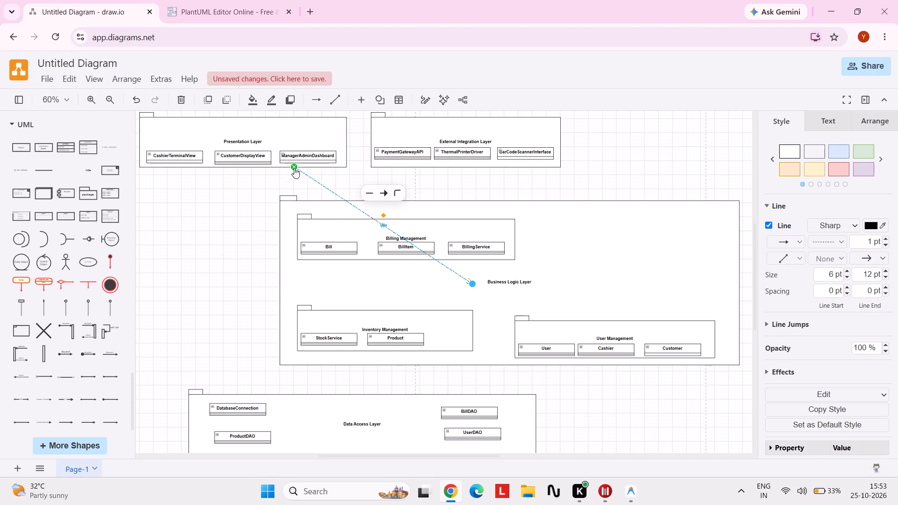
left_click_drag(471, 279, 368, 232)
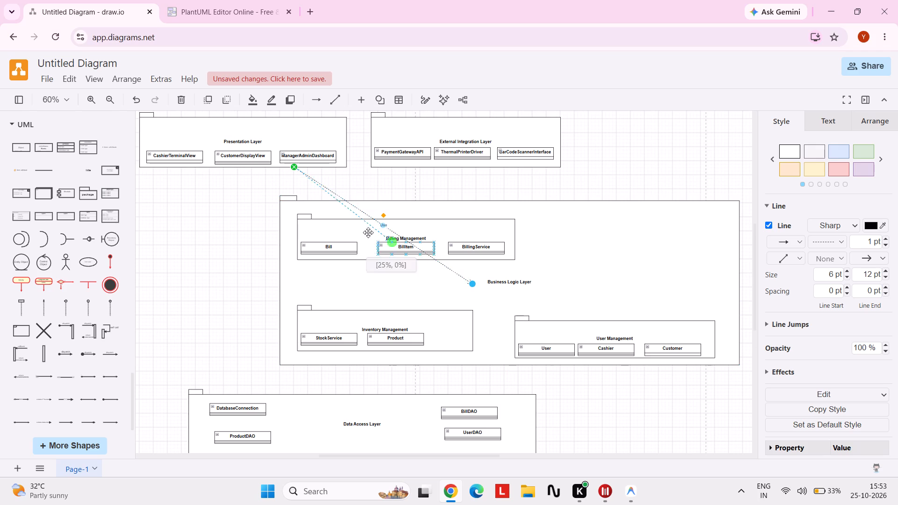
left_click_drag(368, 232, 339, 198)
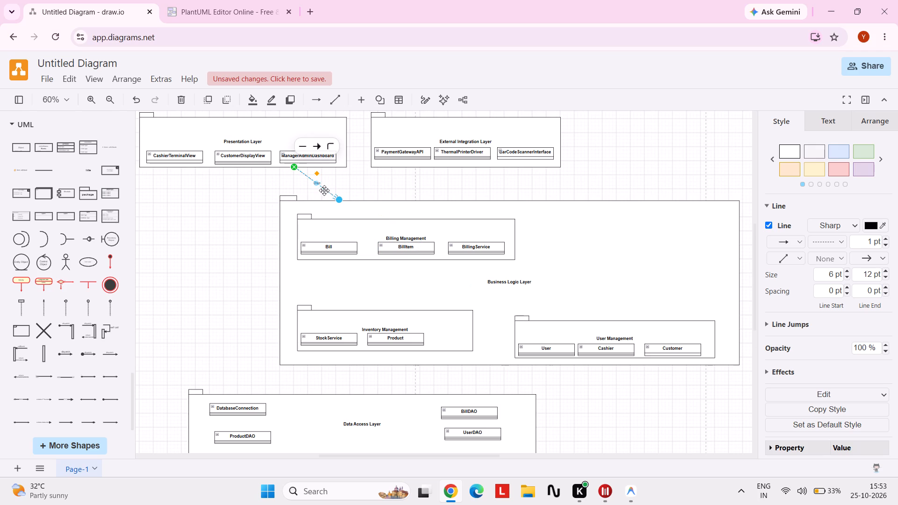
Open the new dependency arrow's Use label for editing and check the relationship wording in the PlantText reference.
left_click(319, 183)
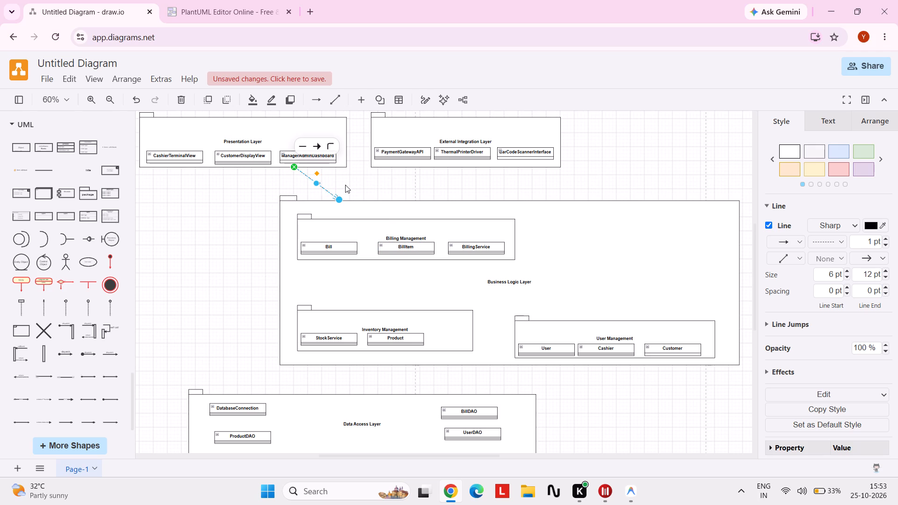
left_click(345, 185)
double_click(316, 182)
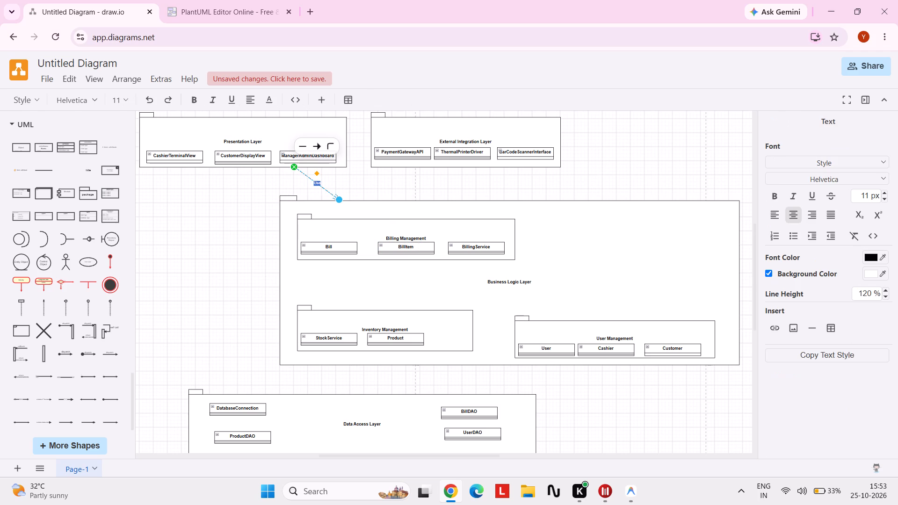
left_click(235, 7)
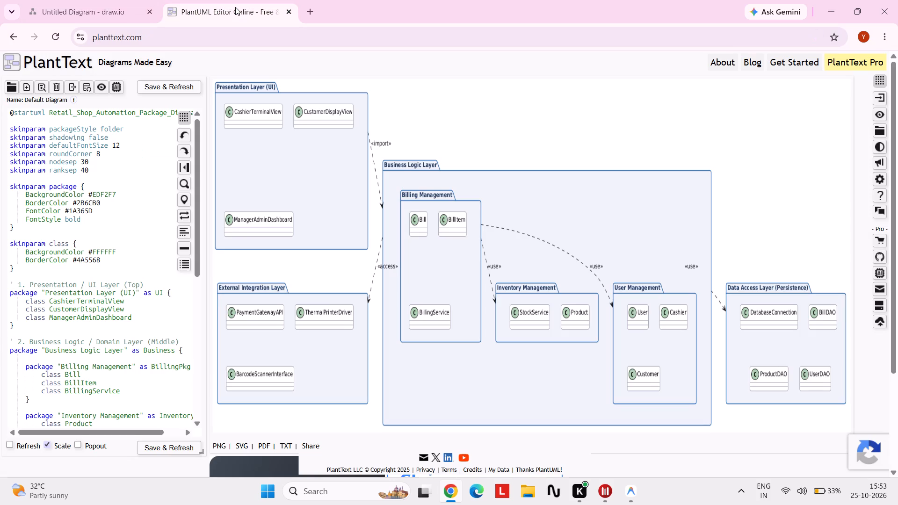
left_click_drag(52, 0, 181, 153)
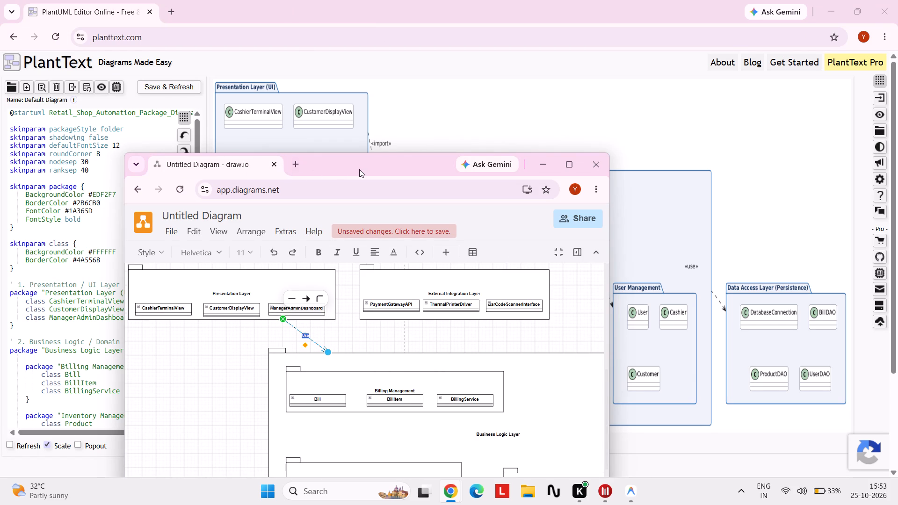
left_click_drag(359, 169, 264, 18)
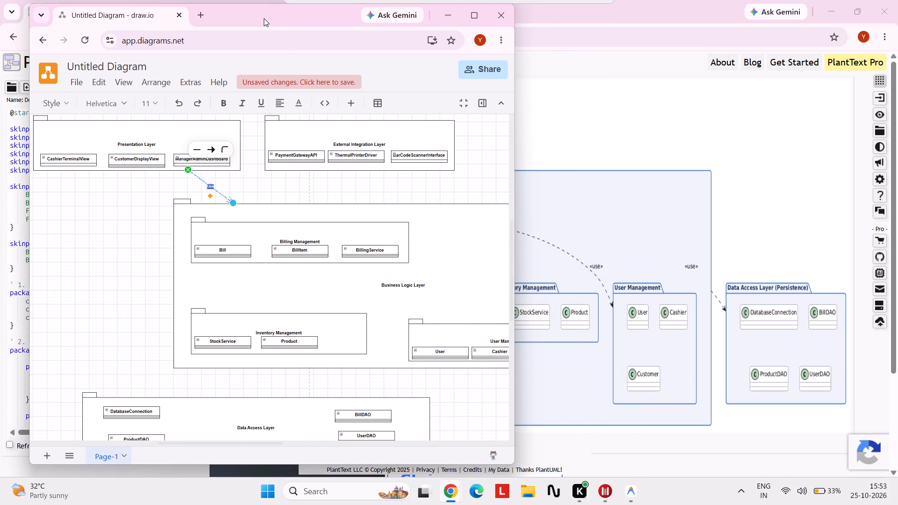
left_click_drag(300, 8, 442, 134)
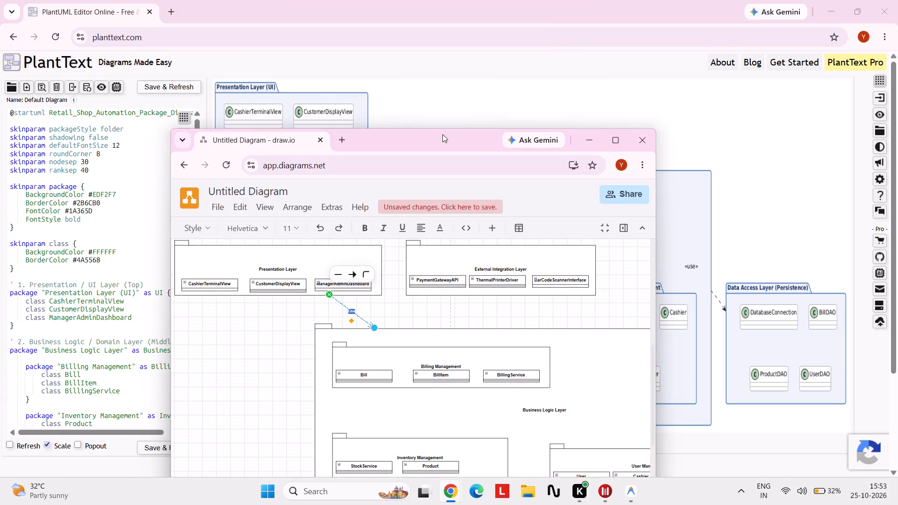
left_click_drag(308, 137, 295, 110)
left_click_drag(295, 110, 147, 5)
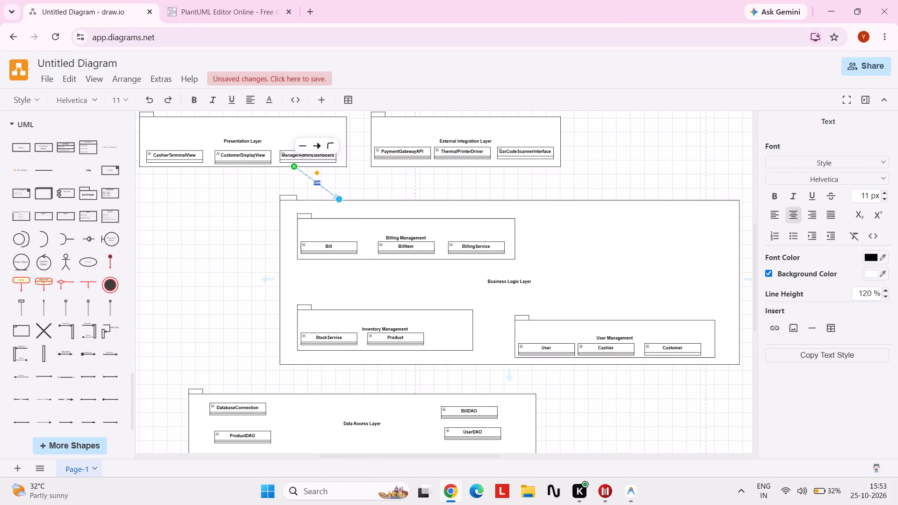
Label the dependency arrow from Presentation Layer to Business Logic Layer as <<import>>.
type("<<")
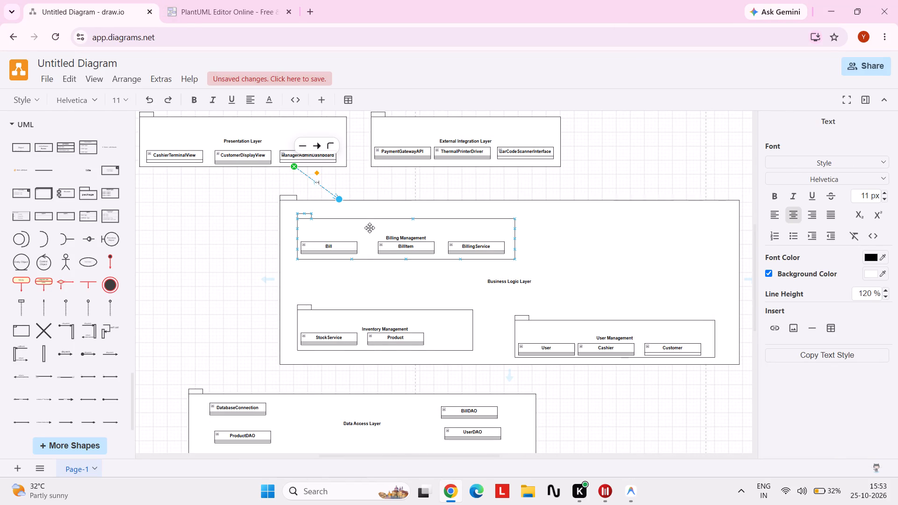
type("impor")
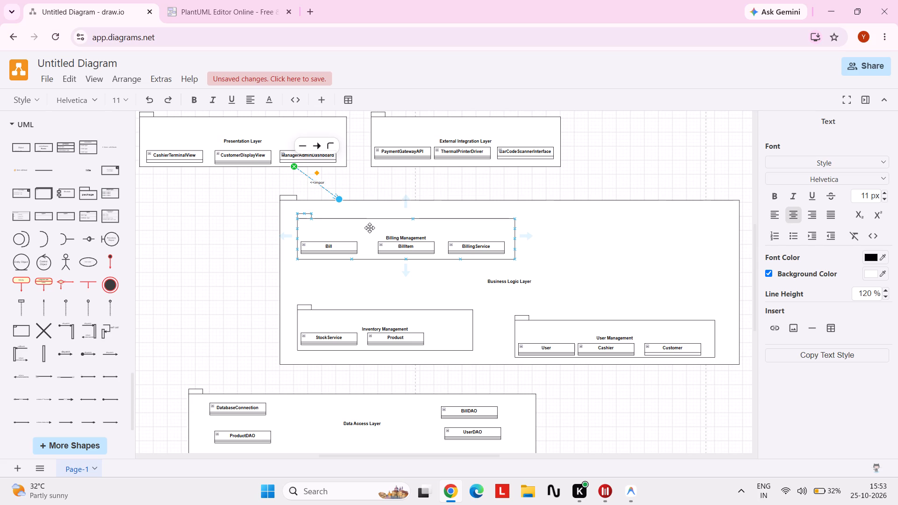
key("y")
key("BackSpace")
key("t")
type(">>")
left_click(485, 188)
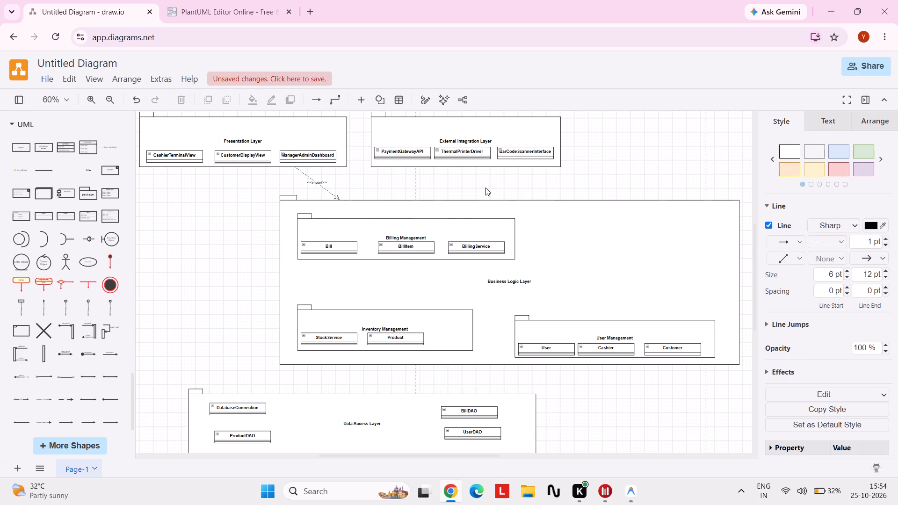
Add a UML Dependency arrow from the top edge of Business Logic Layer to the bottom edge of External Integration Layer, following the PlantText reference.
left_click(217, 0)
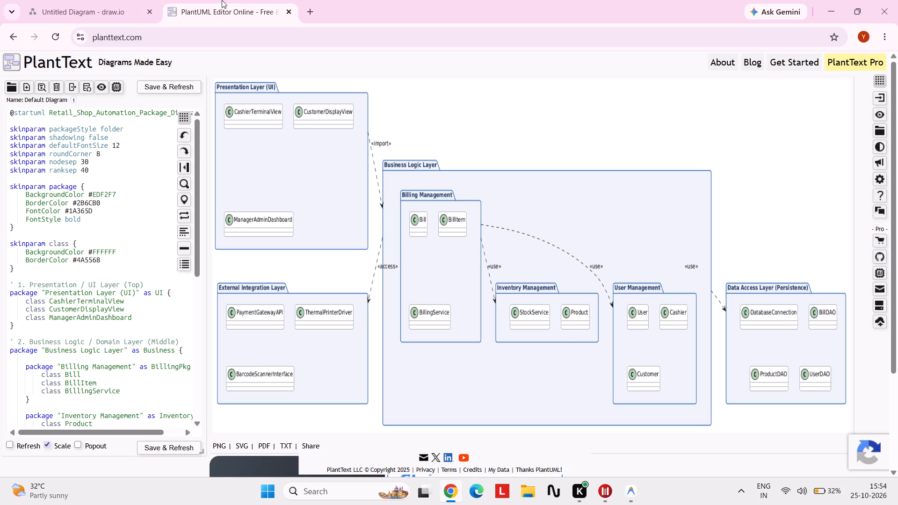
left_click(116, 0)
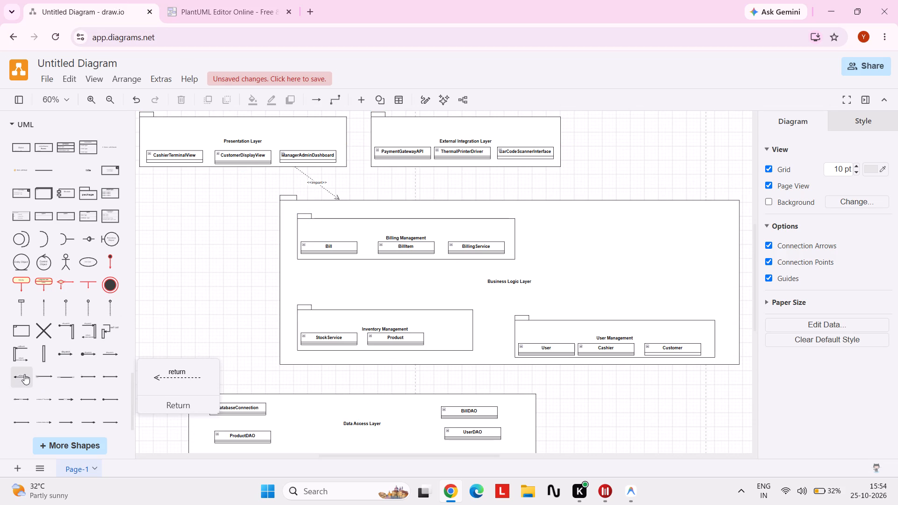
left_click(38, 394)
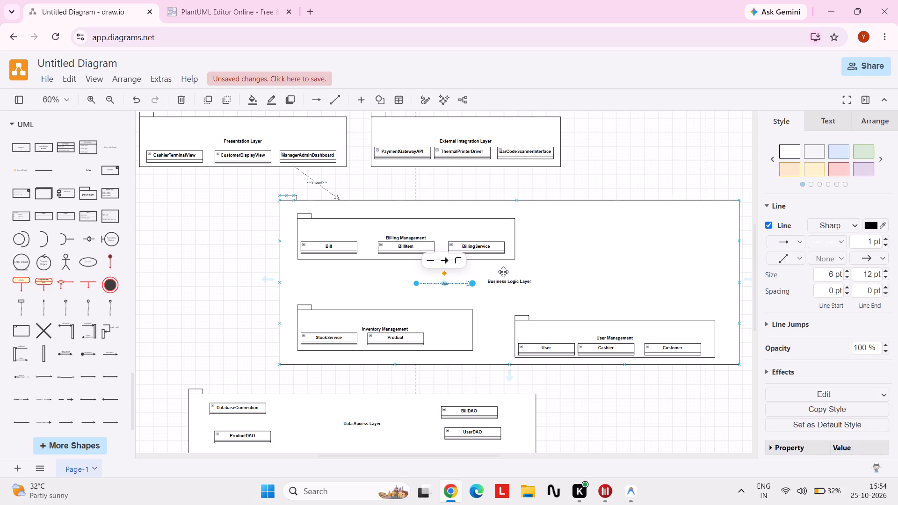
left_click_drag(415, 283, 443, 226)
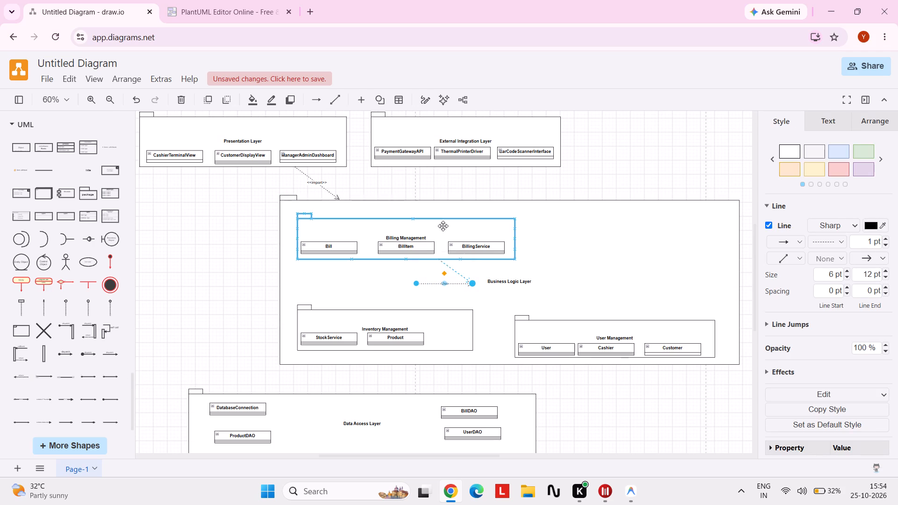
left_click_drag(443, 226, 463, 201)
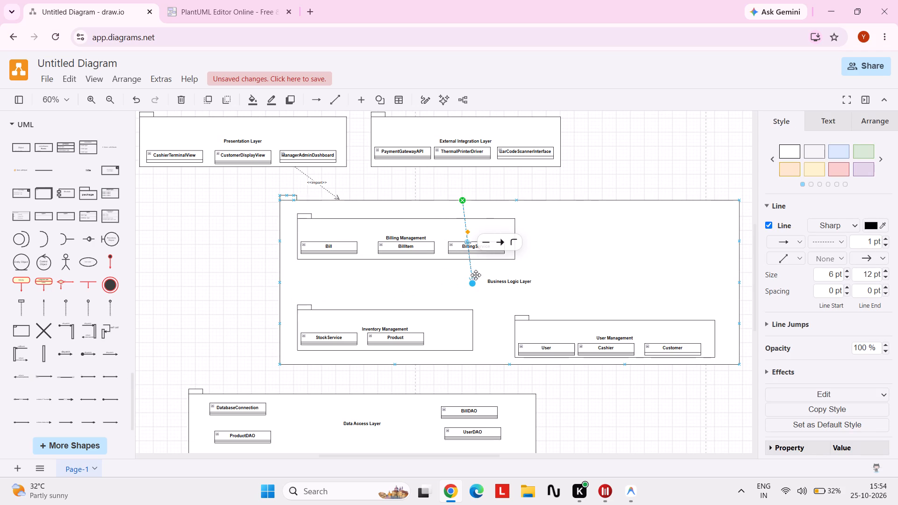
left_click_drag(473, 283, 517, 164)
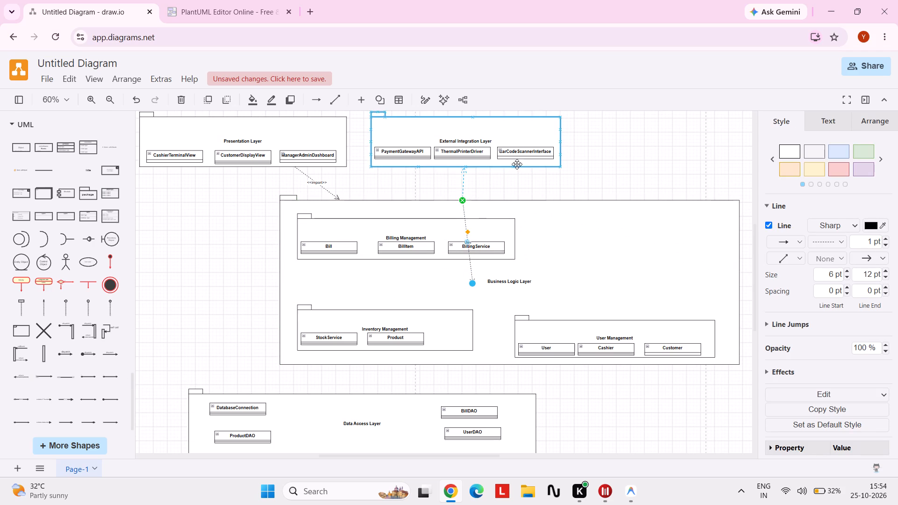
left_click_drag(517, 164, 517, 167)
left_click(503, 187)
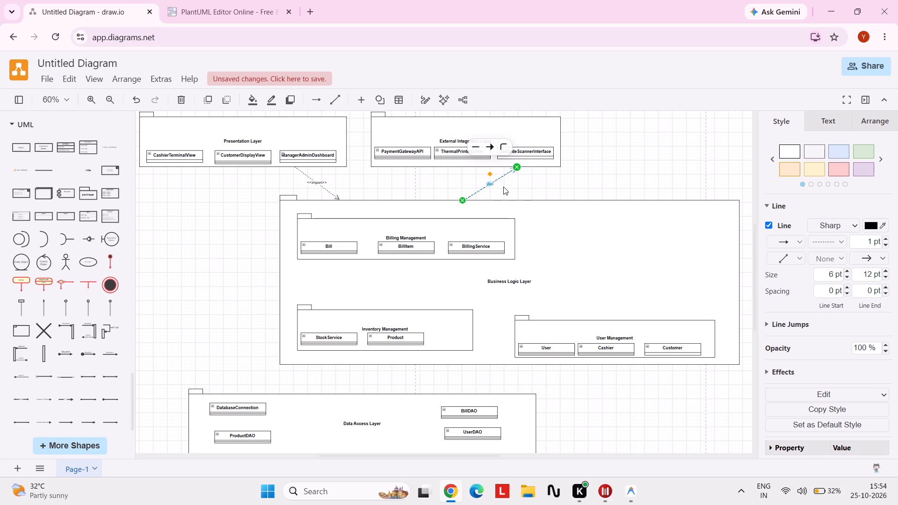
Label the dependency arrow from Business Logic Layer to External Integration Layer as <<access>>, matching the PlantText reference.
double_click(490, 184)
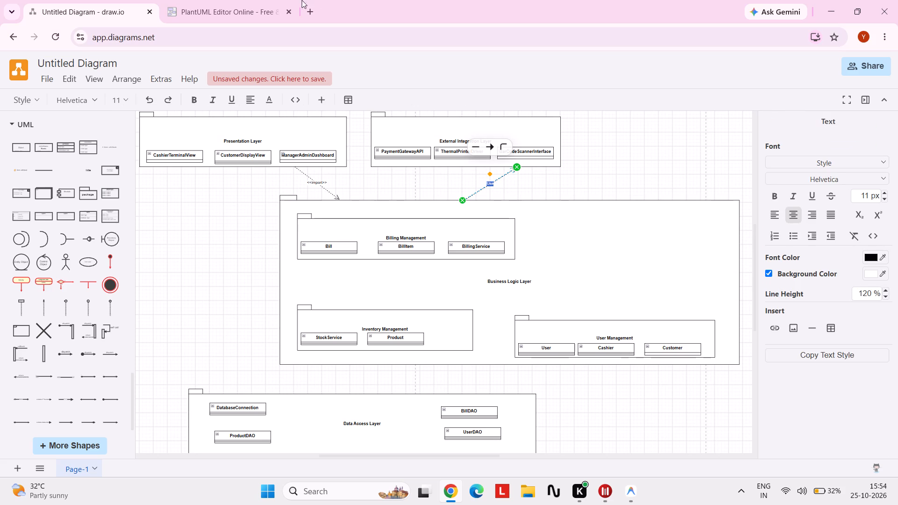
left_click(242, 0)
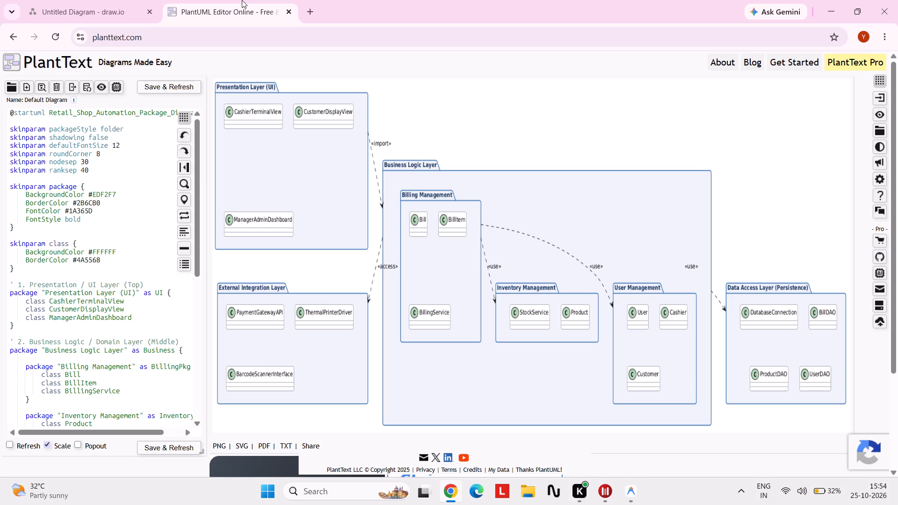
left_click(130, 0)
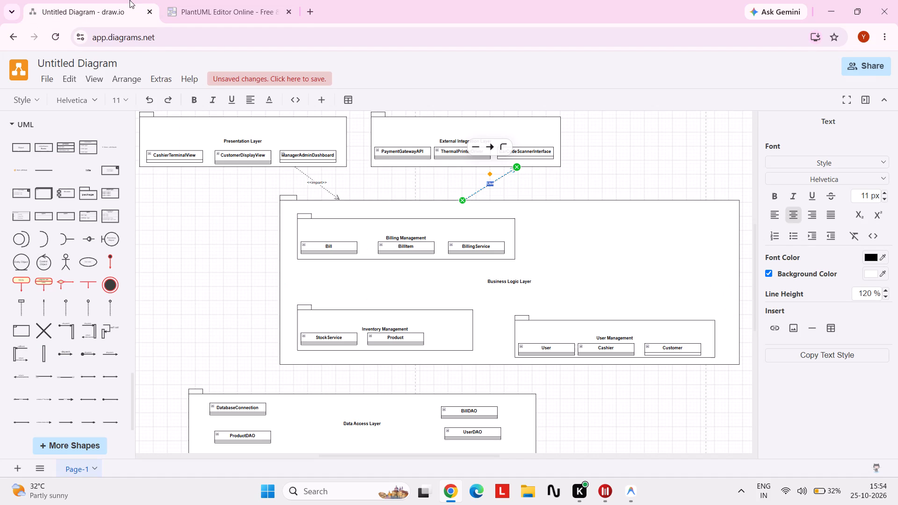
type("<<")
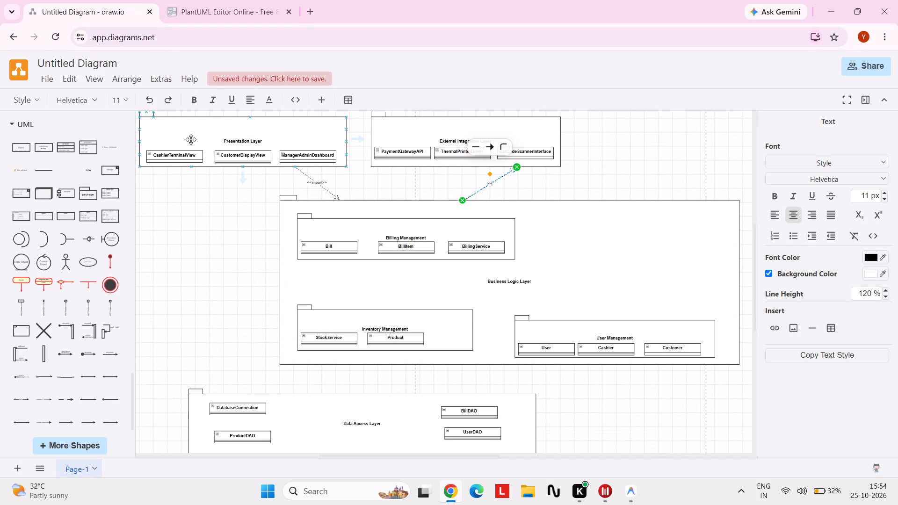
type("Access")
key("Left")
key("Left")
key("Left")
key("Left")
key("Left")
key("BackSpace")
key("a")
key("Right")
key("Right")
key("Right")
key("Right")
key("Right")
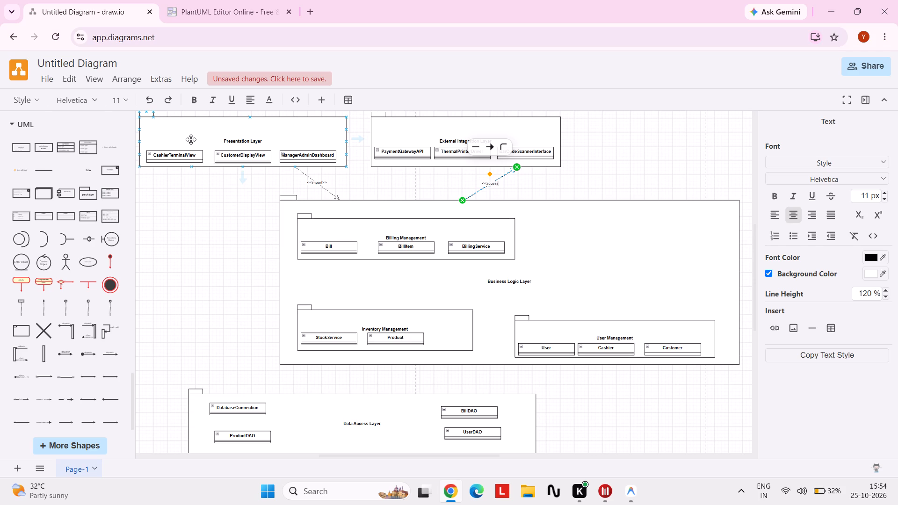
type(">>")
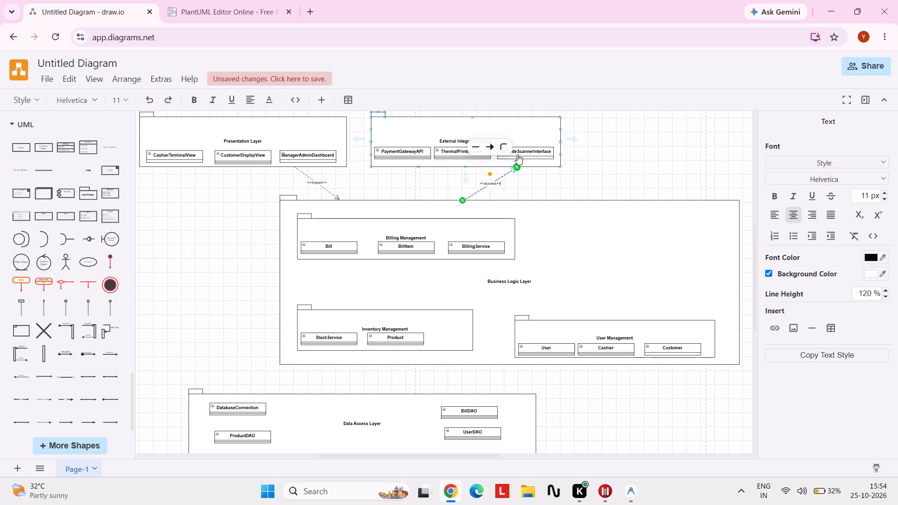
left_click(647, 174)
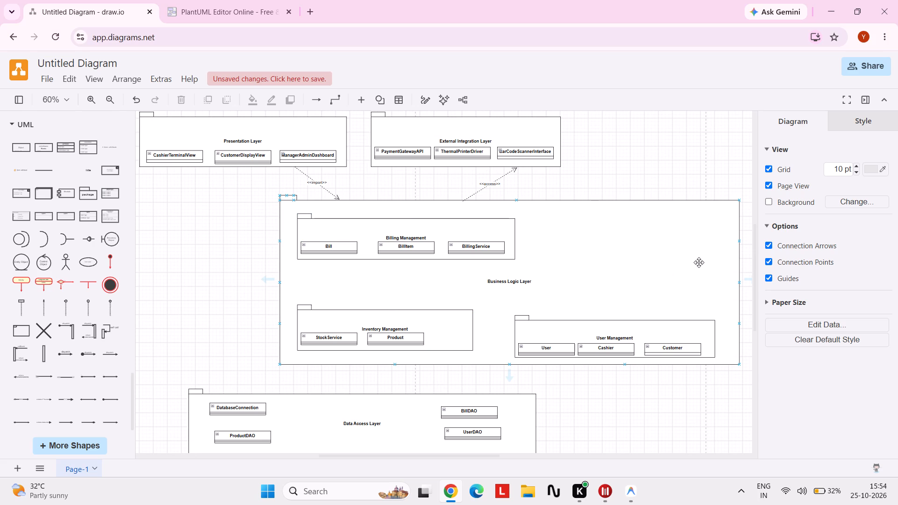
Compare the remaining package dependencies in the PlantText reference with the draw.io diagram.
left_click(237, 5)
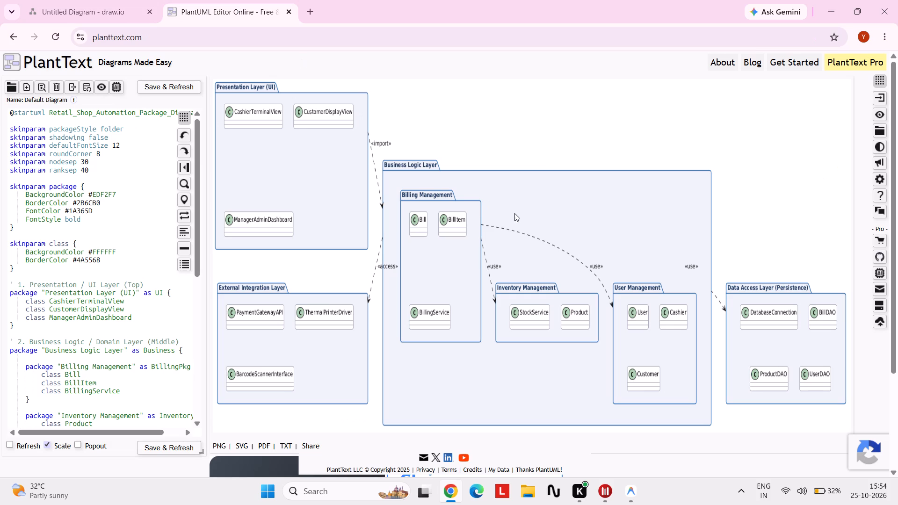
scroll(582, 277, "down", 1)
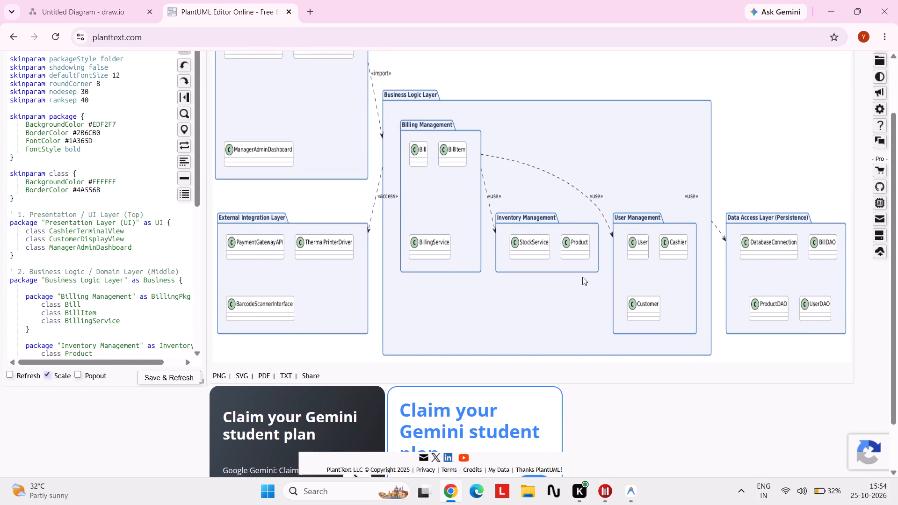
scroll(582, 277, "down", 1)
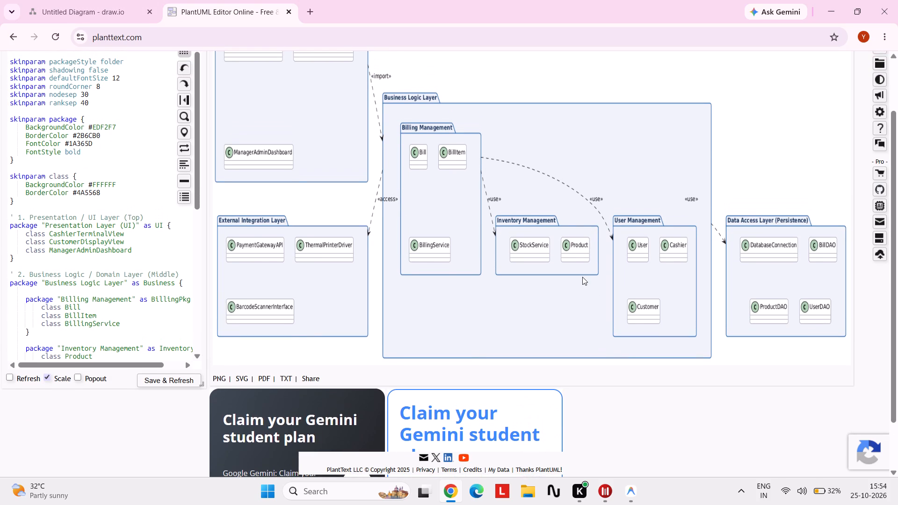
scroll(689, 358, "left", 1)
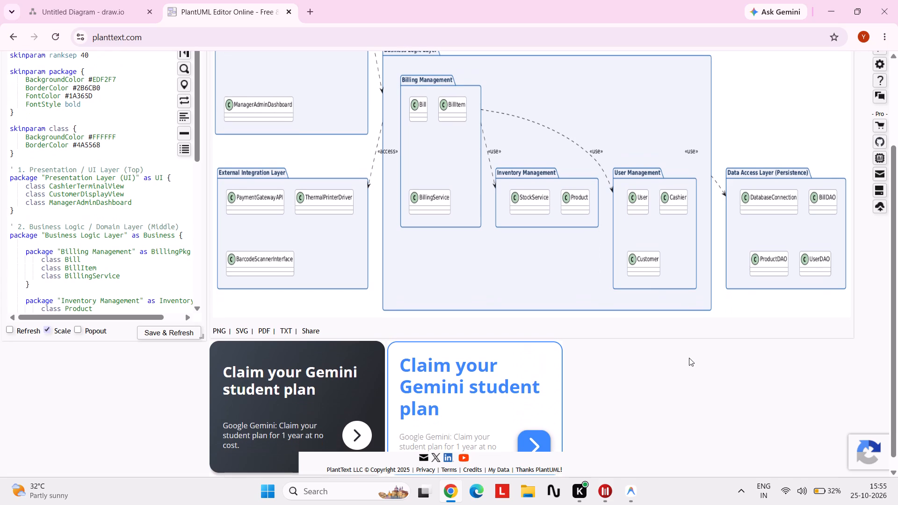
left_click(124, 0)
scroll(437, 275, "down", 2)
scroll(437, 275, "up", 2)
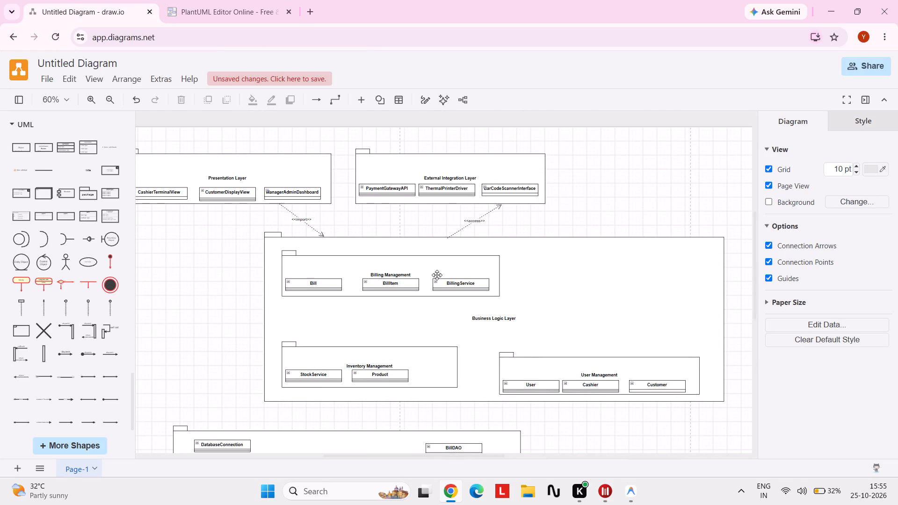
left_click(220, 0)
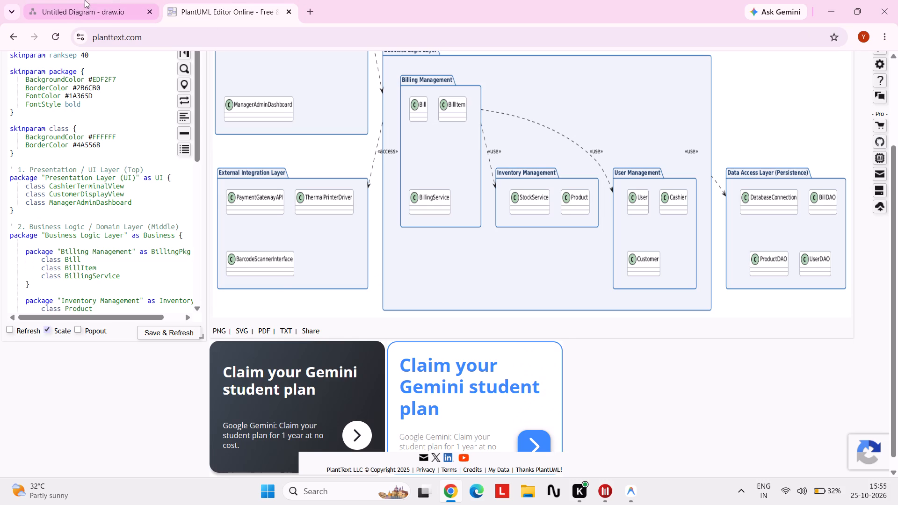
left_click(78, 0)
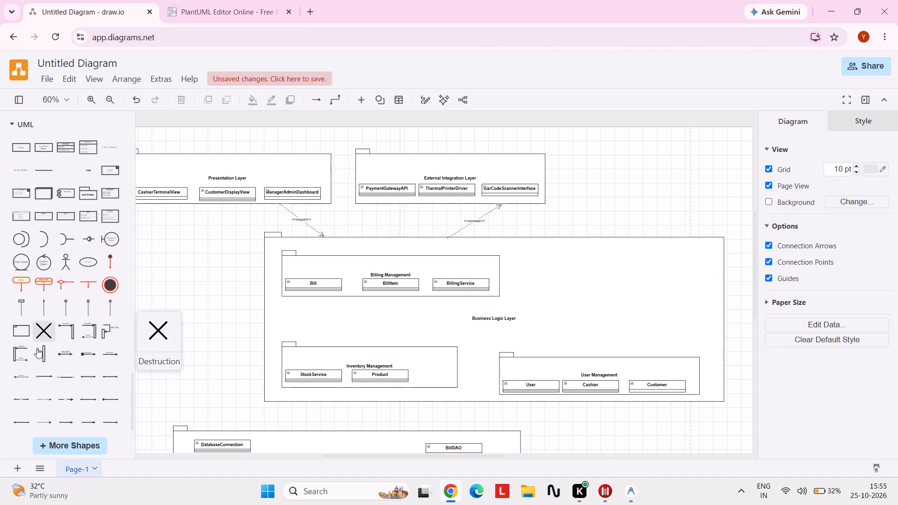
Add a UML Use Dependency arrow from the bottom edge of Billing Management to the top edge of Inventory Management.
left_click(40, 400)
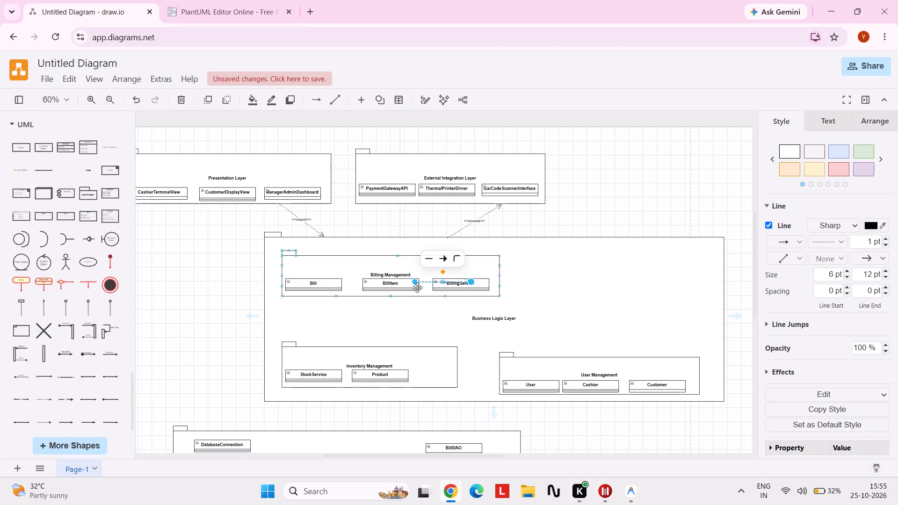
left_click_drag(415, 281, 424, 294)
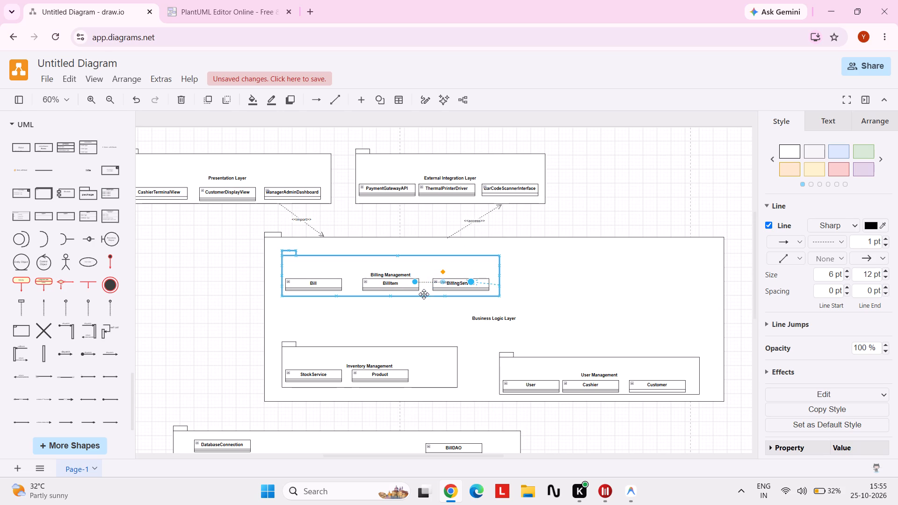
left_click_drag(424, 294, 417, 297)
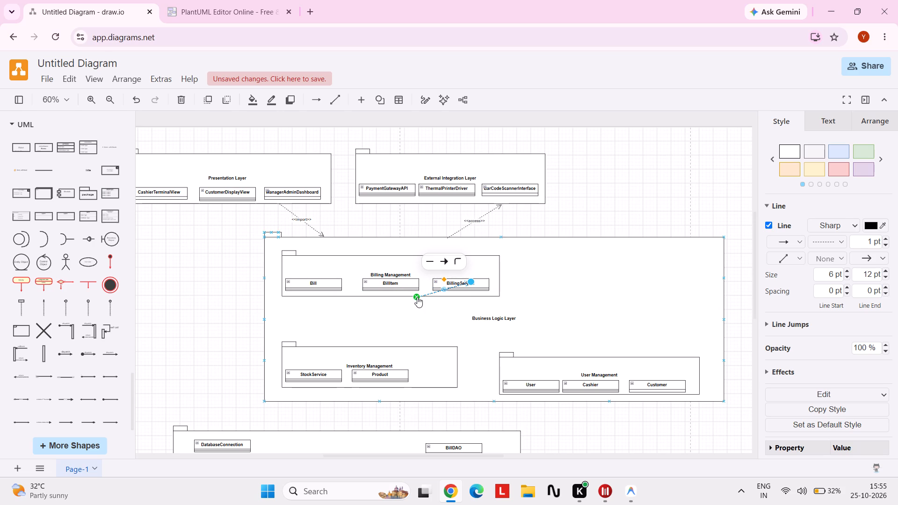
left_click_drag(471, 282, 439, 340)
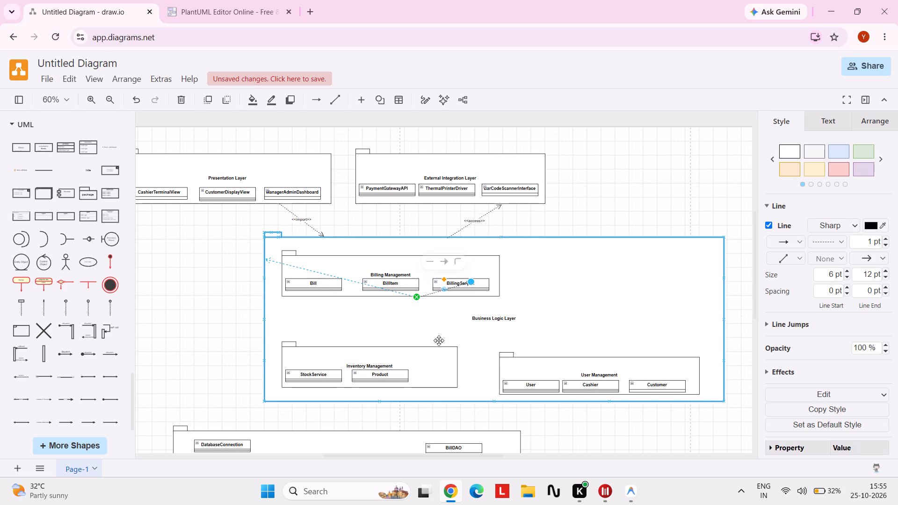
left_click_drag(439, 340, 379, 349)
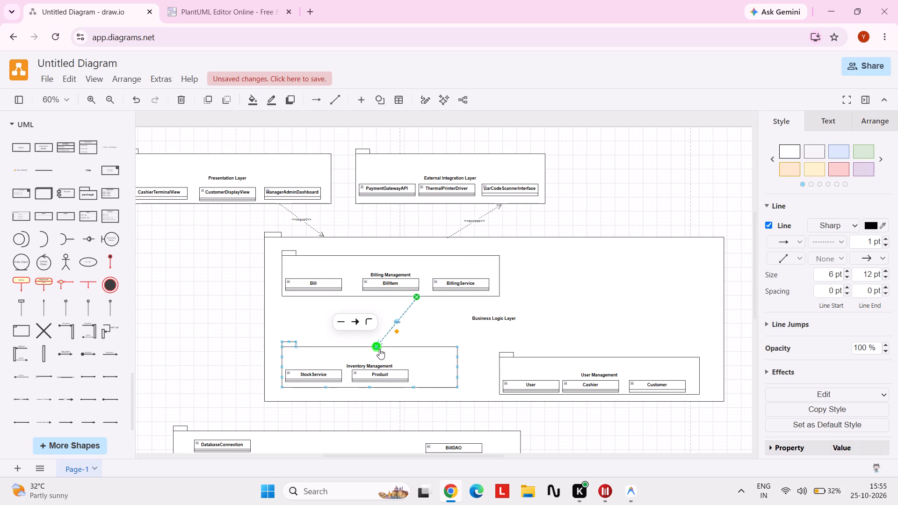
left_click(466, 338)
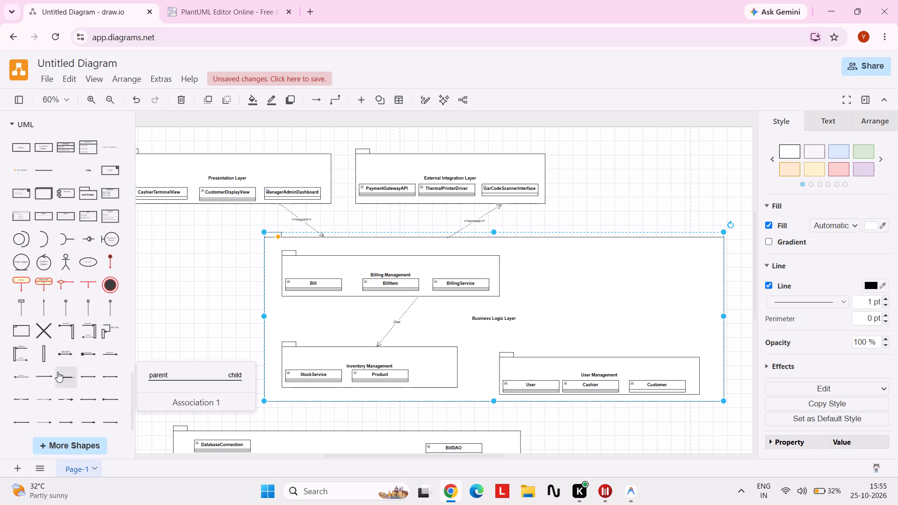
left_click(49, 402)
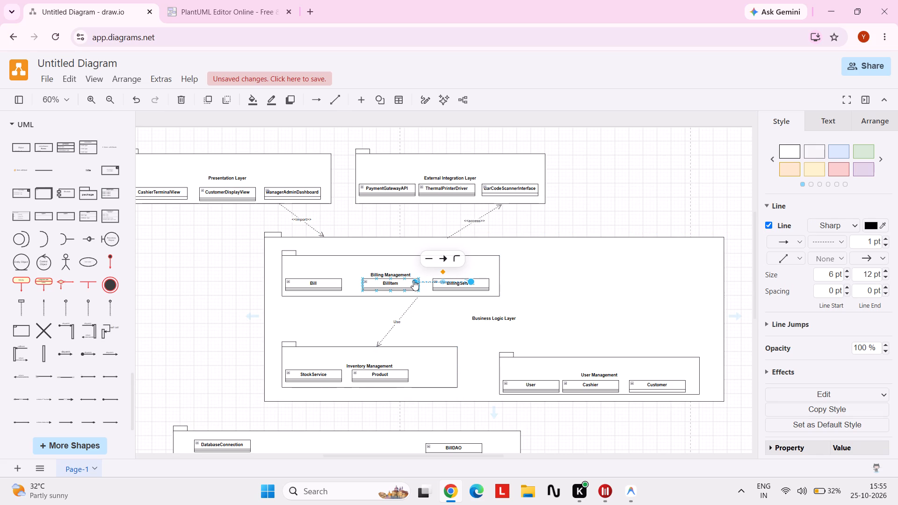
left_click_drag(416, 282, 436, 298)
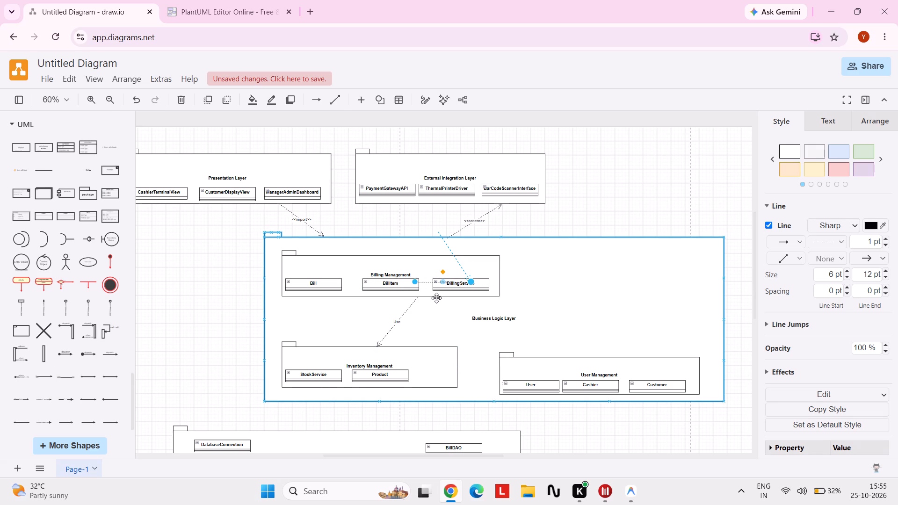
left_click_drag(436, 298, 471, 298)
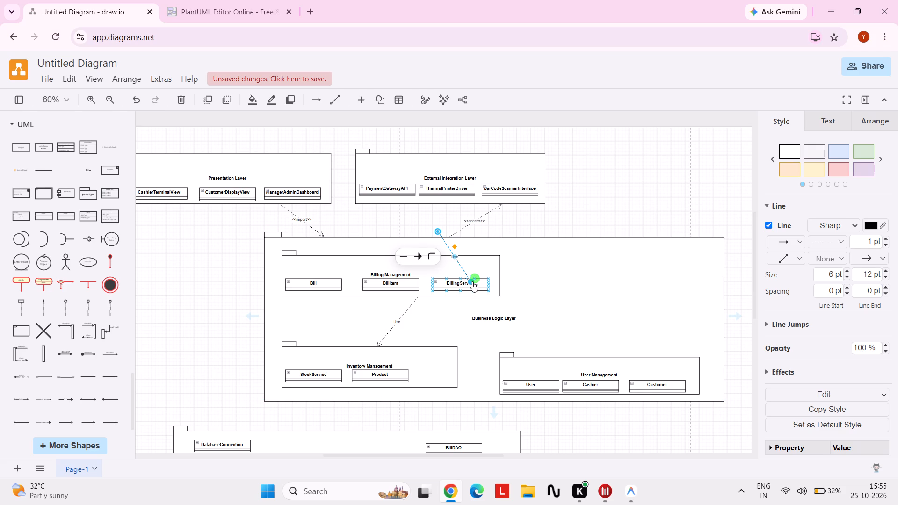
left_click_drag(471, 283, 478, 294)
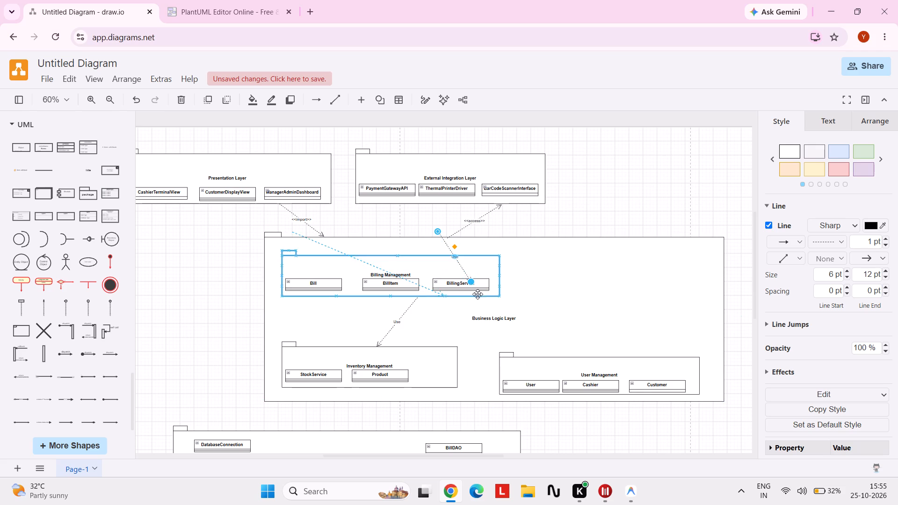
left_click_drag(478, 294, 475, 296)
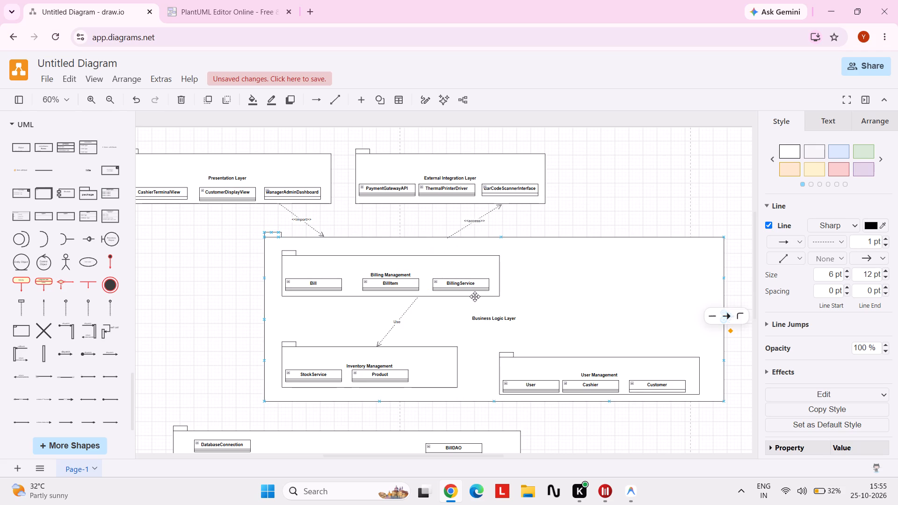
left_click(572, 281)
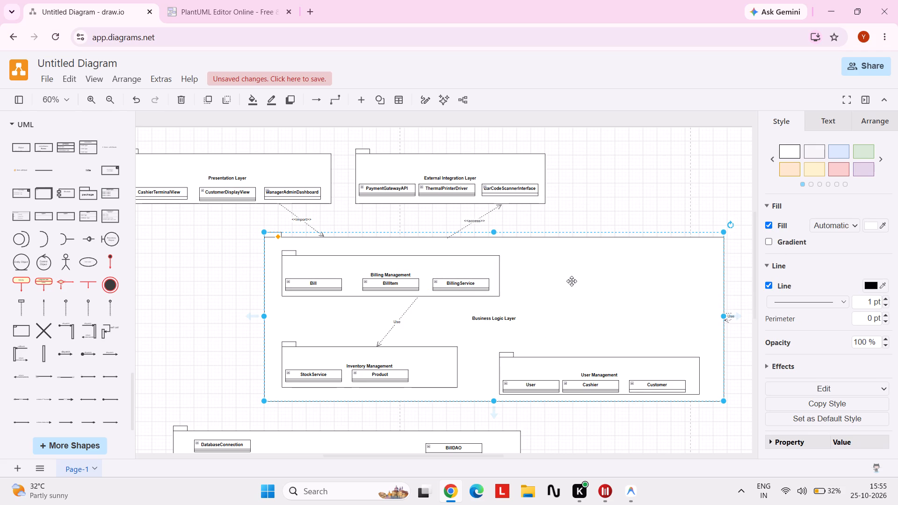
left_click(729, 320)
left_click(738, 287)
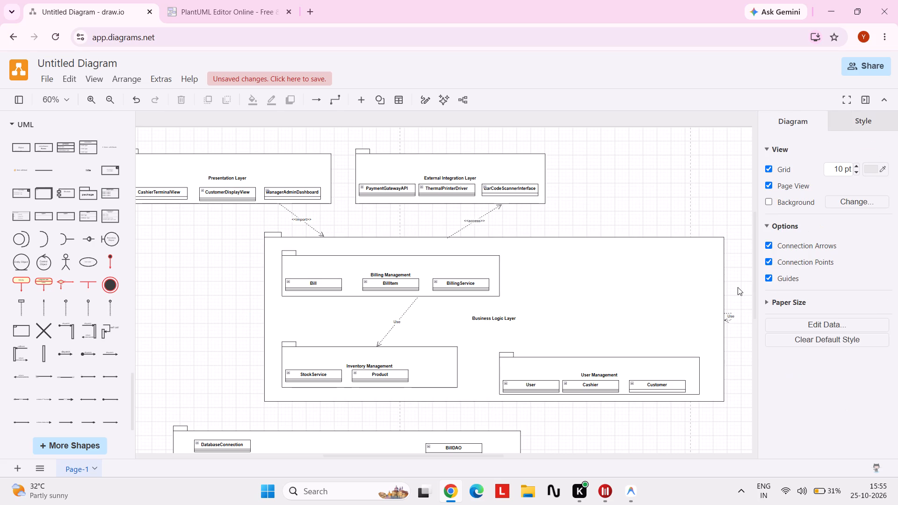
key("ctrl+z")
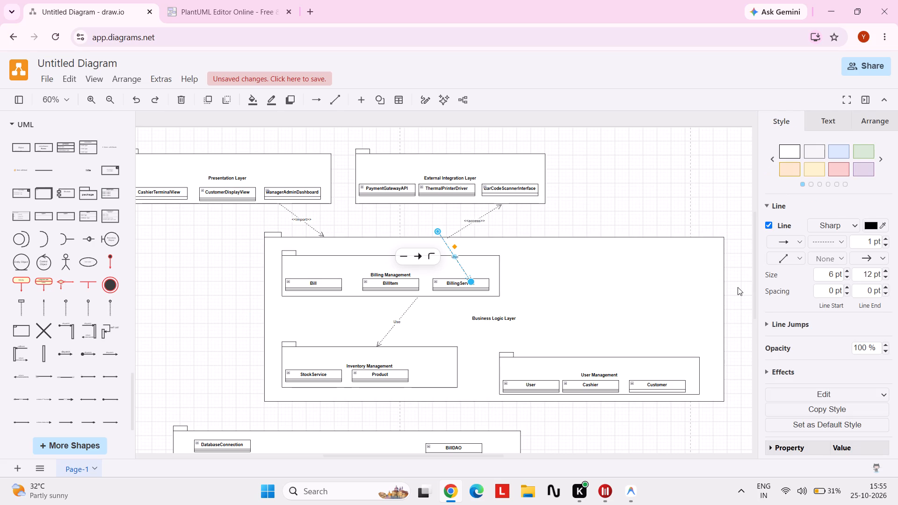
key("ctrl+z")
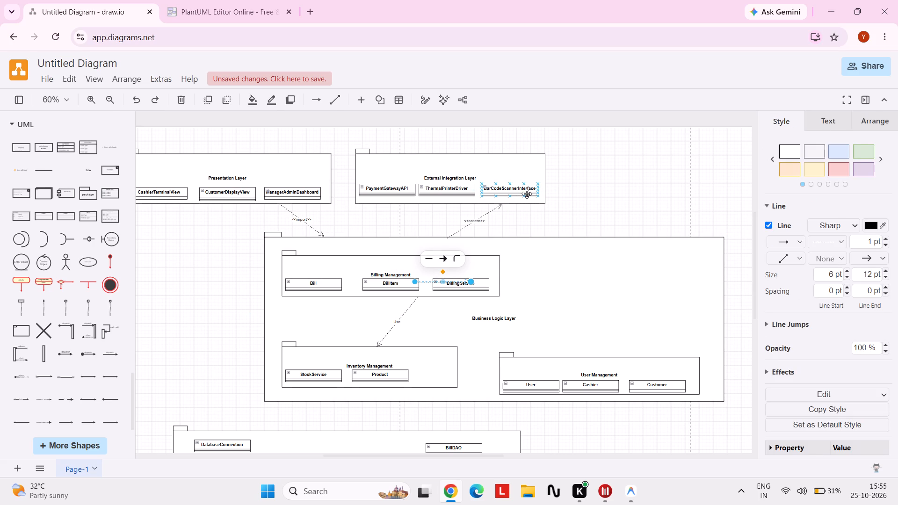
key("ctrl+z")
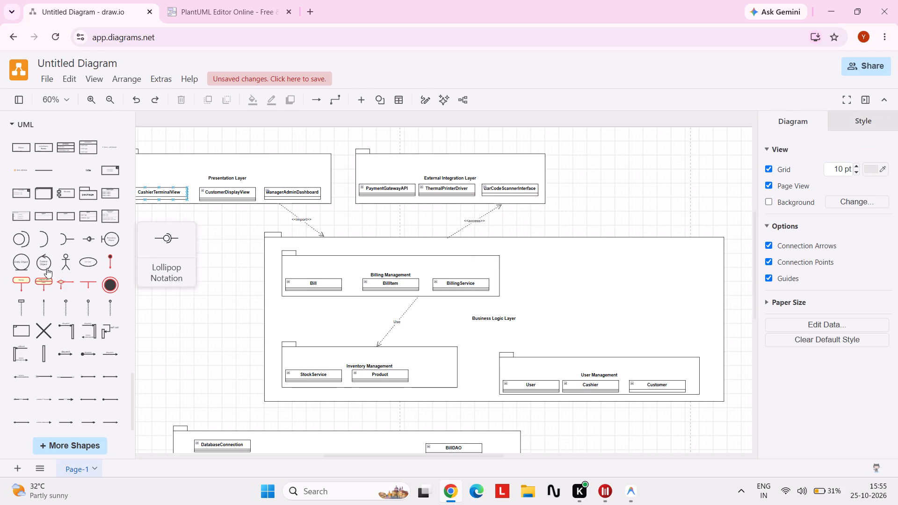
Add a UML Use Dependency arrow from the bottom edge of Billing Management to the top edge of User Management.
left_click(47, 398)
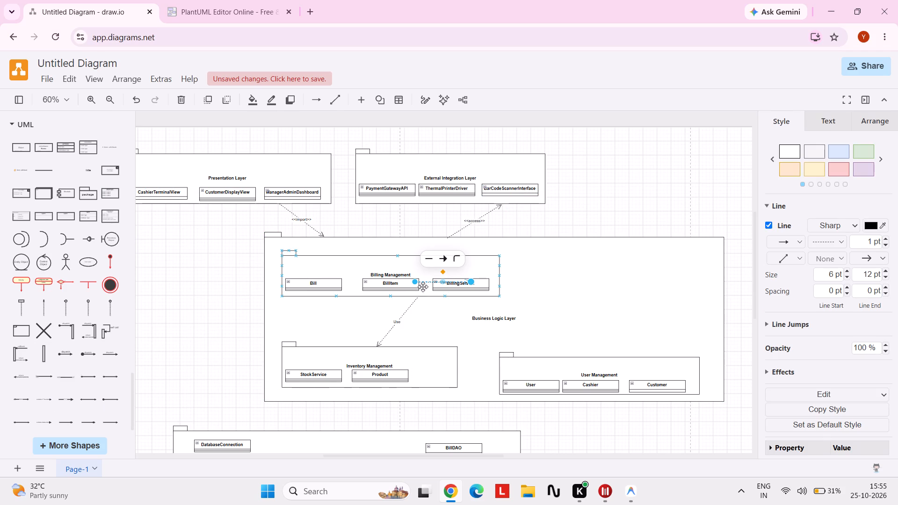
left_click_drag(471, 283, 500, 313)
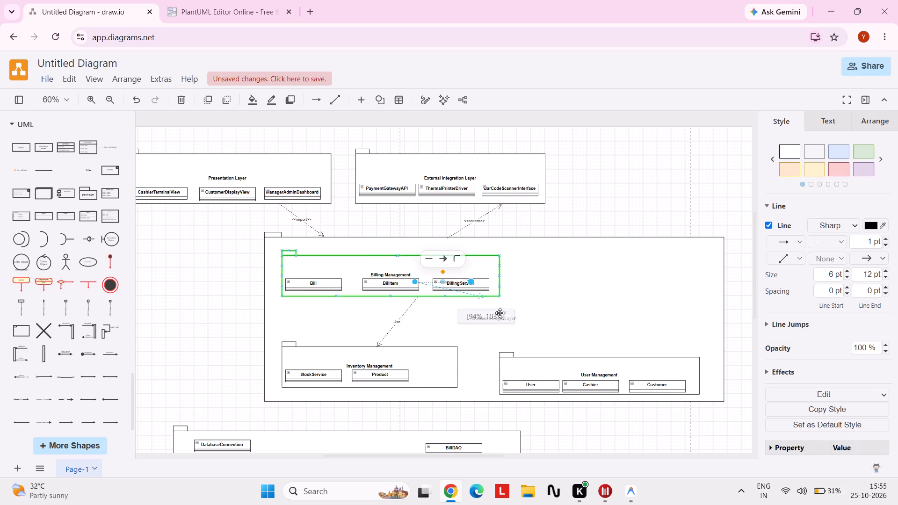
left_click_drag(500, 313, 545, 359)
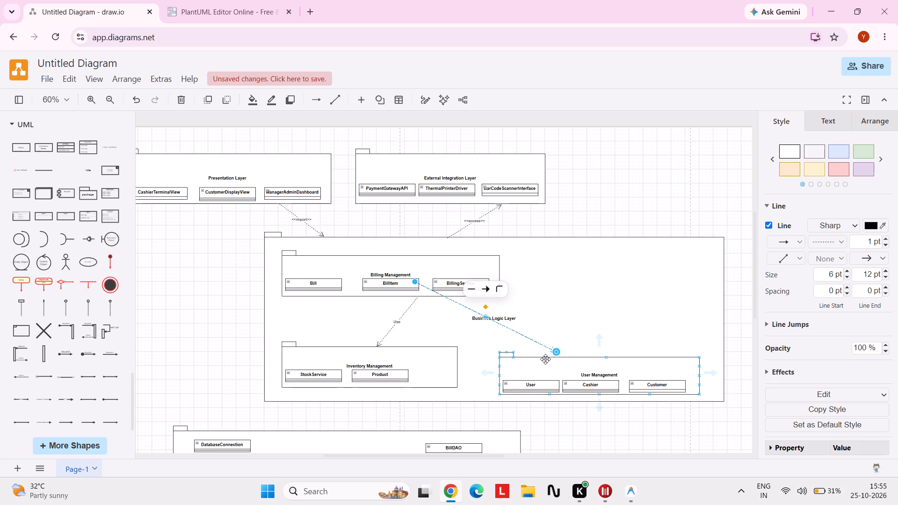
left_click_drag(562, 354, 558, 353)
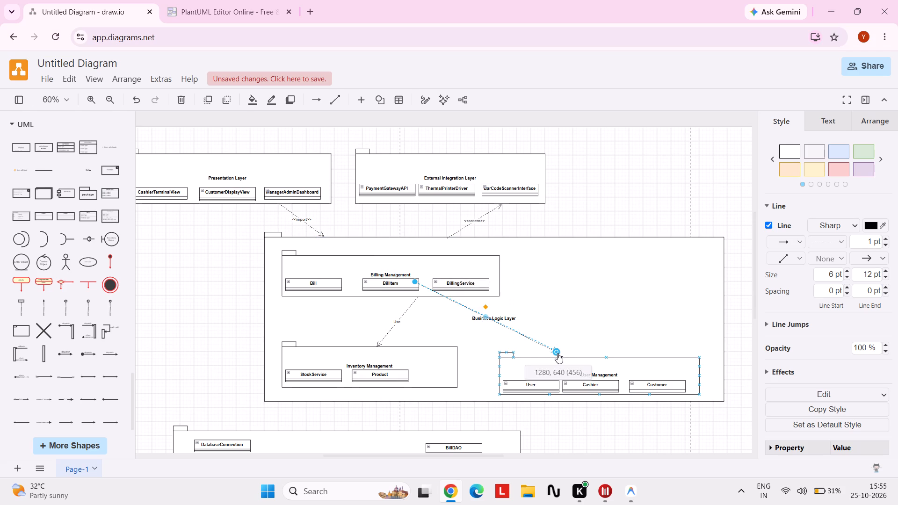
left_click_drag(558, 353, 553, 359)
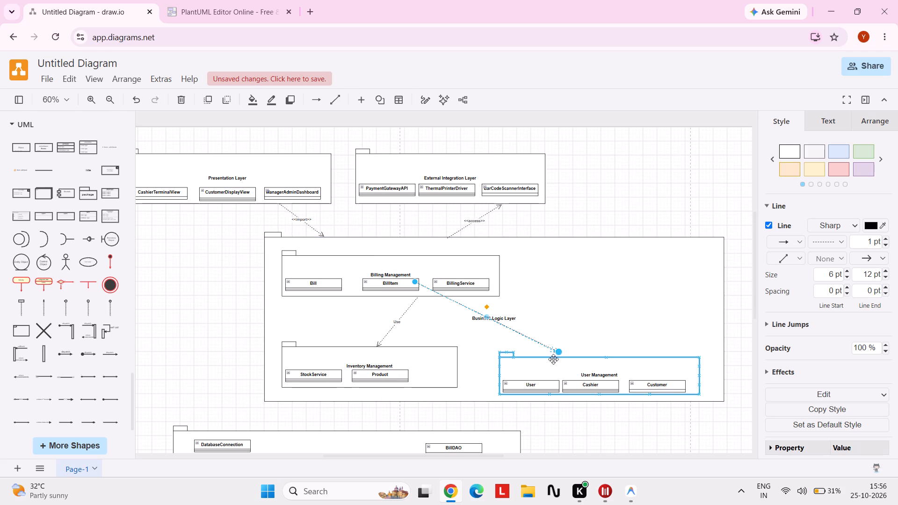
left_click_drag(553, 359, 553, 359)
left_click(594, 319)
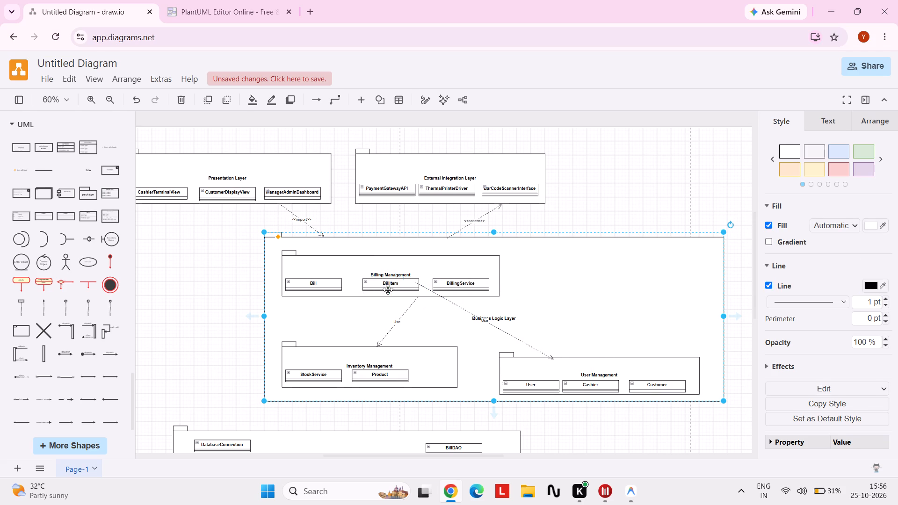
left_click(424, 288)
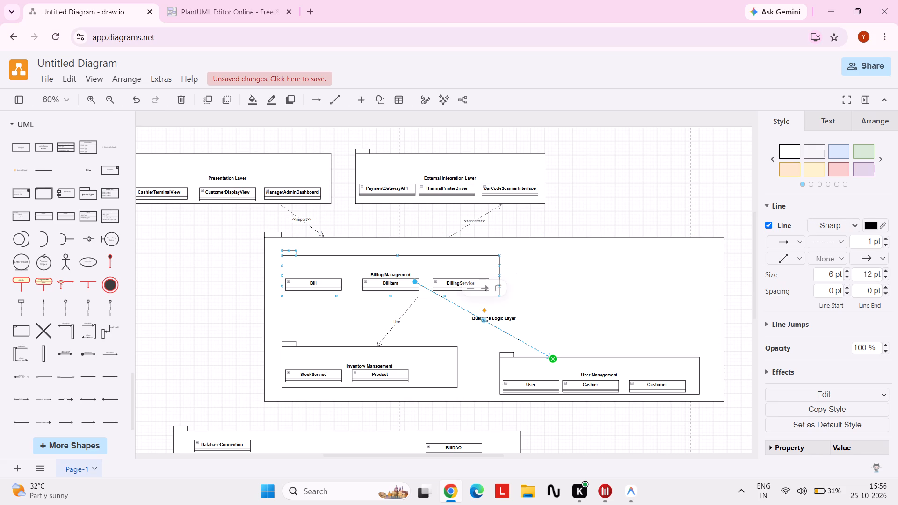
left_click_drag(414, 281, 438, 297)
left_click(604, 340)
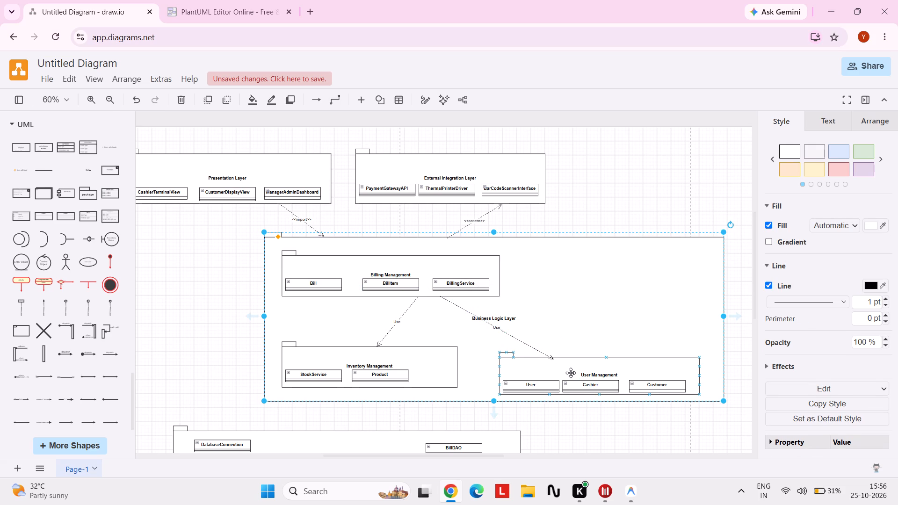
left_click(550, 358)
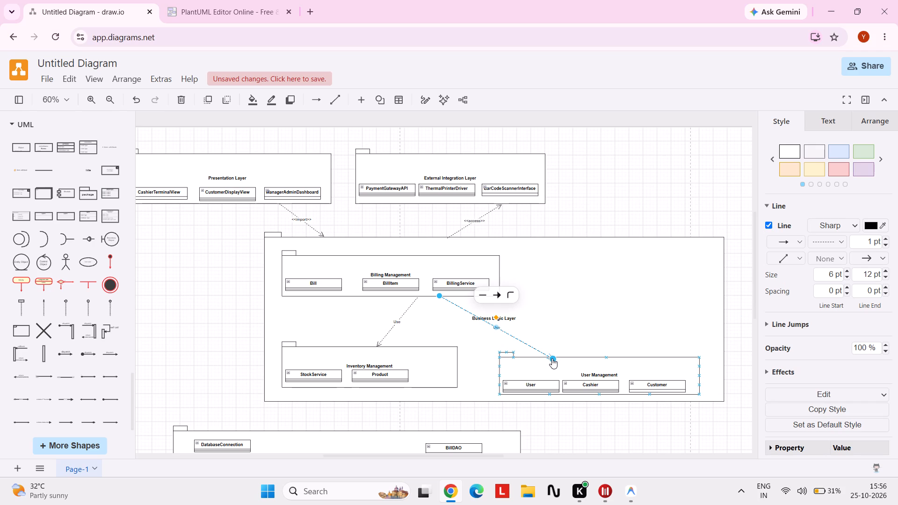
left_click_drag(554, 358, 551, 354)
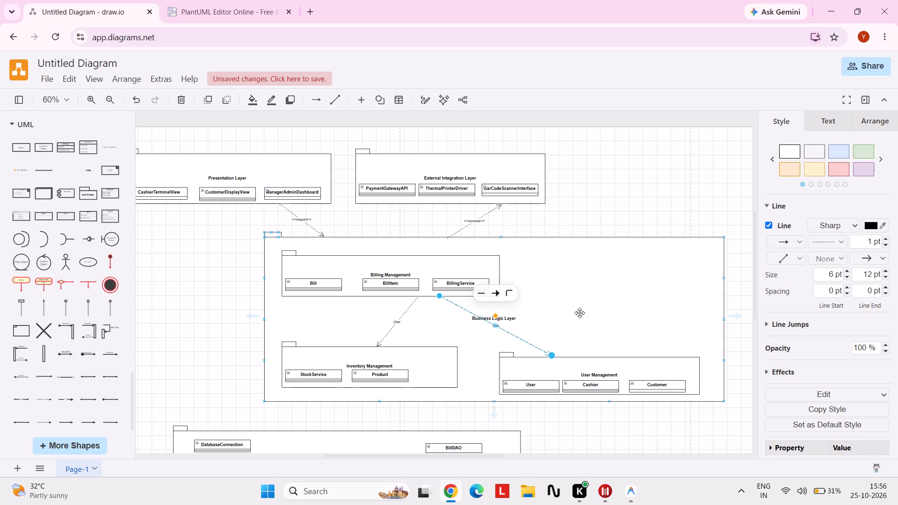
left_click(579, 313)
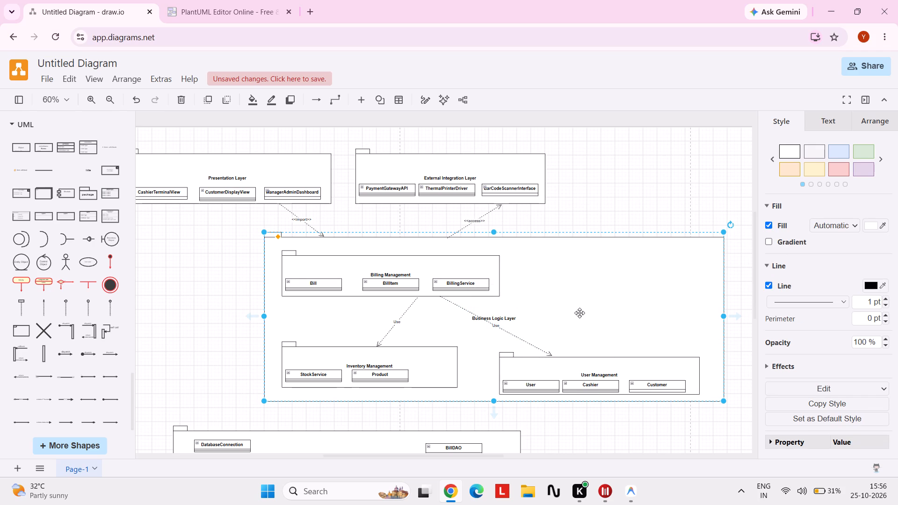
left_click(596, 198)
Insert another UML Use Dependency arrow near the gap between Business Logic Layer and Data Access Layer.
scroll(596, 198, "down", 2)
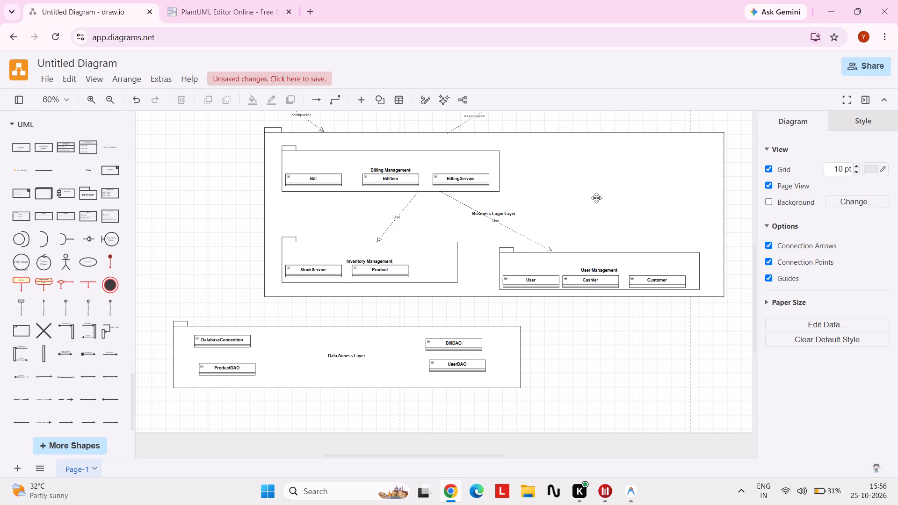
left_click(42, 409)
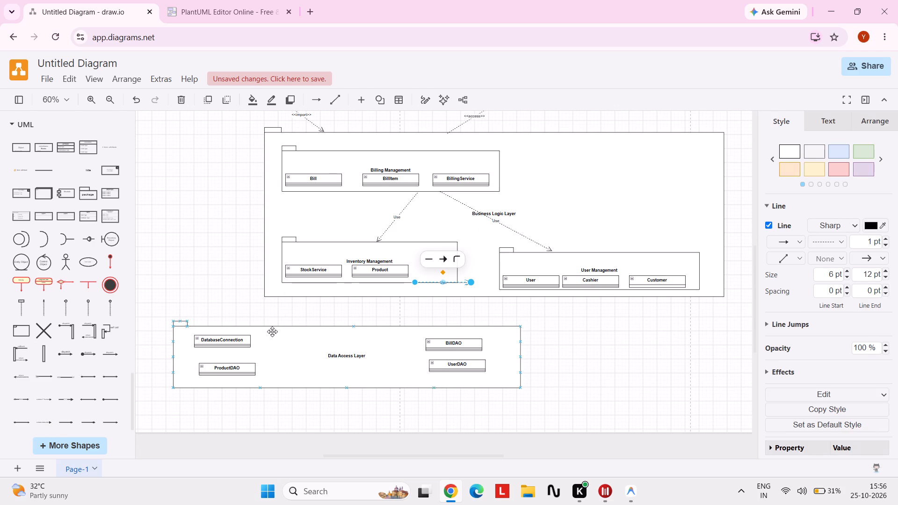
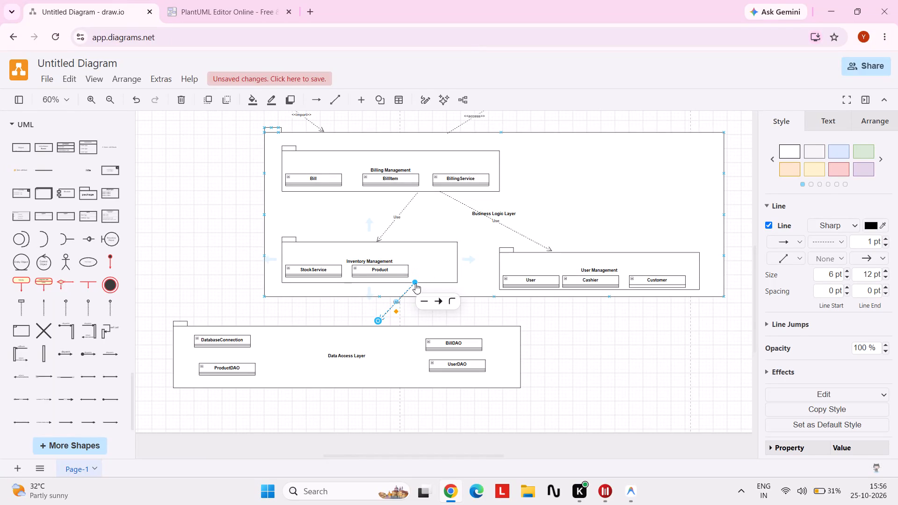
Attach the new UML Use Dependency arrow from the bottom edge of Business Logic Layer to the top edge of Data Access Layer.
left_click_drag(415, 283, 456, 295)
left_click(565, 343)
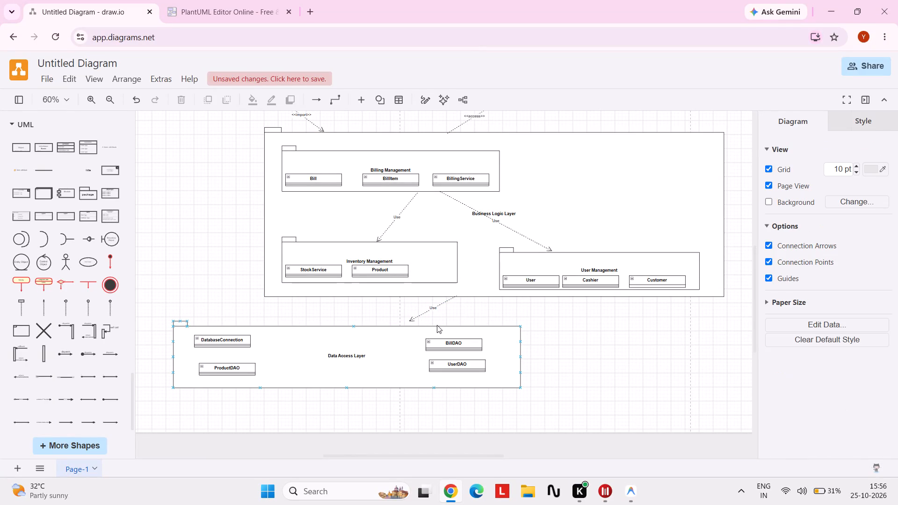
left_click(409, 319)
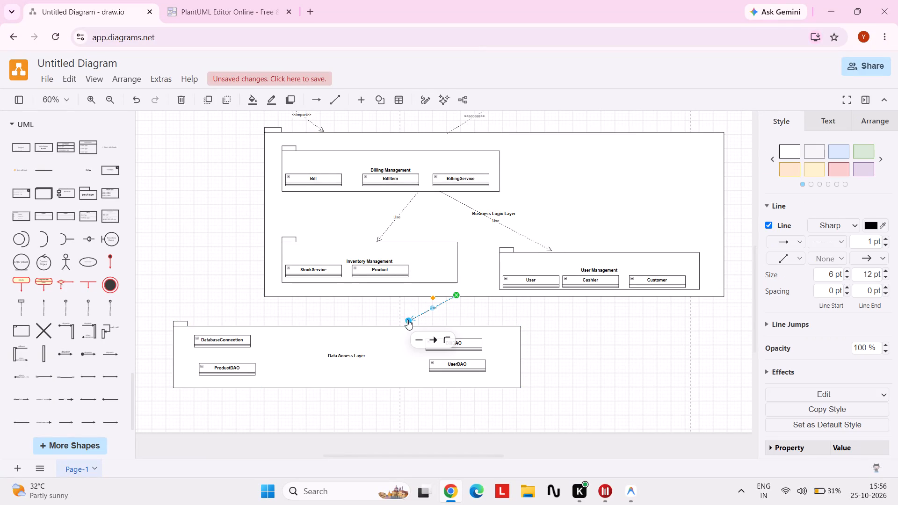
left_click_drag(406, 320, 401, 326)
left_click(600, 339)
Start saving the diagram and name the file RetailShopPackageDiagram.drawio.
scroll(600, 339, "up", 2)
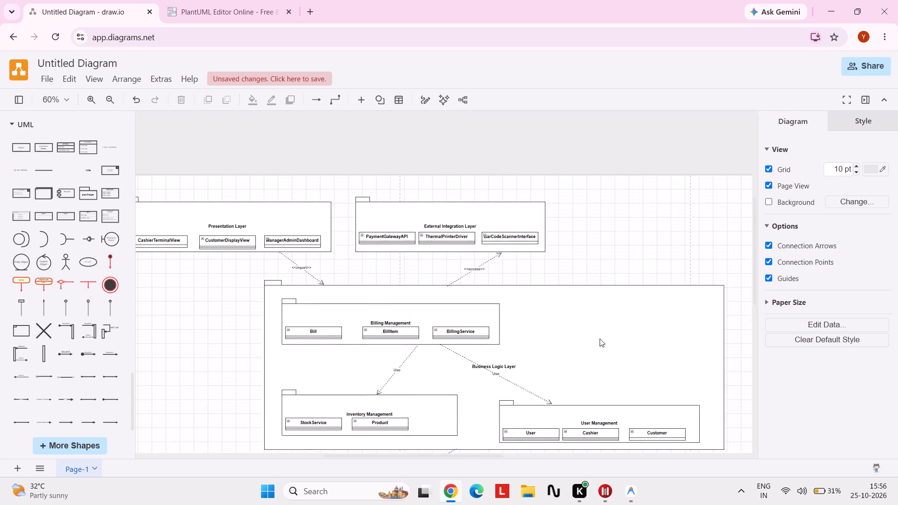
scroll(600, 339, "down", 3)
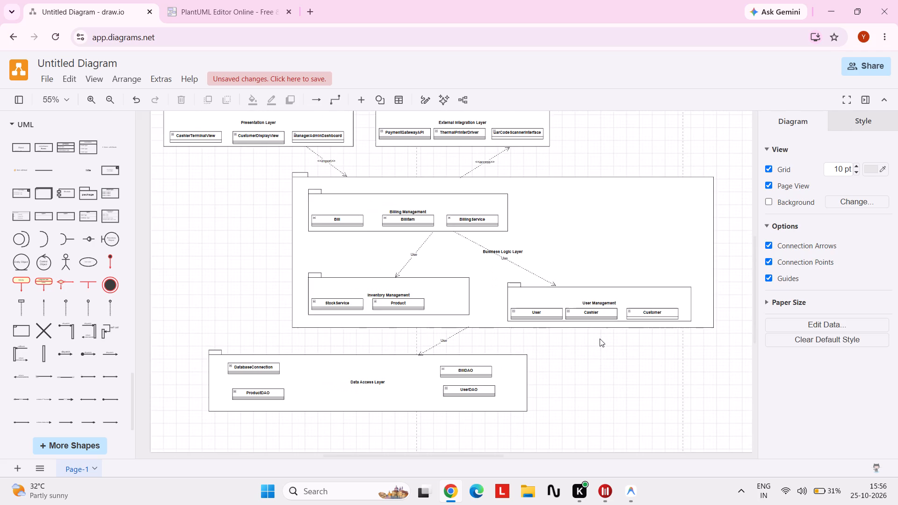
key("ctrl+s")
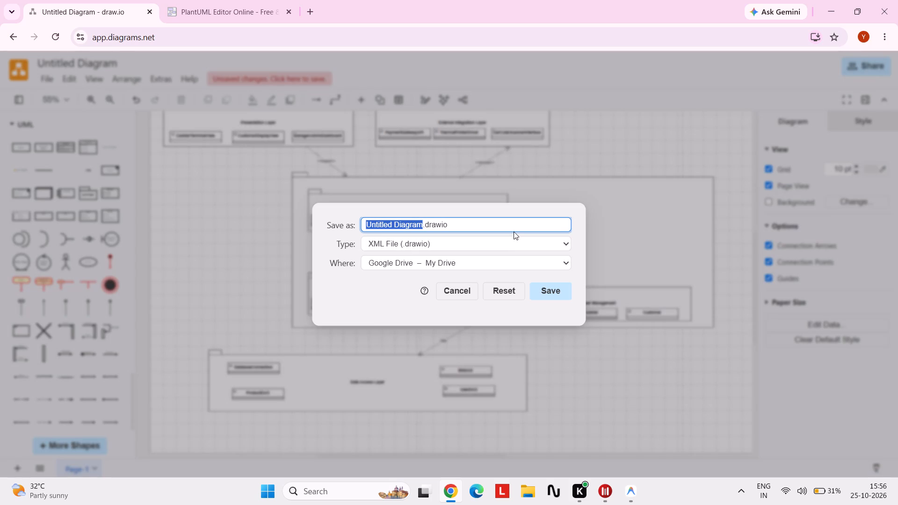
key("BackSpace")
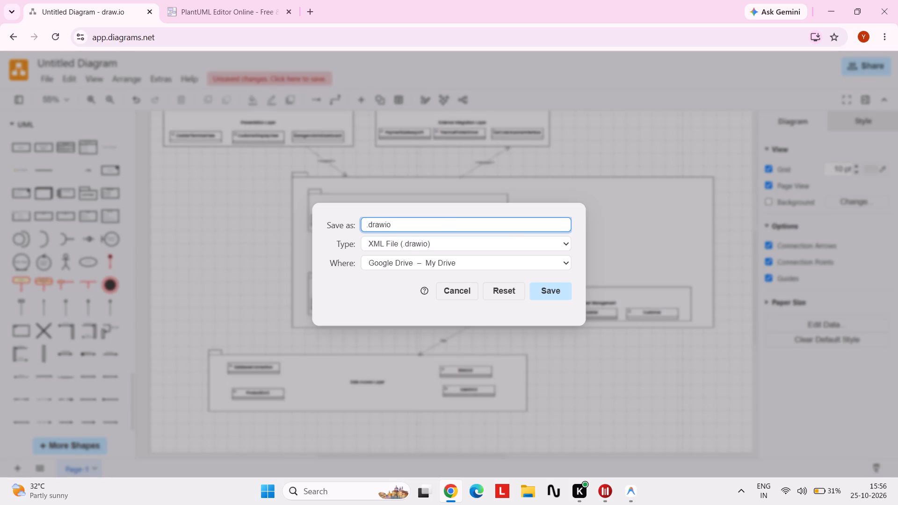
key("Right")
key("Right")
key("Right")
key("Right")
key("Right")
key("Right")
key("Right")
key("Right")
key("Right")
key("Right")
key("Right")
key("Right")
key("Right")
key("Right")
key("Right")
key("Right")
key("Right")
key("Left")
key("Left")
key("Left")
key("Left")
key("Left")
key("Left")
key("Left")
key("Left")
key("Left")
key("Left")
type("Retai;")
key("BackSpace")
type("lS")
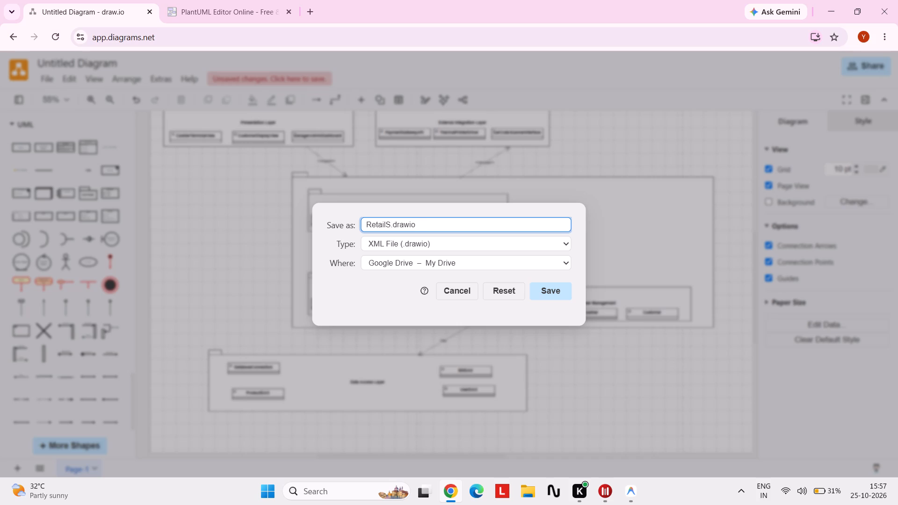
type("hop")
type("Packa")
type("ge")
type("Diagra")
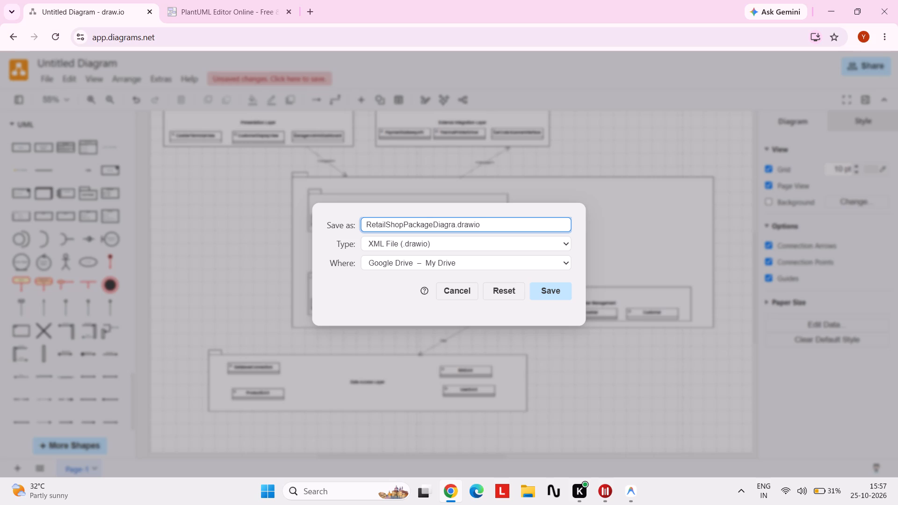
key("m")
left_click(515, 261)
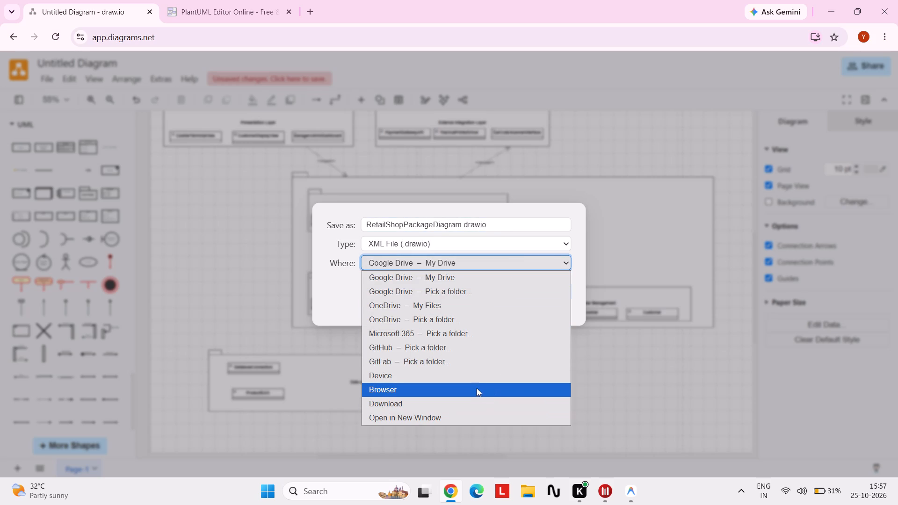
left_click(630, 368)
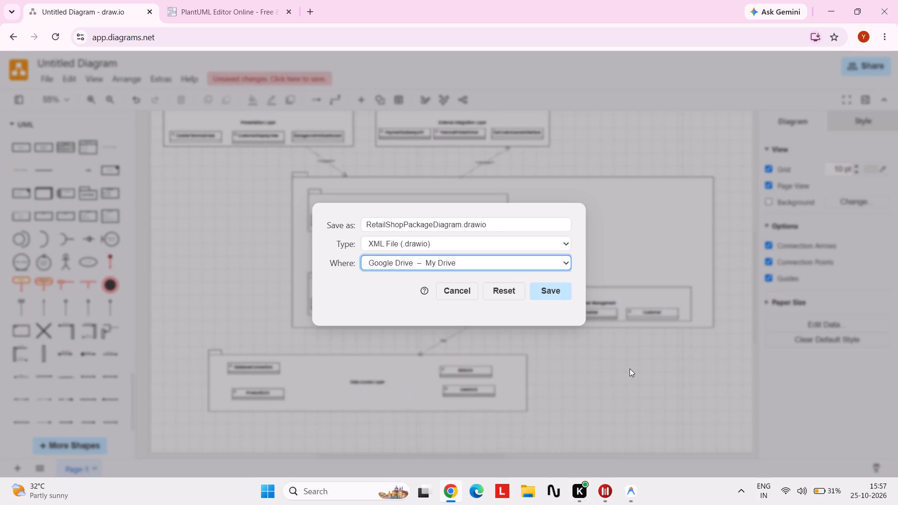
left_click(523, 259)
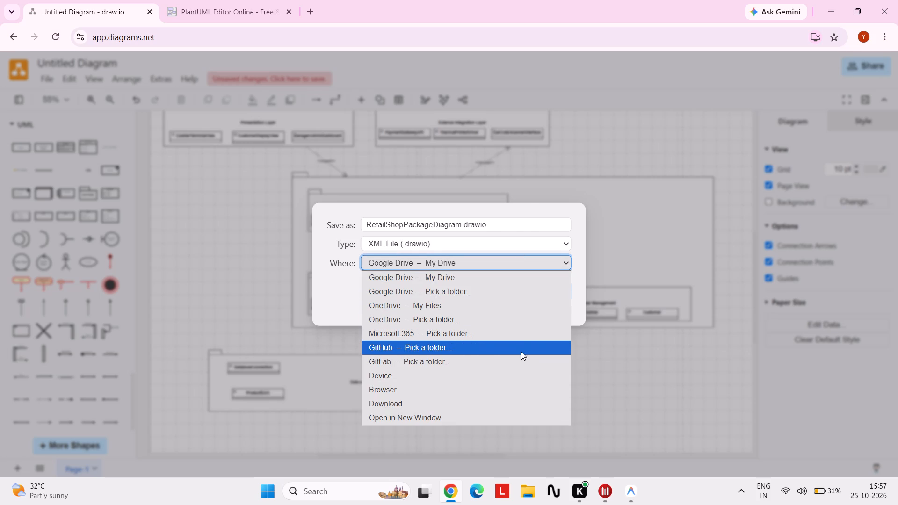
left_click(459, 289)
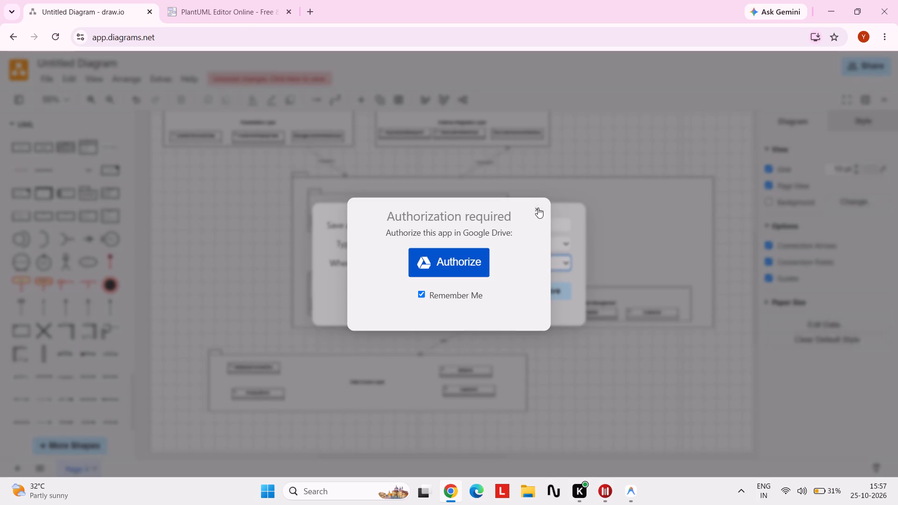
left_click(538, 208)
Set the save destination to Download and save the diagram file.
left_click(539, 260)
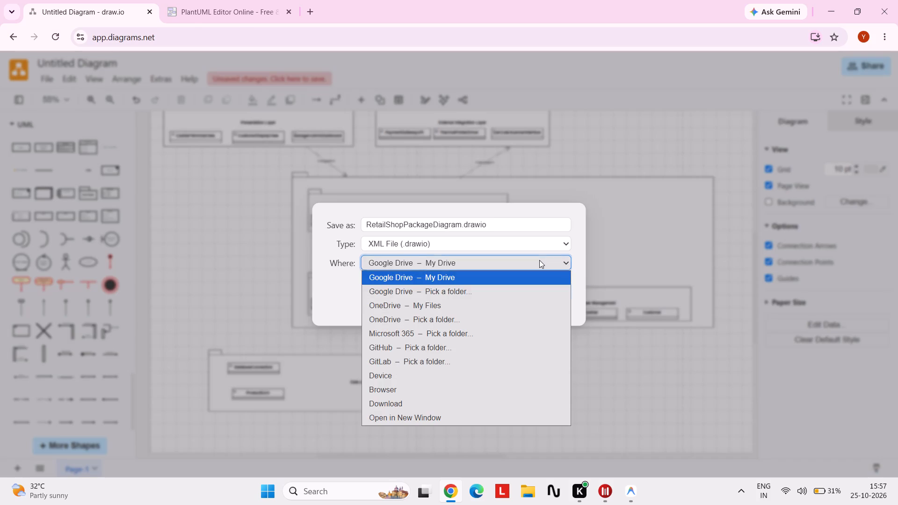
left_click(463, 400)
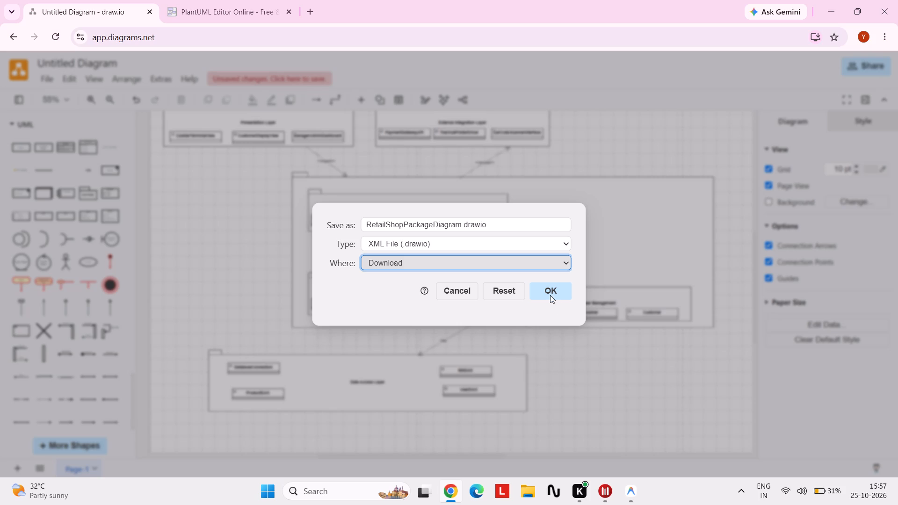
left_click(549, 293)
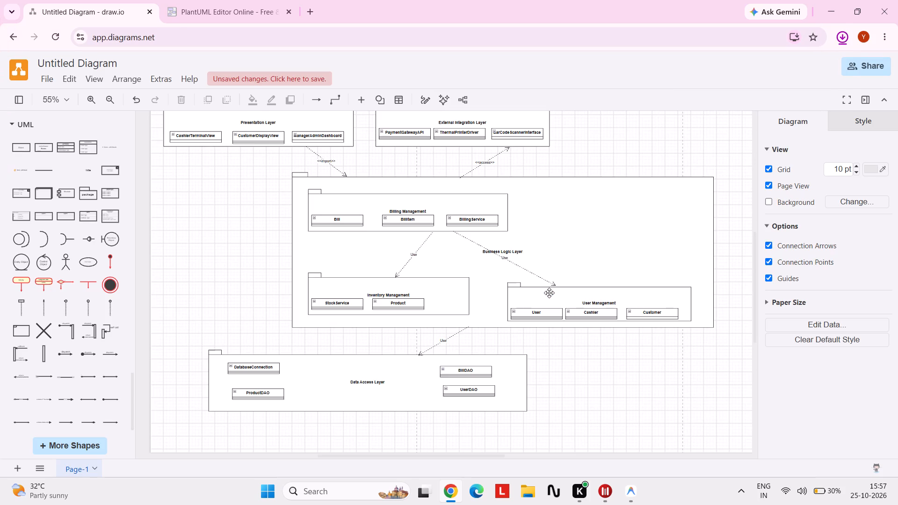
Show the downloaded diagram in its folder and browse Downloads, Windows-SSD (C:) and New Volume (F:) in File Explorer.
left_click(811, 62)
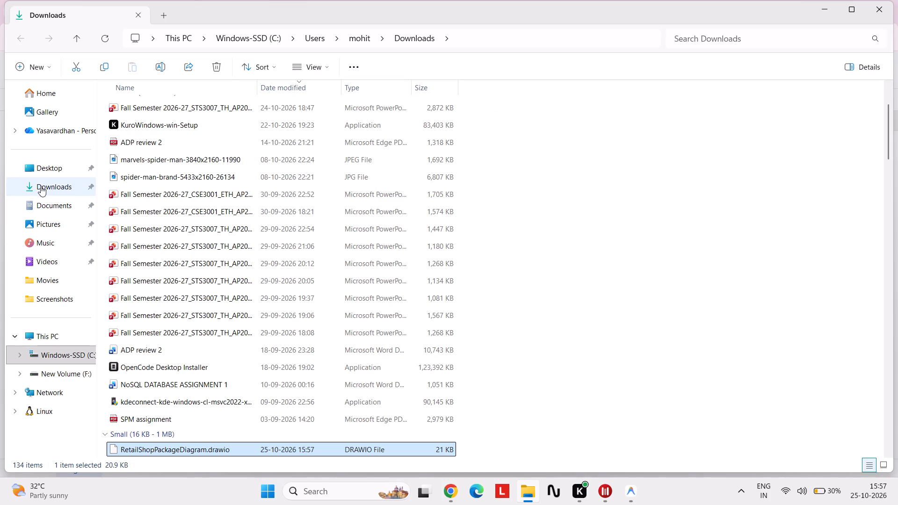
left_click(40, 186)
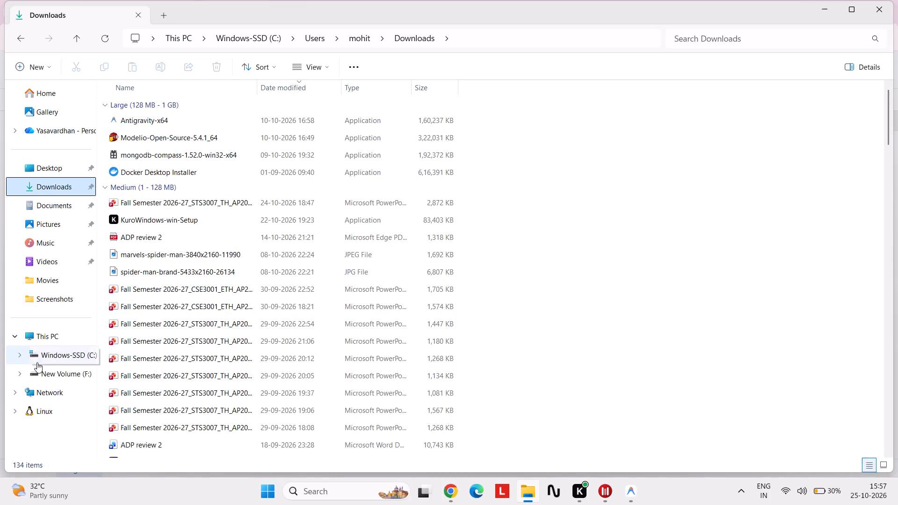
left_click(50, 352)
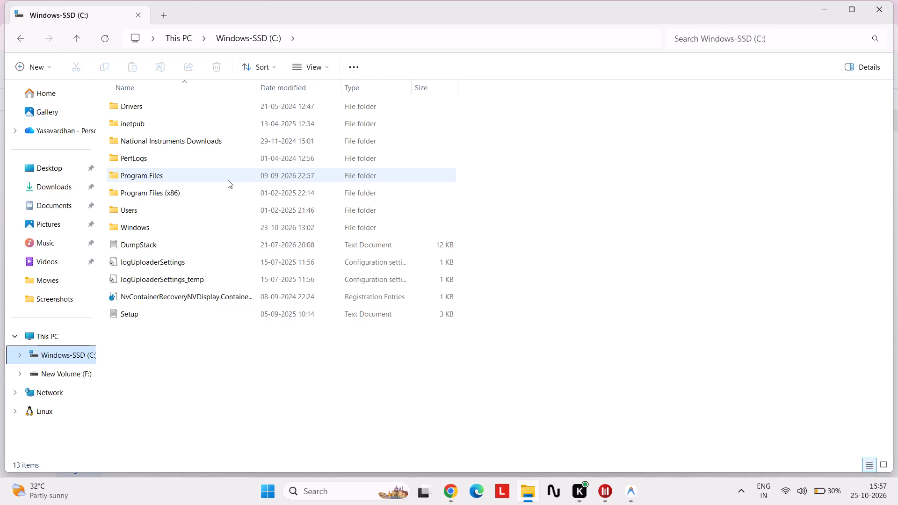
left_click(46, 379)
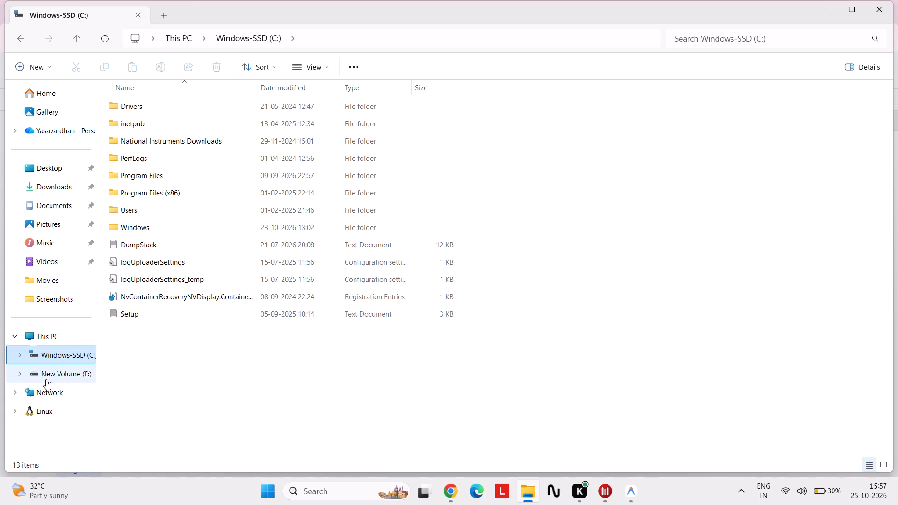
left_click(51, 354)
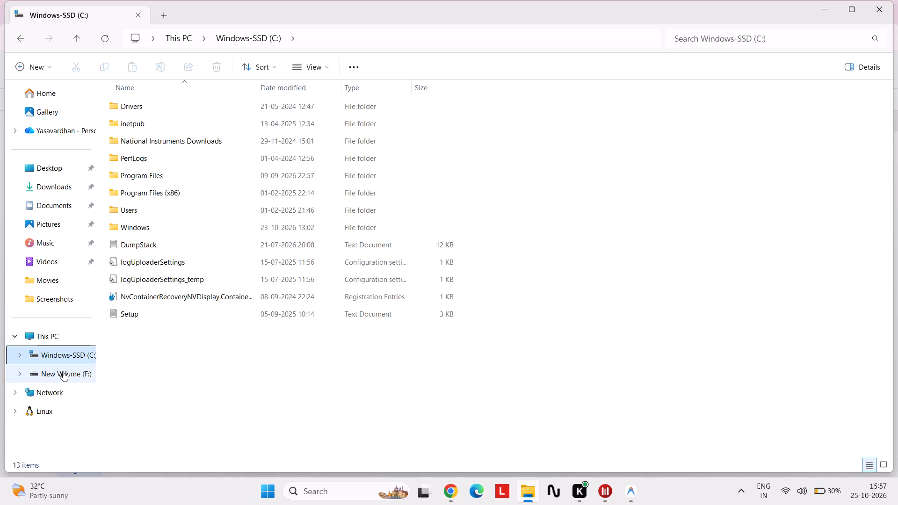
left_click(62, 371)
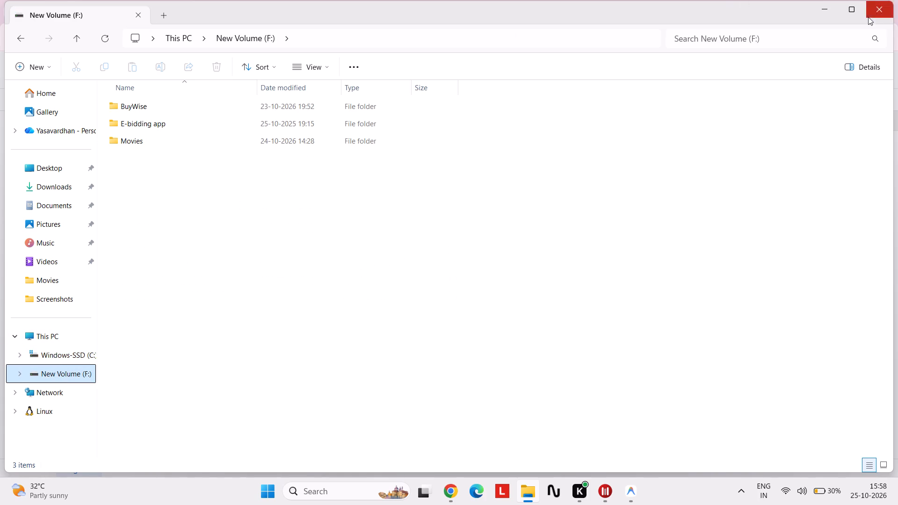
left_click(826, 6)
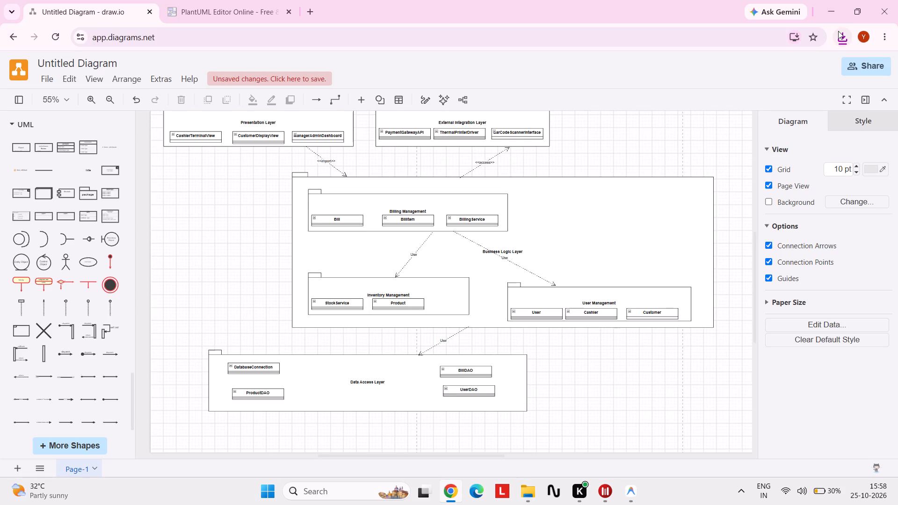
Show the downloaded RetailShopPackageDiagram file in its folder and look through the files in Downloads.
left_click(838, 31)
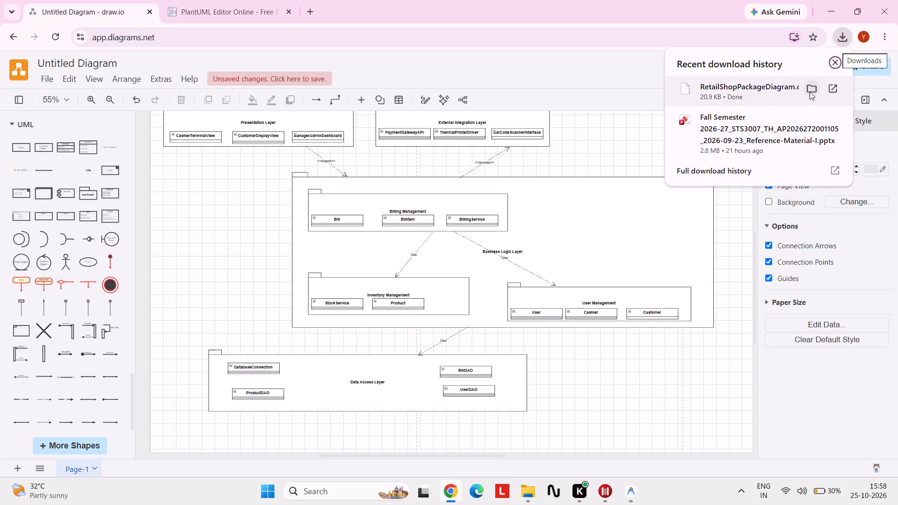
left_click(810, 88)
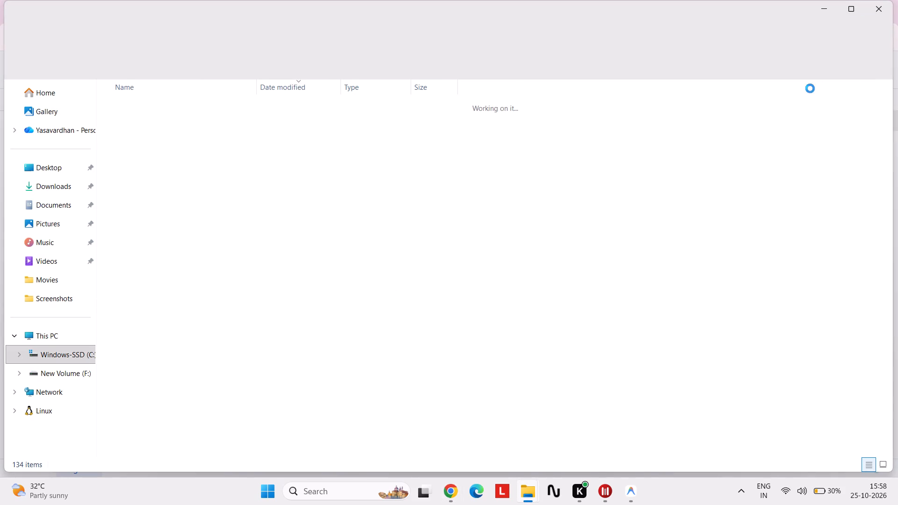
scroll(381, 335, "down", 2)
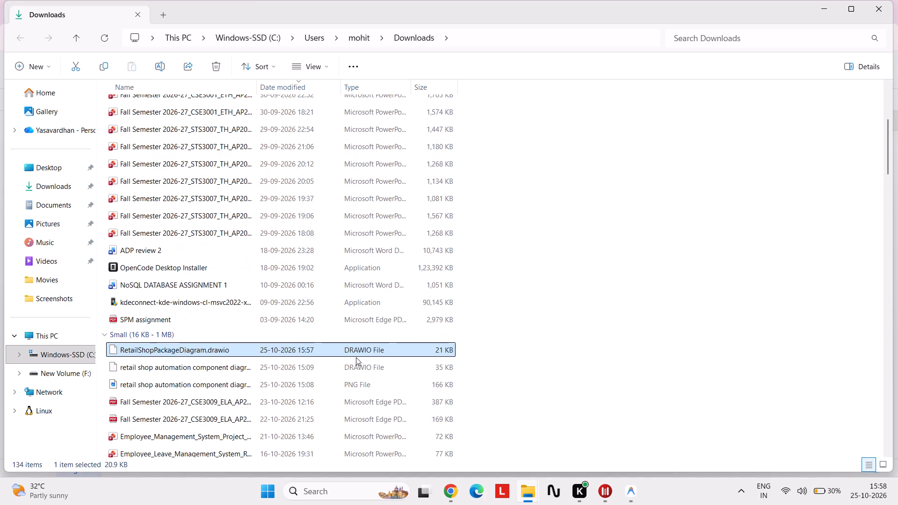
scroll(300, 340, "up", 7)
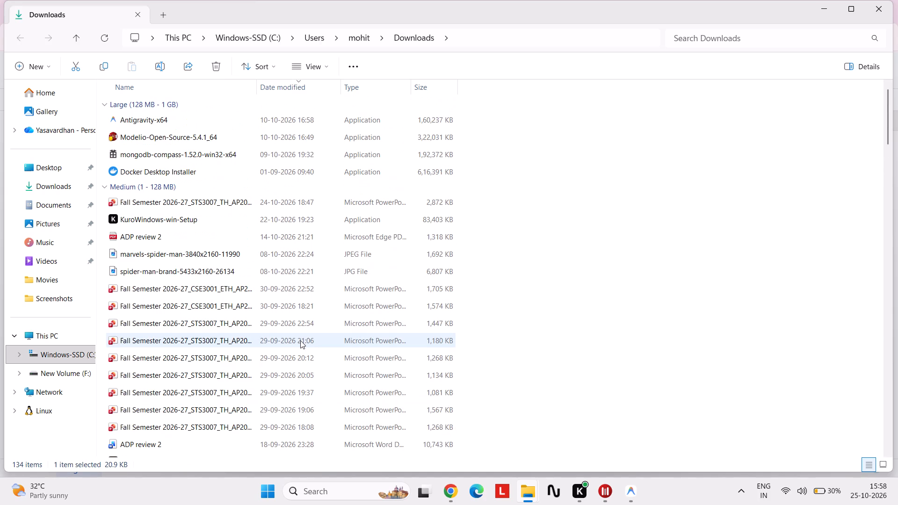
left_click(46, 180)
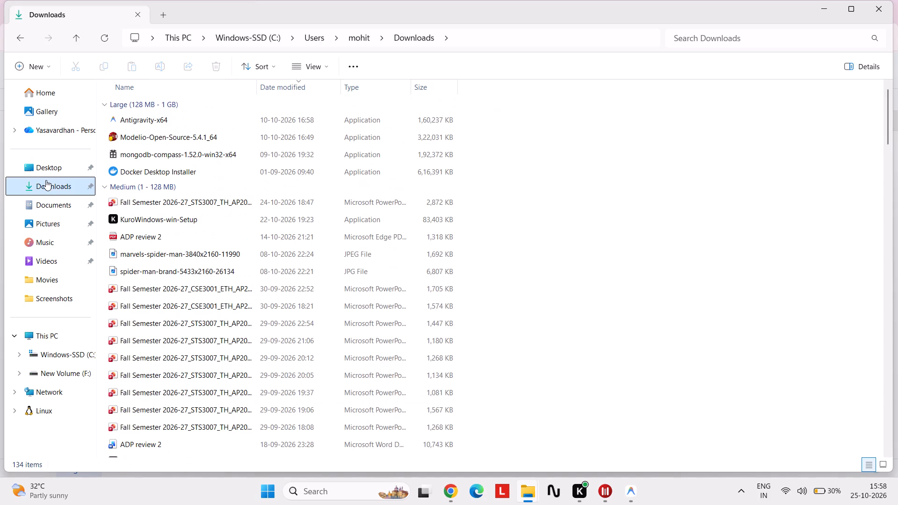
scroll(362, 269, "down", 7)
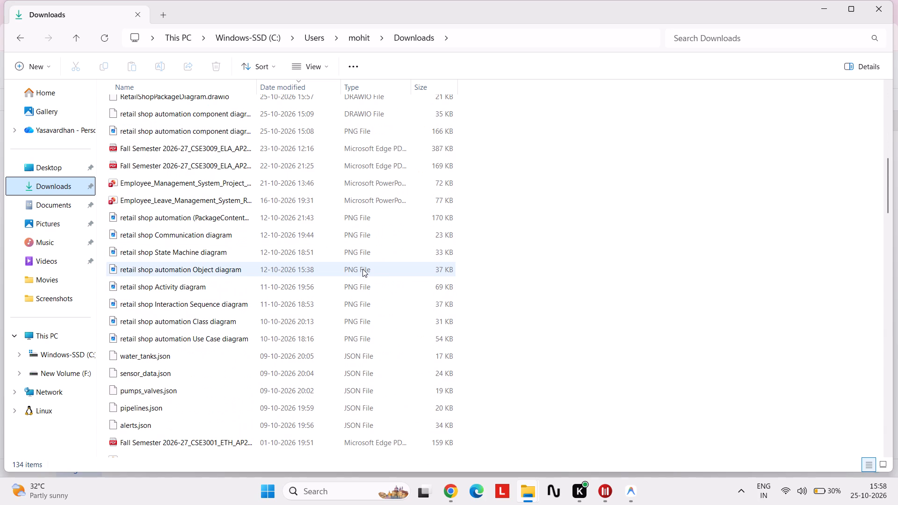
scroll(362, 269, "down", 4)
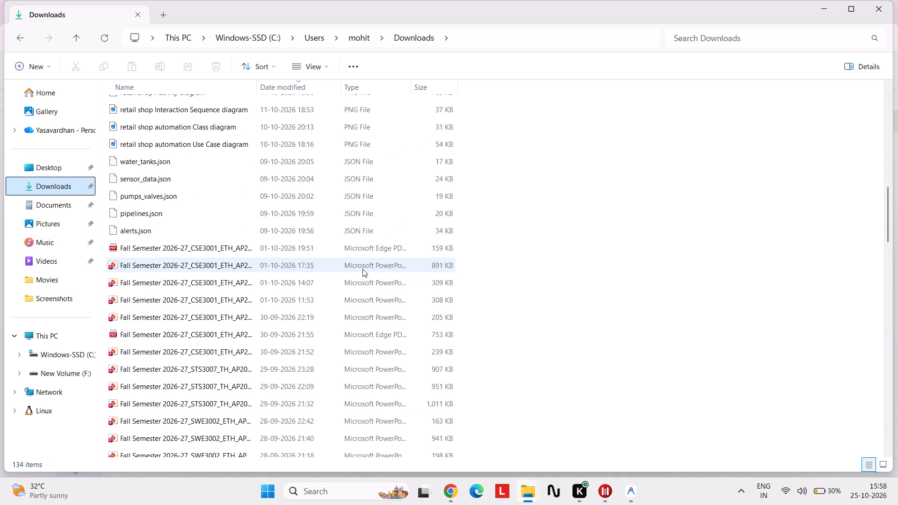
scroll(362, 269, "down", 7)
scroll(362, 269, "right", 2)
scroll(362, 269, "down", 3)
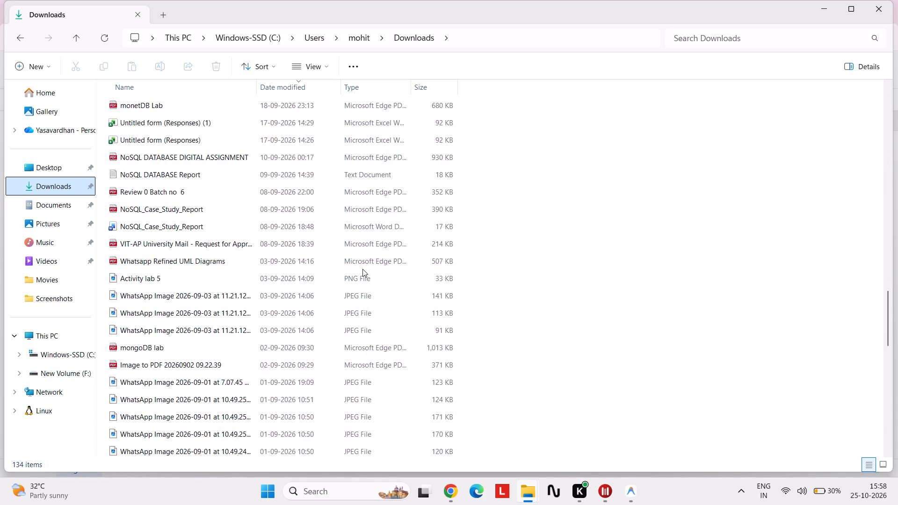
scroll(362, 269, "down", 18)
scroll(362, 269, "down", 4)
scroll(362, 269, "up", 1)
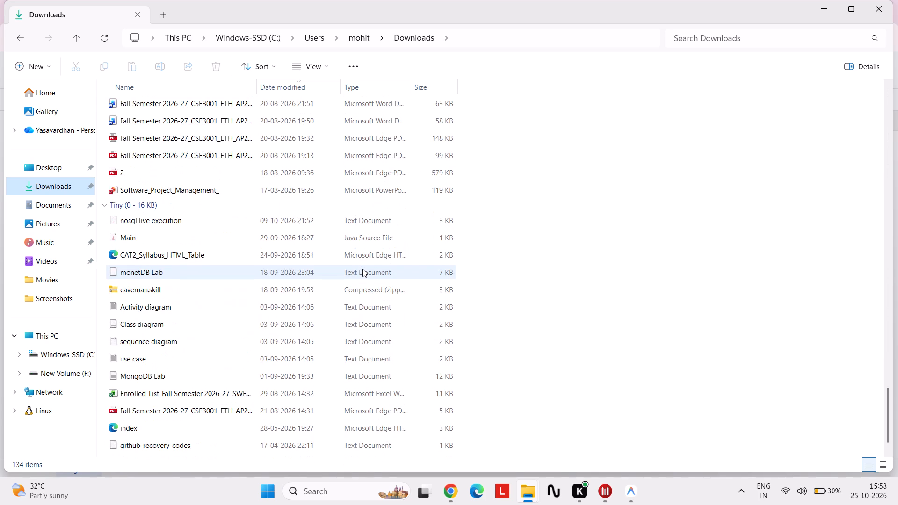
scroll(362, 269, "up", 1)
scroll(362, 269, "down", 1)
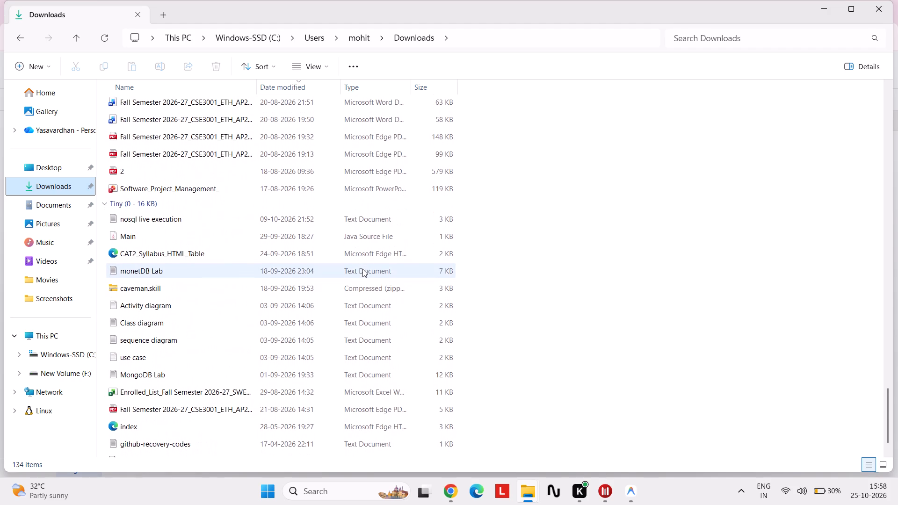
scroll(362, 269, "down", 1)
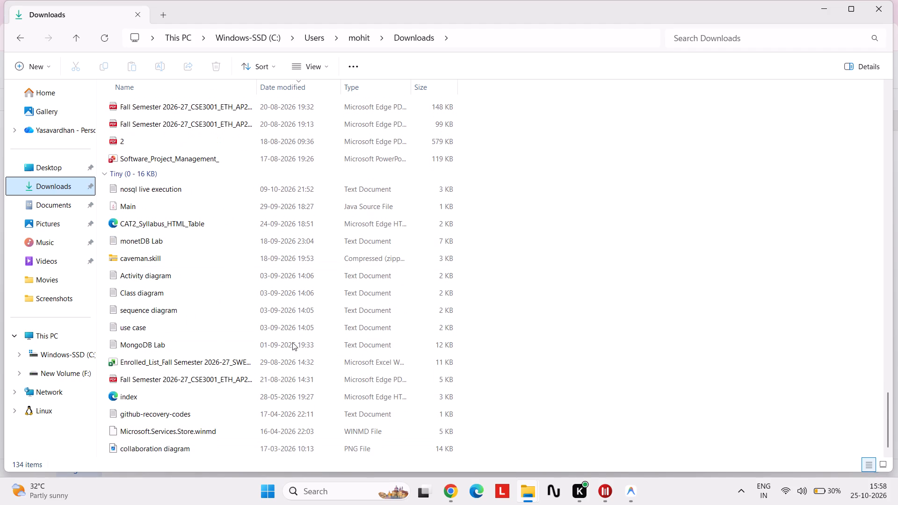
scroll(263, 279, "up", 3)
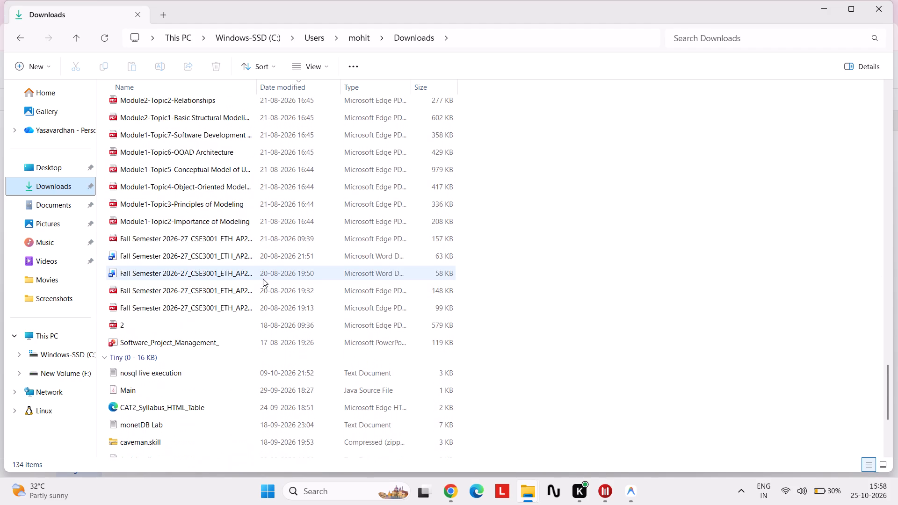
scroll(263, 279, "up", 8)
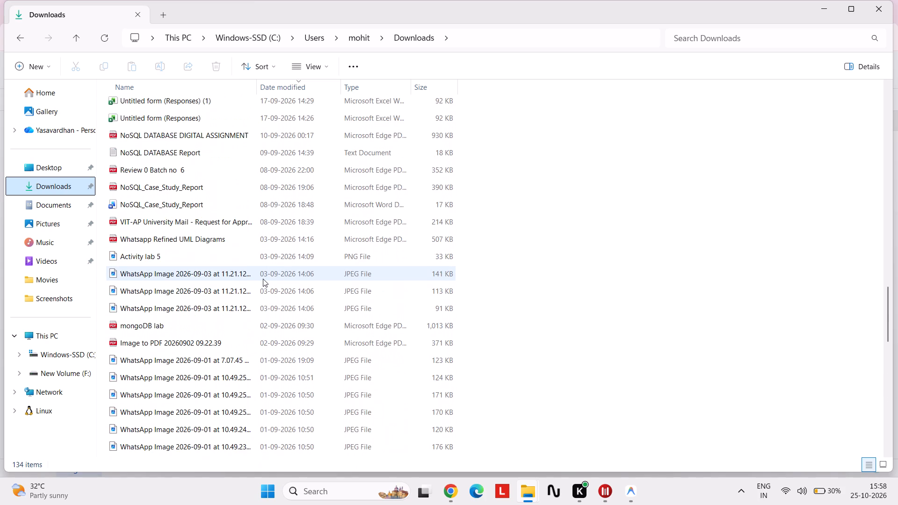
left_click(263, 279)
scroll(263, 279, "up", 4)
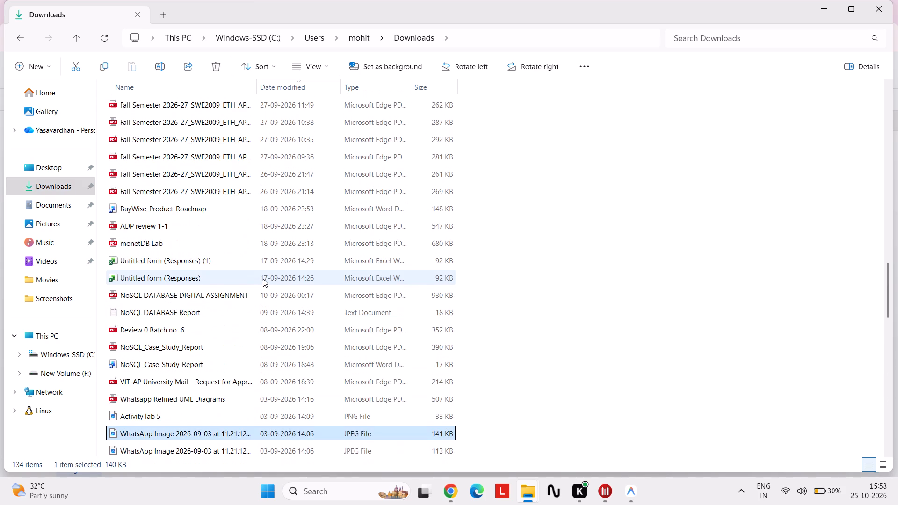
scroll(263, 279, "up", 6)
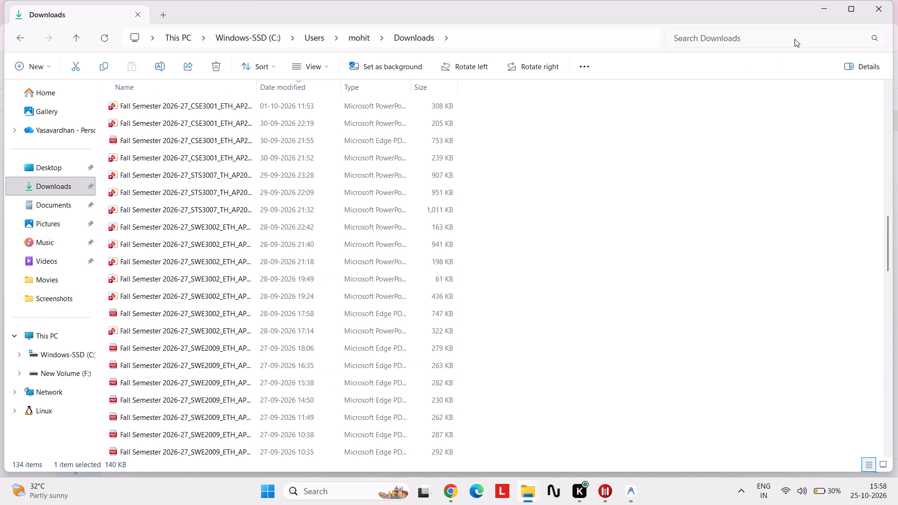
Search Downloads for "Package", view the retail shop automation (PackageContentStructureDiagramTemplate) image and close it.
left_click(795, 39)
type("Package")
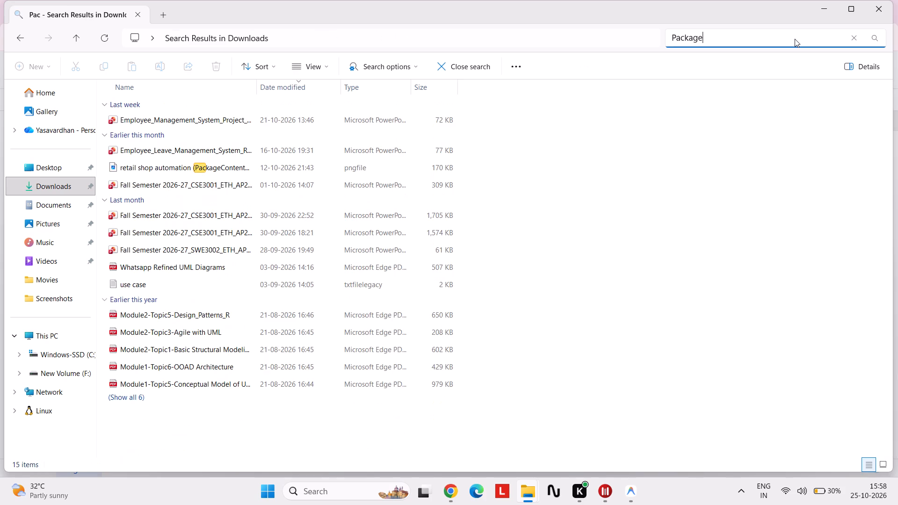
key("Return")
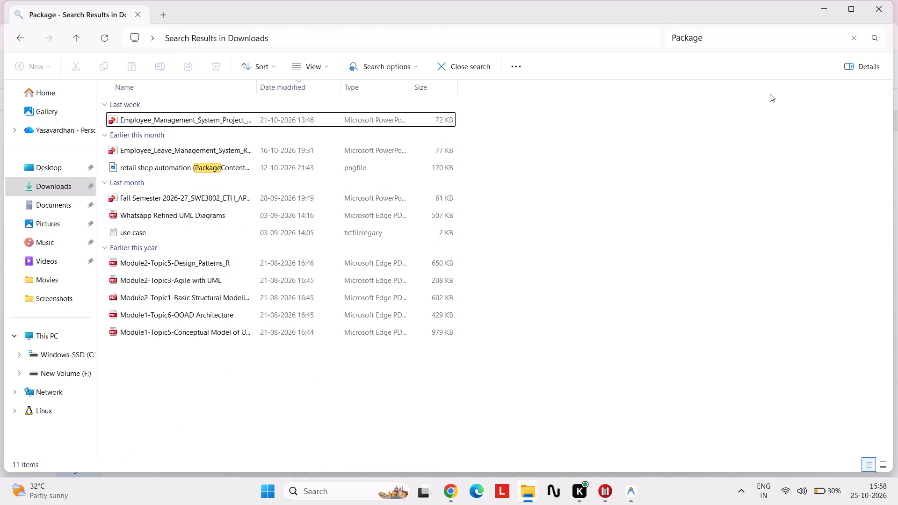
left_click(270, 166)
double_click(270, 166)
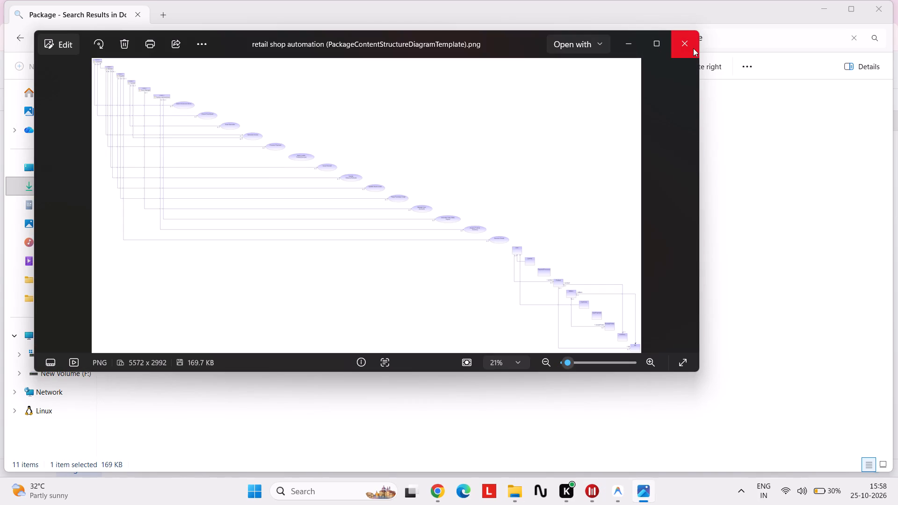
left_click(691, 43)
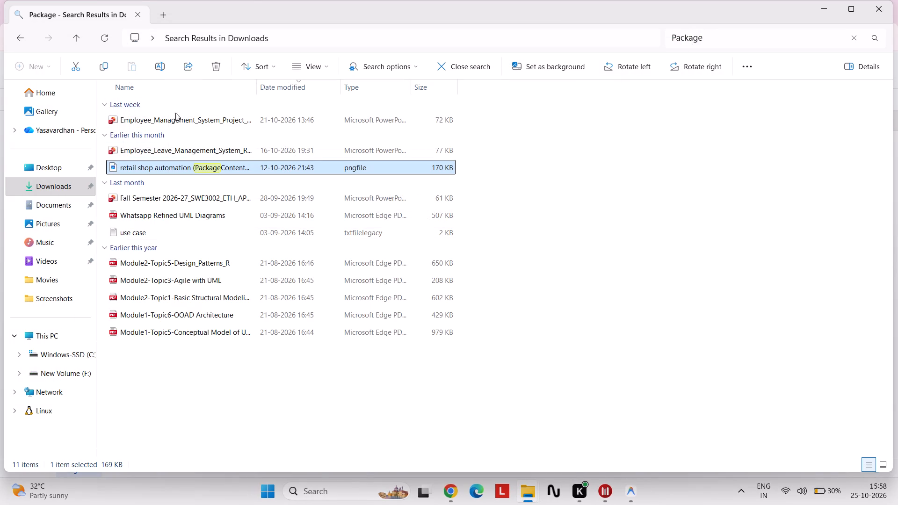
Delete the retail shop automation (PackageContentStructureDiagramTemplate).png file from Downloads and return to the diagram in Chrome.
left_click(214, 65)
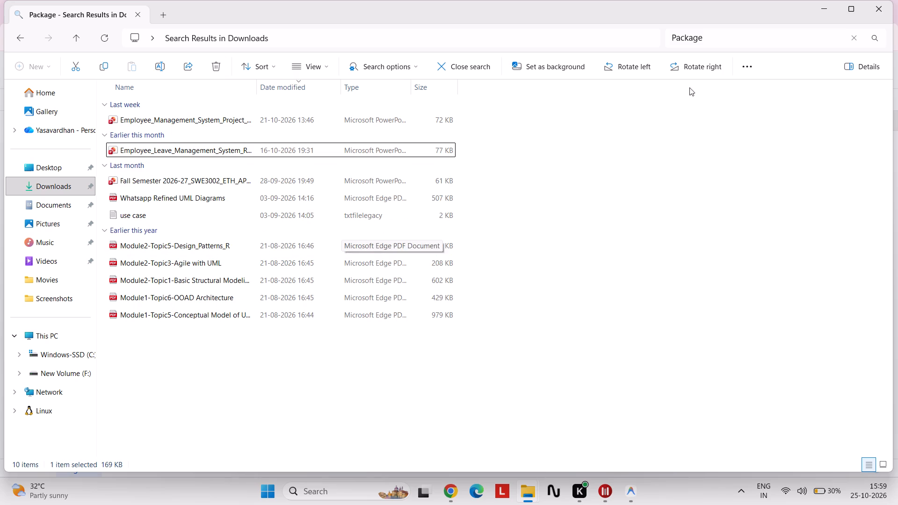
left_click(822, 8)
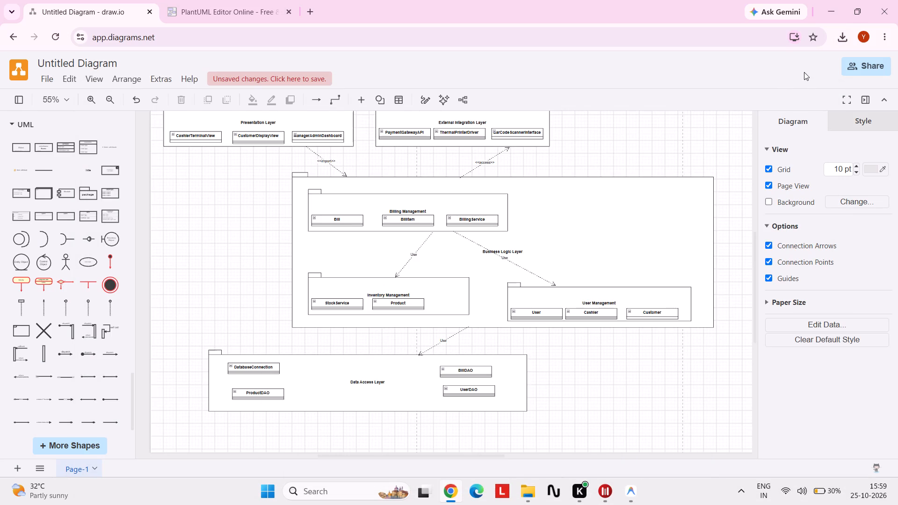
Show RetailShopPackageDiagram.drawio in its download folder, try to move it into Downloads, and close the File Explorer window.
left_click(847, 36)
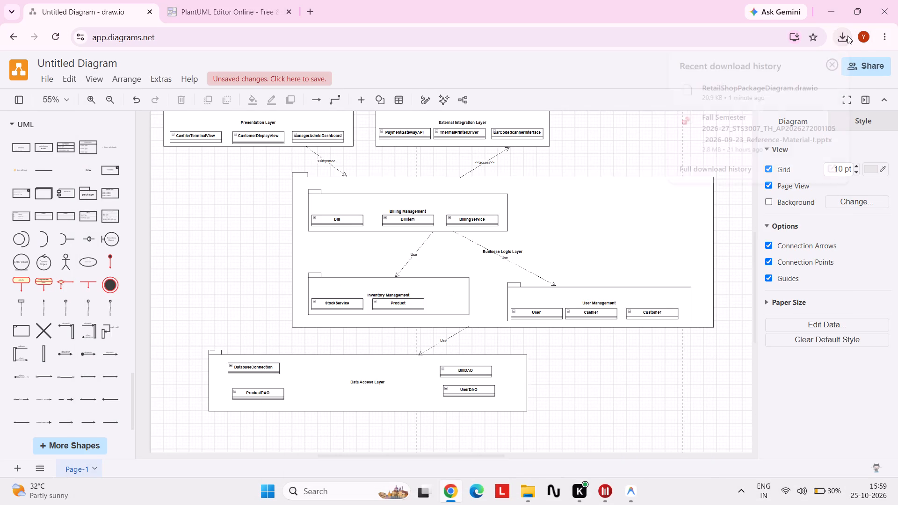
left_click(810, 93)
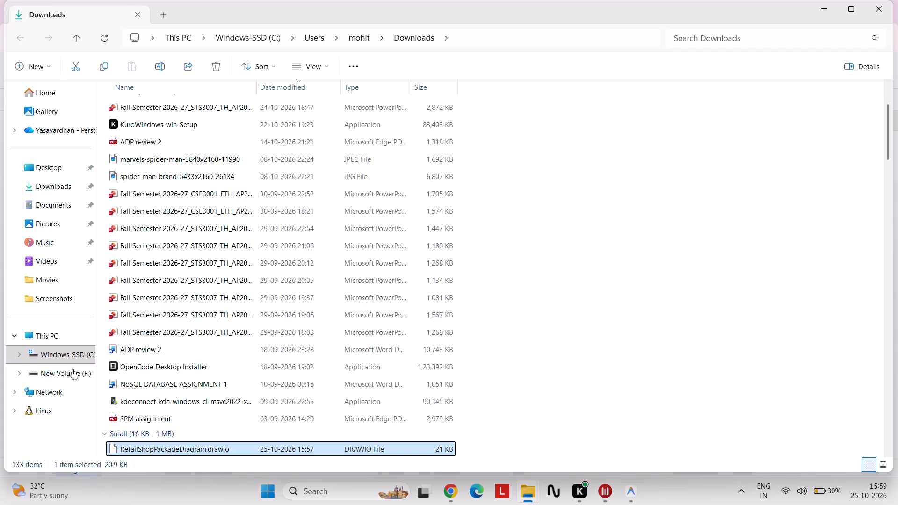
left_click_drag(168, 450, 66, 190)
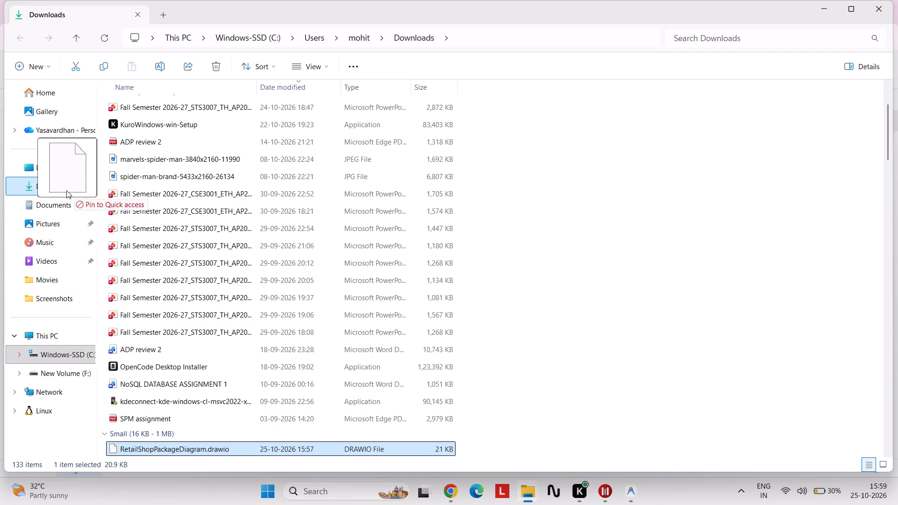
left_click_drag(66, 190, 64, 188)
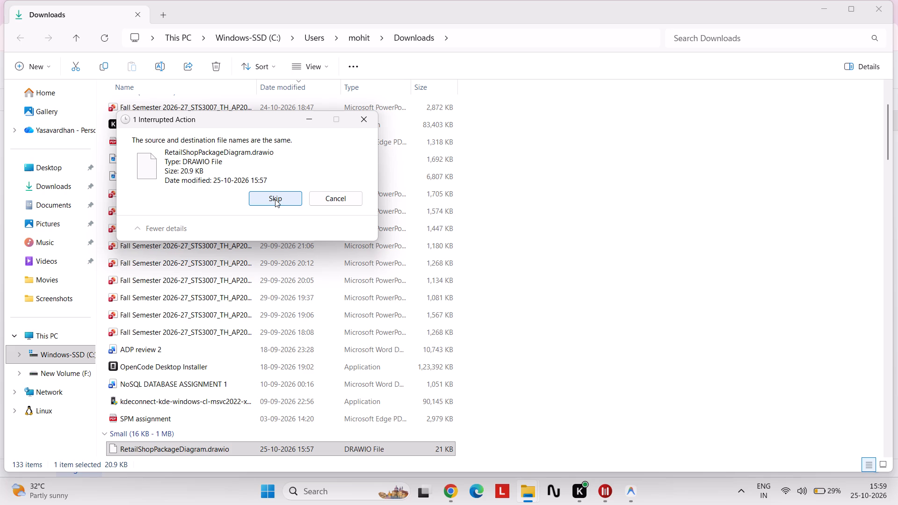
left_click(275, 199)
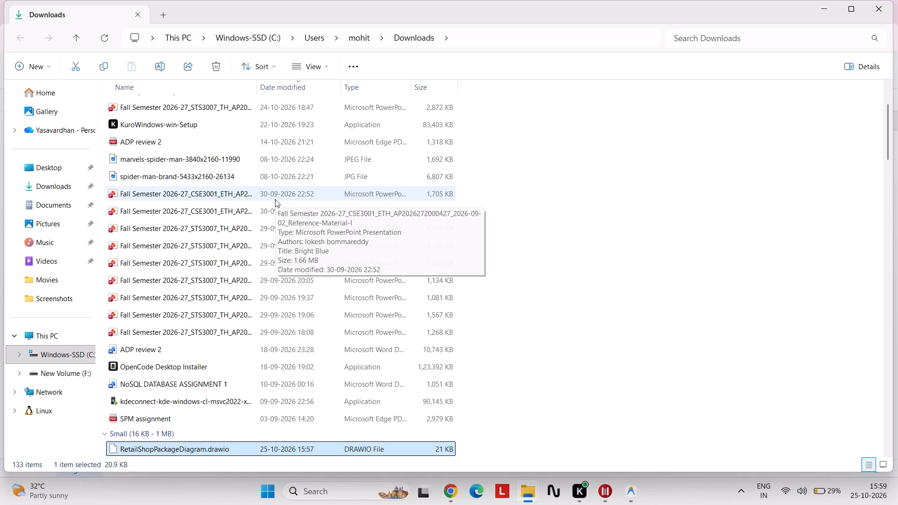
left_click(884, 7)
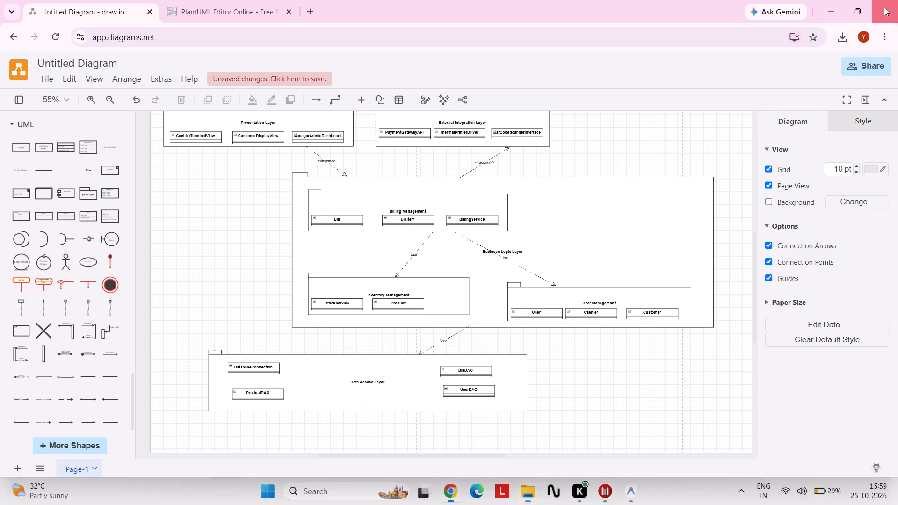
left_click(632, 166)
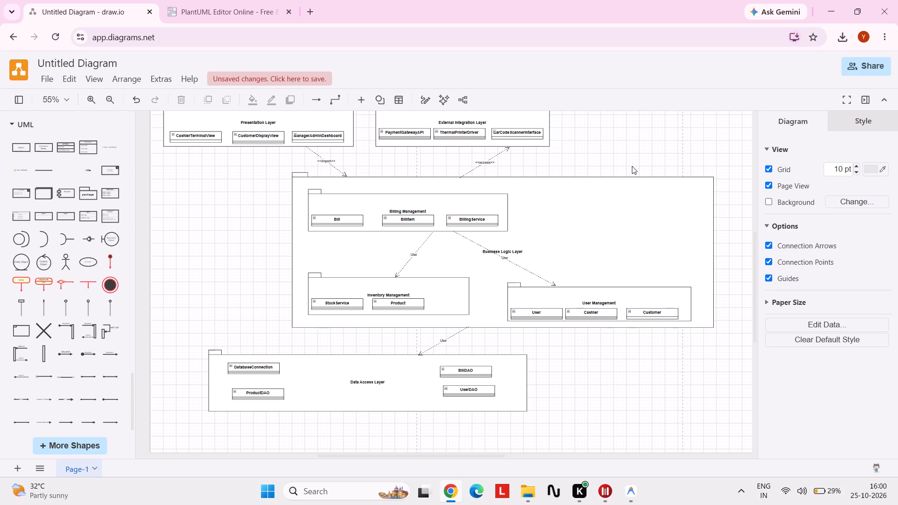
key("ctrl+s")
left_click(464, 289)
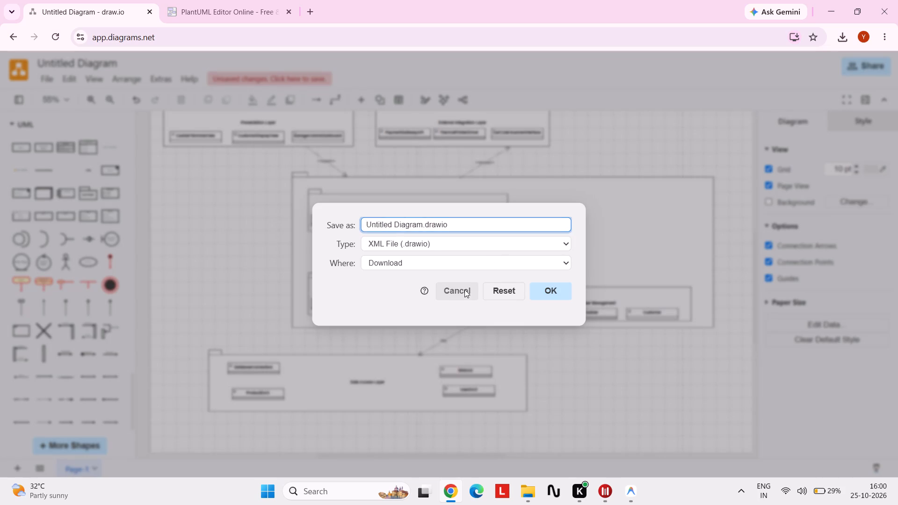
Switch to the PlantUML Editor page and close the New Volume (F:) File Explorer window.
left_click(203, 0)
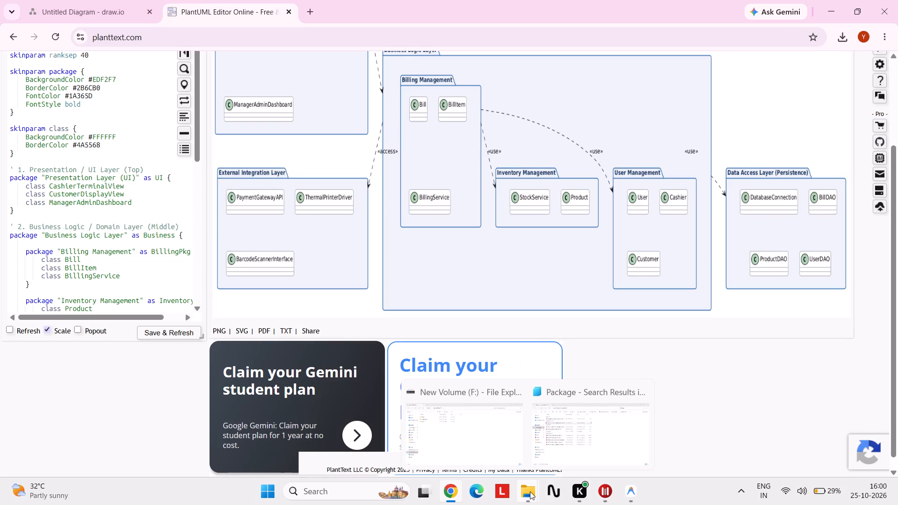
left_click(482, 442)
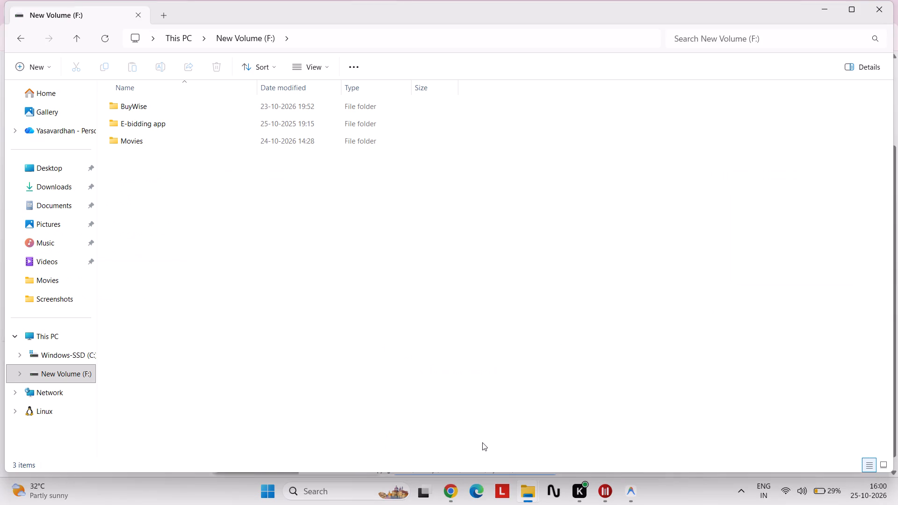
left_click(884, 11)
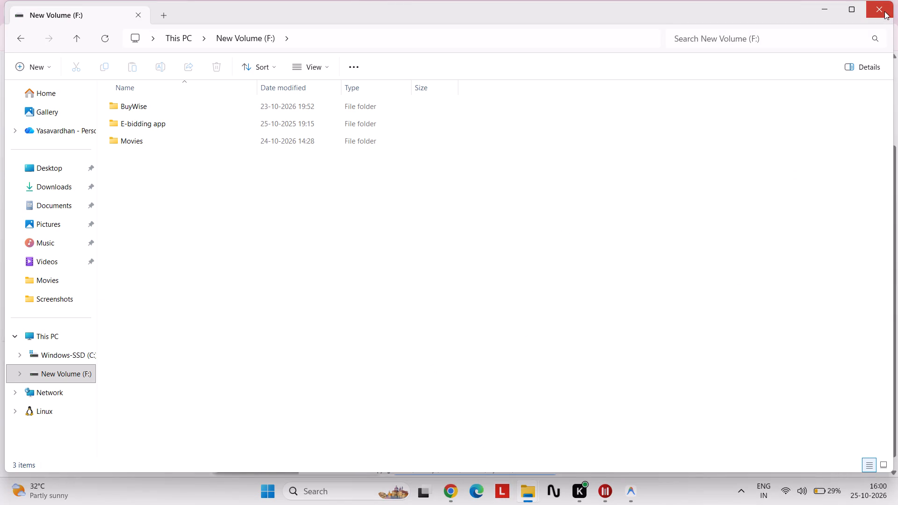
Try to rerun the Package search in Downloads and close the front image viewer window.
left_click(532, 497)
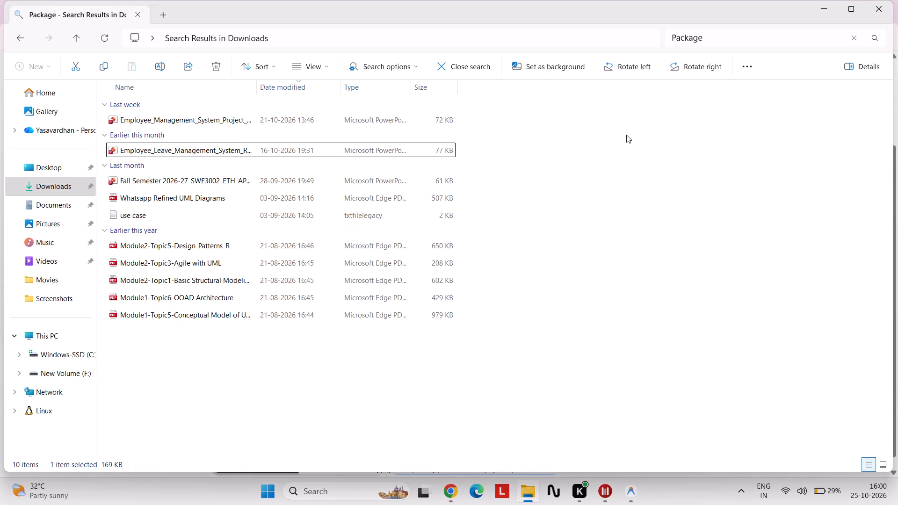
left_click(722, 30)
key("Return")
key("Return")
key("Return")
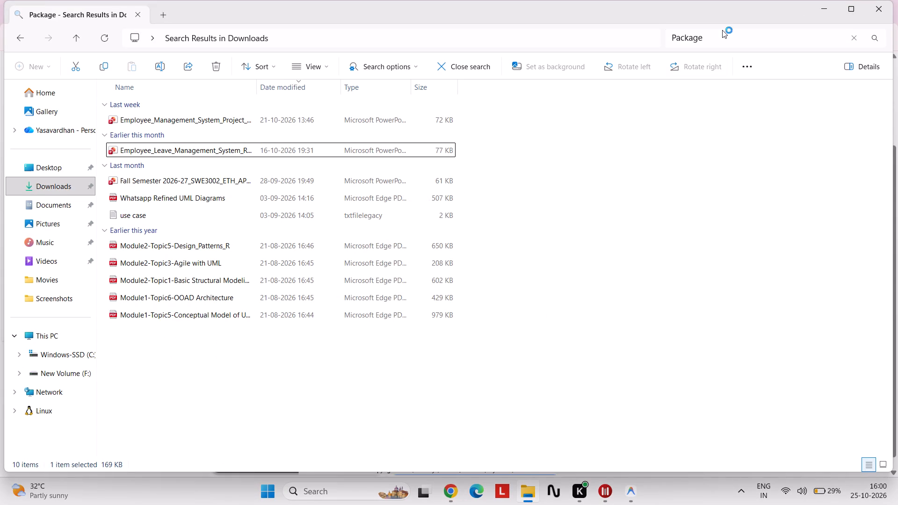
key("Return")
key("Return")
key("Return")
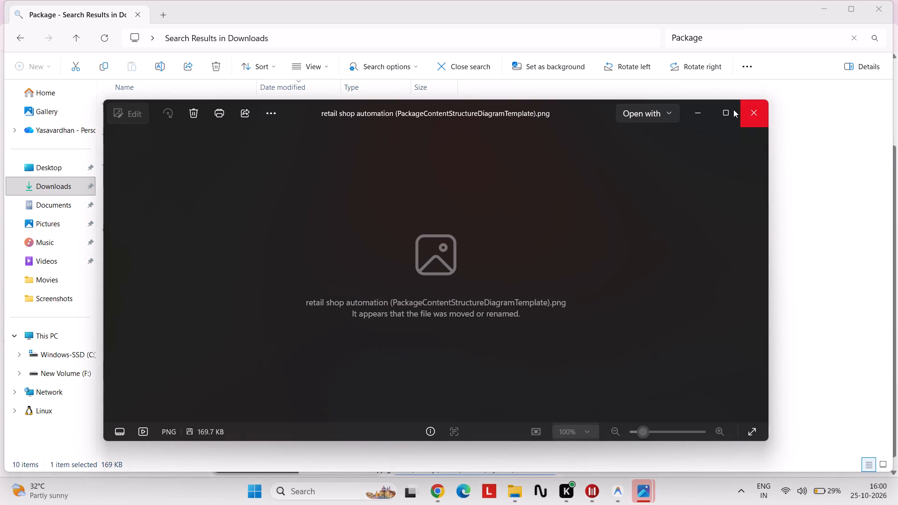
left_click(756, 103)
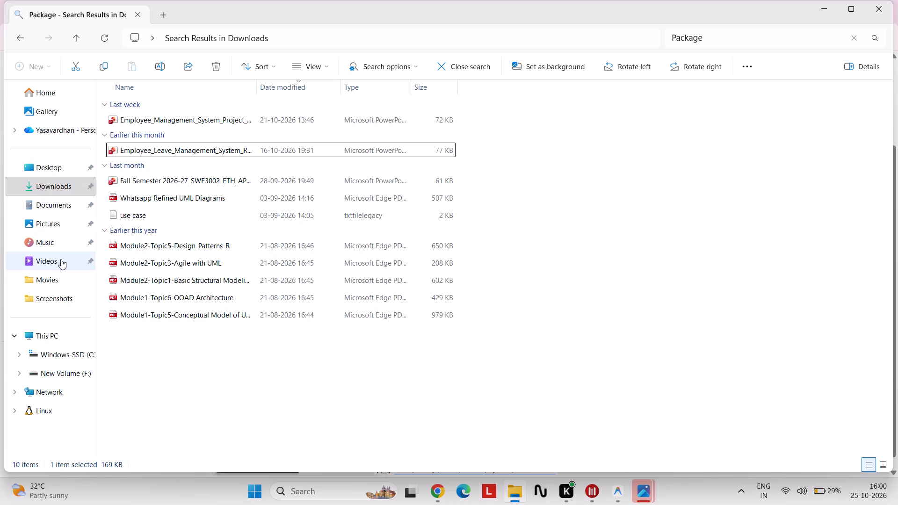
Open the file location of the recent retail shop automation component diagram.drawio and look through Downloads for RetailShopPackageDiagram.drawio.
left_click(56, 339)
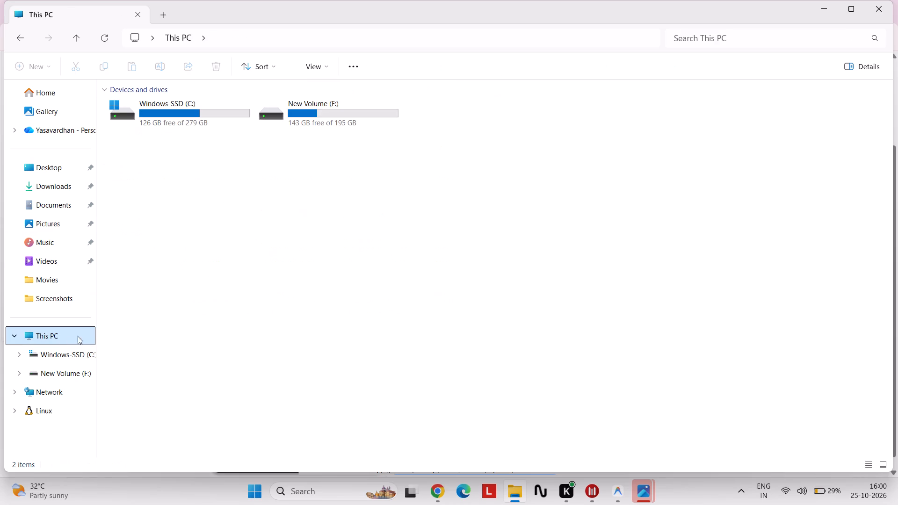
left_click(68, 83)
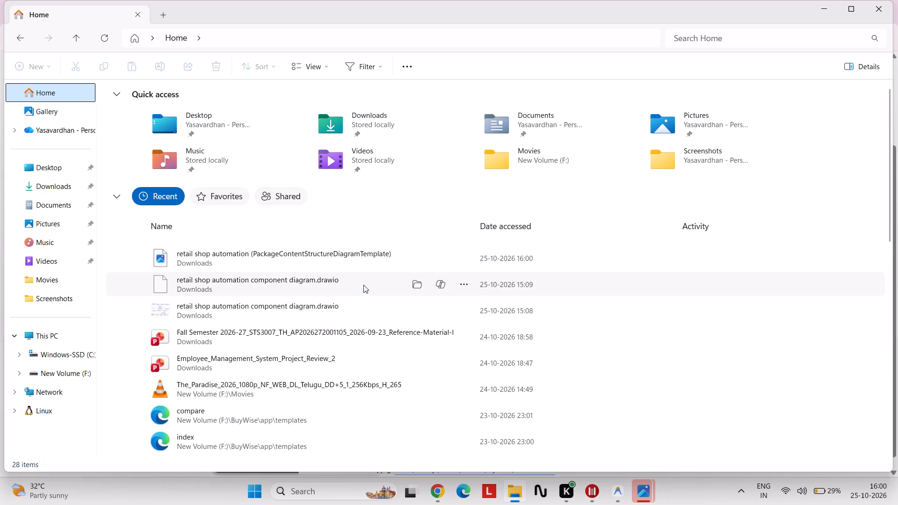
left_click(420, 284)
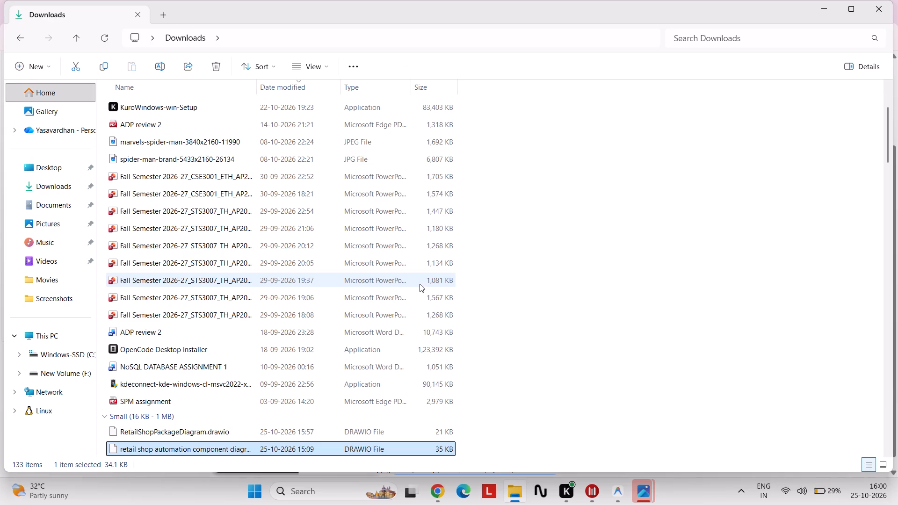
scroll(420, 284, "down", 6)
scroll(420, 284, "up", 9)
scroll(420, 284, "down", 8)
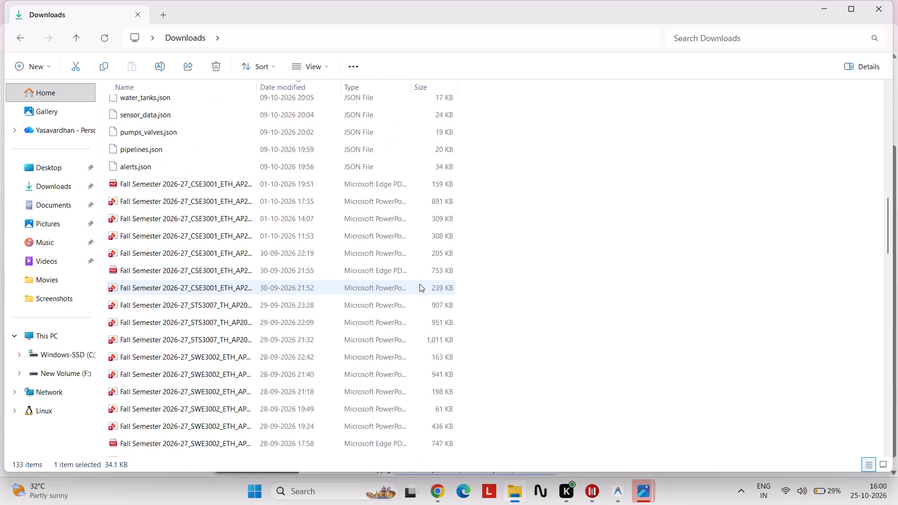
scroll(420, 284, "down", 4)
scroll(420, 284, "up", 6)
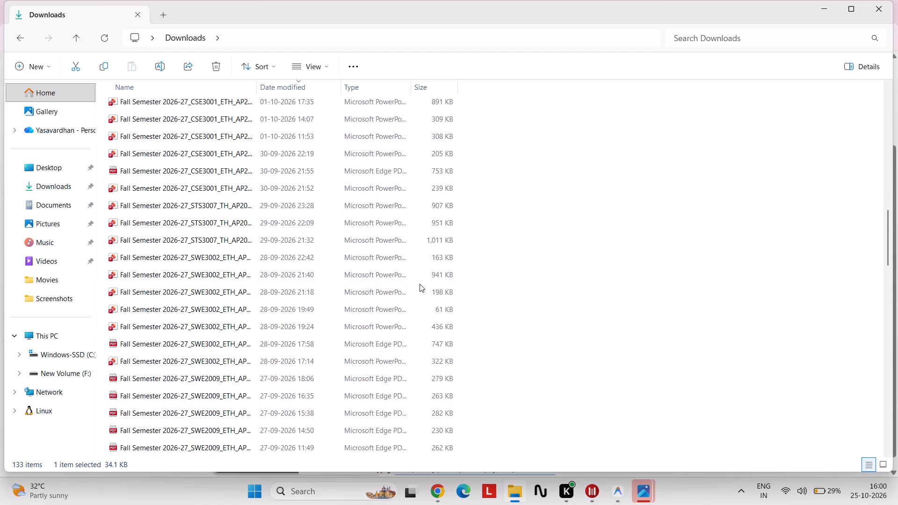
scroll(420, 284, "up", 3)
scroll(420, 284, "down", 1)
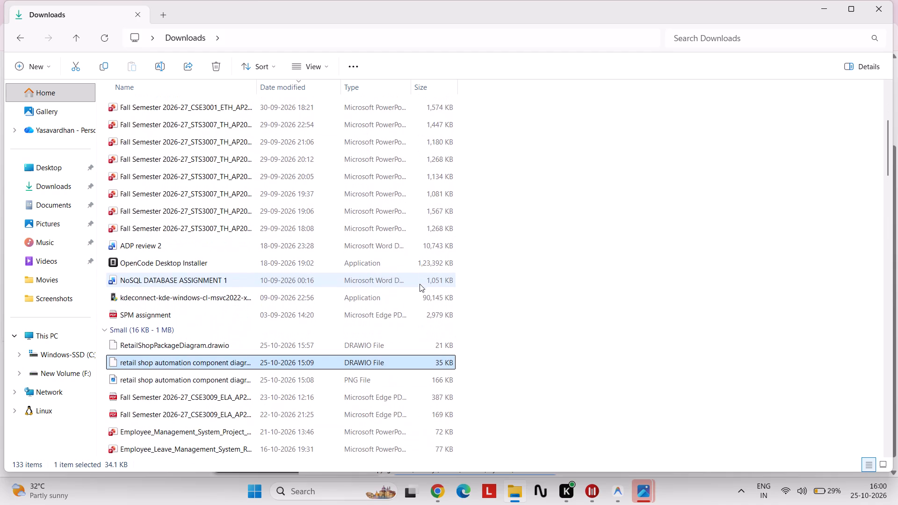
scroll(420, 284, "down", 1)
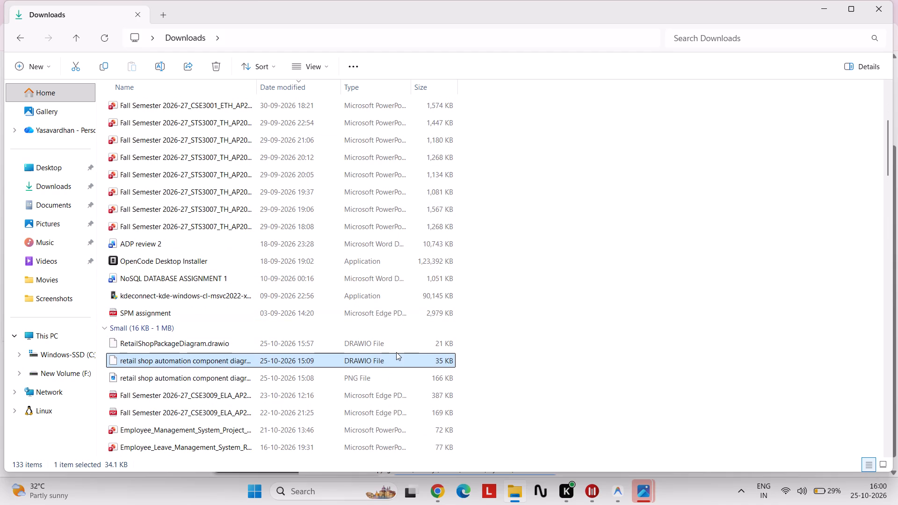
left_click(353, 346)
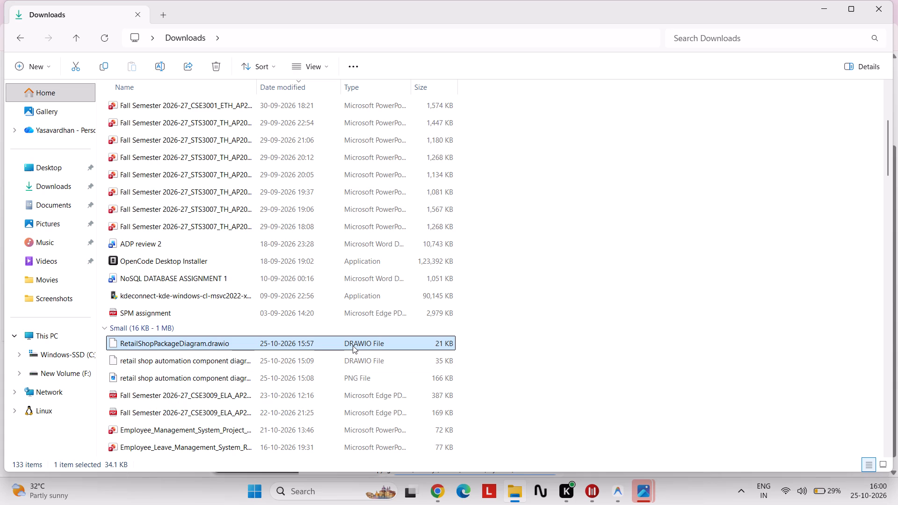
left_click(827, 4)
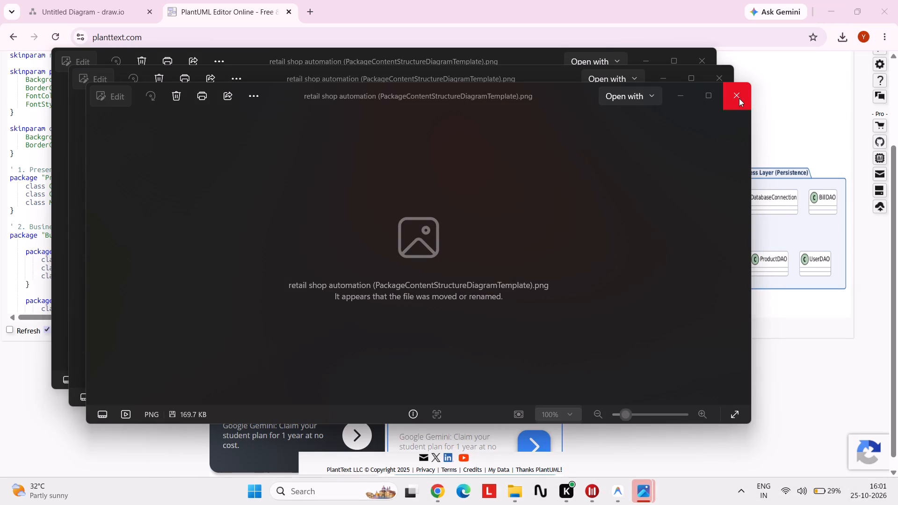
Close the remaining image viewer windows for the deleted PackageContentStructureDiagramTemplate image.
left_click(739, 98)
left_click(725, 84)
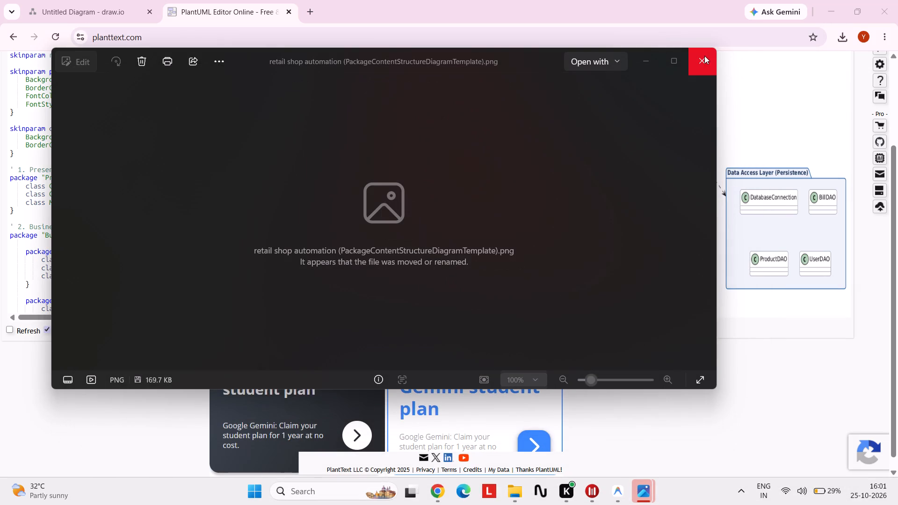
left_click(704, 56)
Review all the package layers of the draw.io diagram and compare them with the PlantUML version.
left_click(75, 0)
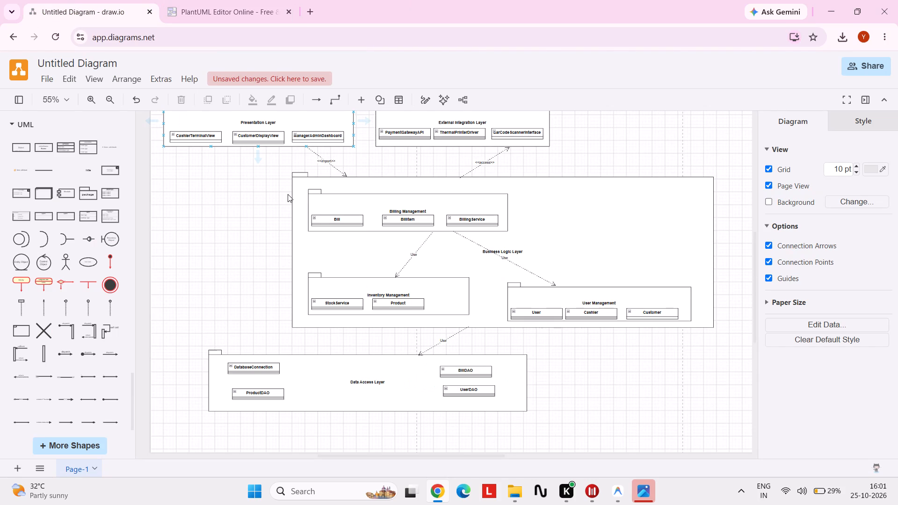
left_click(621, 158)
scroll(621, 158, "up", 2)
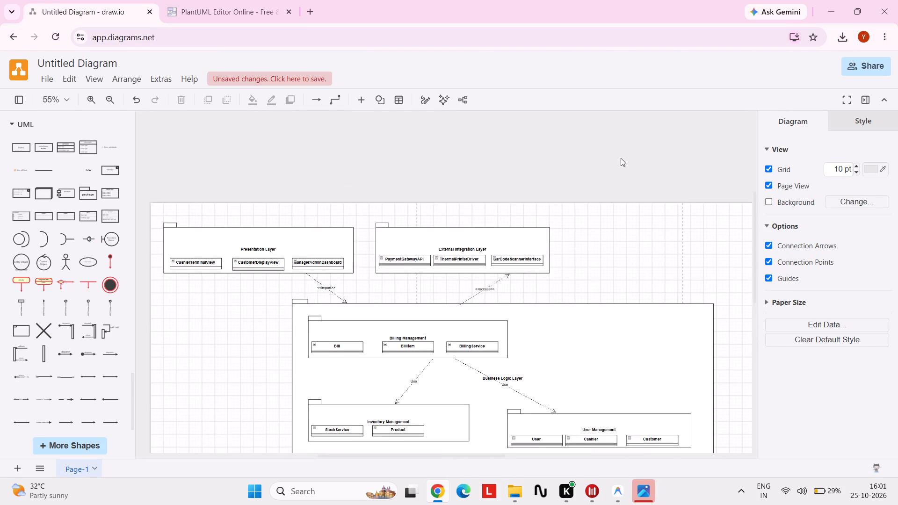
scroll(621, 158, "up", 1)
scroll(621, 158, "down", 6)
scroll(621, 158, "up", 3)
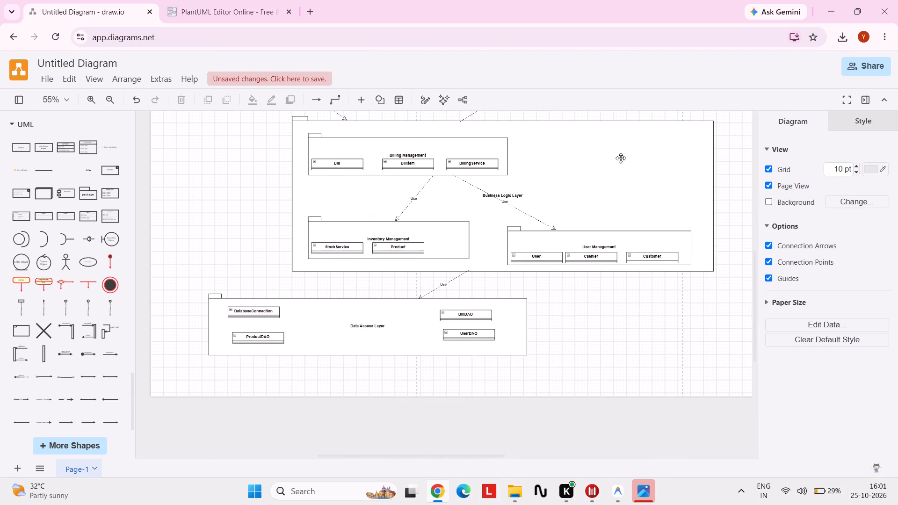
scroll(621, 158, "up", 2)
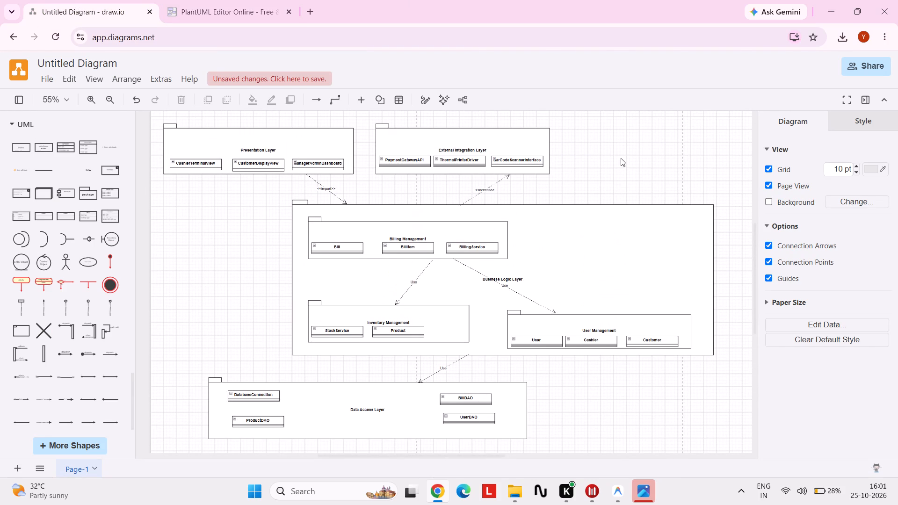
left_click(231, 0)
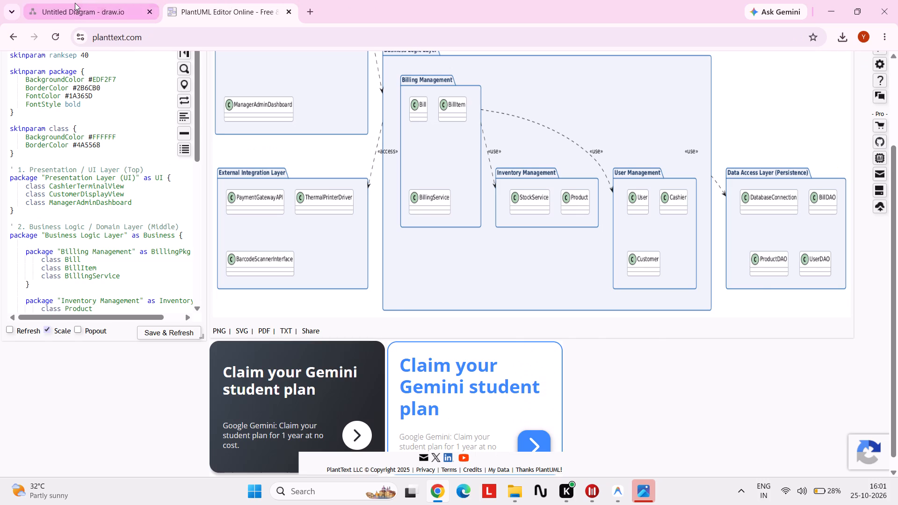
left_click(75, 3)
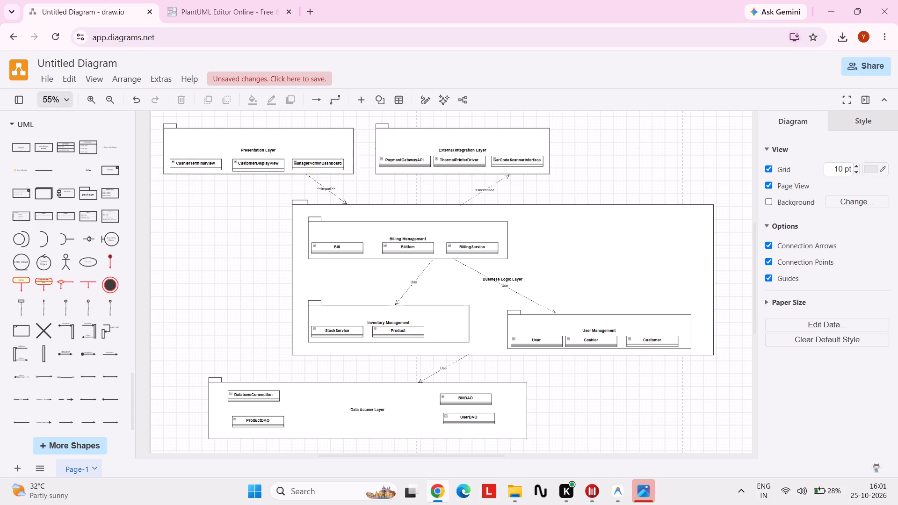
Export the package diagram as a PNG named "Retail shop automation package diagram.png" and download it.
left_click(51, 84)
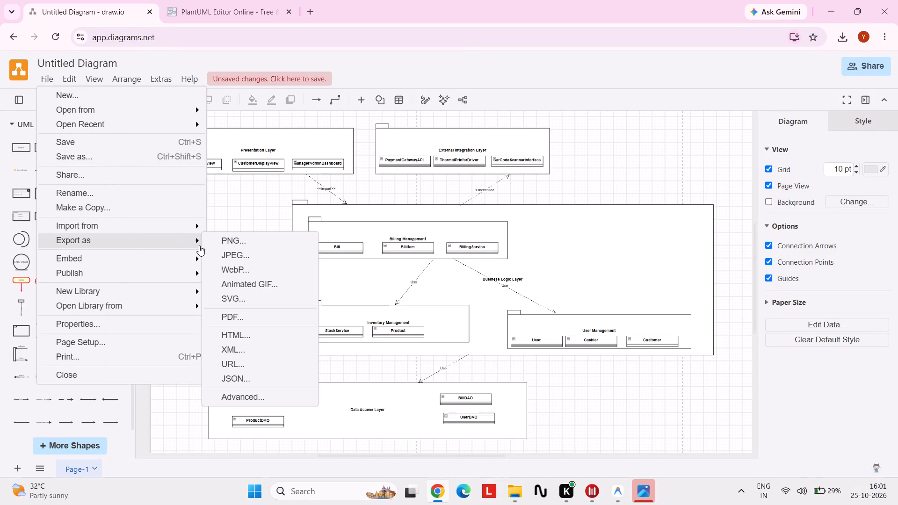
left_click(239, 242)
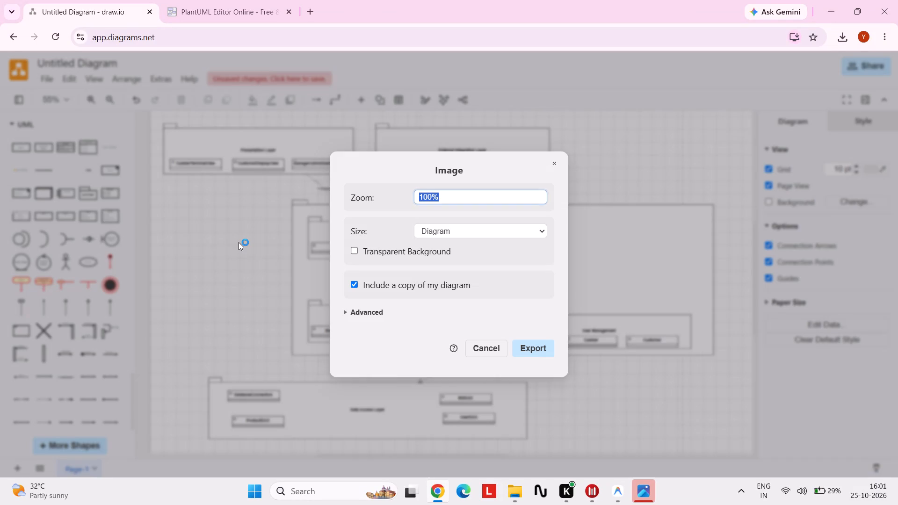
left_click(540, 353)
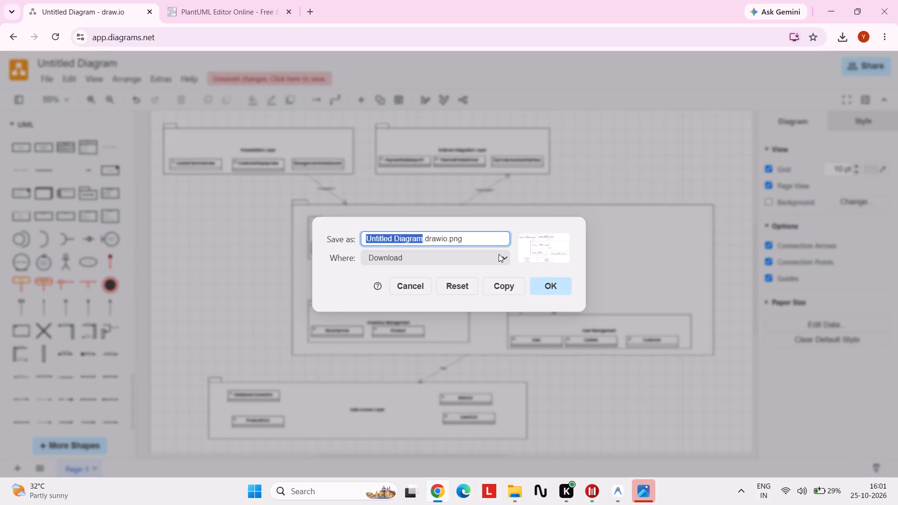
key("BackSpace")
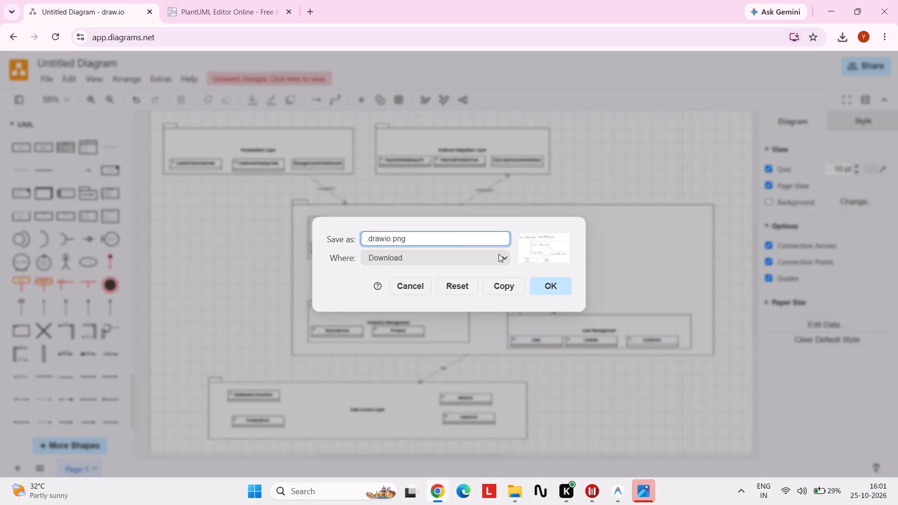
type("Reta")
type("il")
key("space")
type("shop automation package")
key("space")
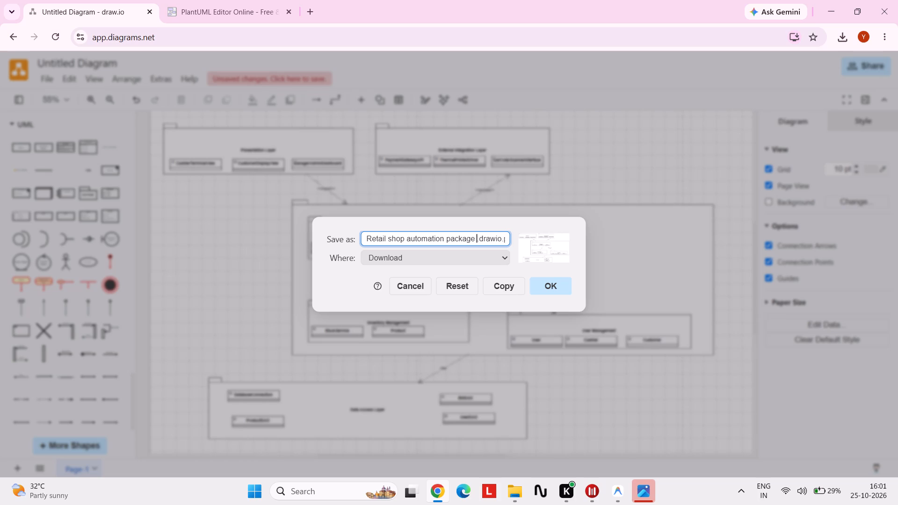
type("diagram")
scroll(469, 245, "left", 1)
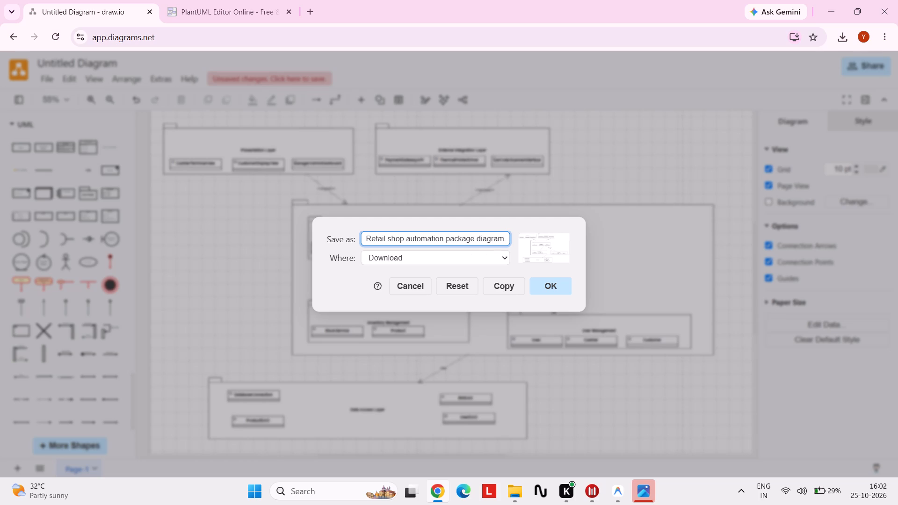
scroll(469, 245, "left", 1)
key("Right")
key("Right")
key("Right")
key("Right")
key("Right")
key("Right")
key("Right")
key("Right")
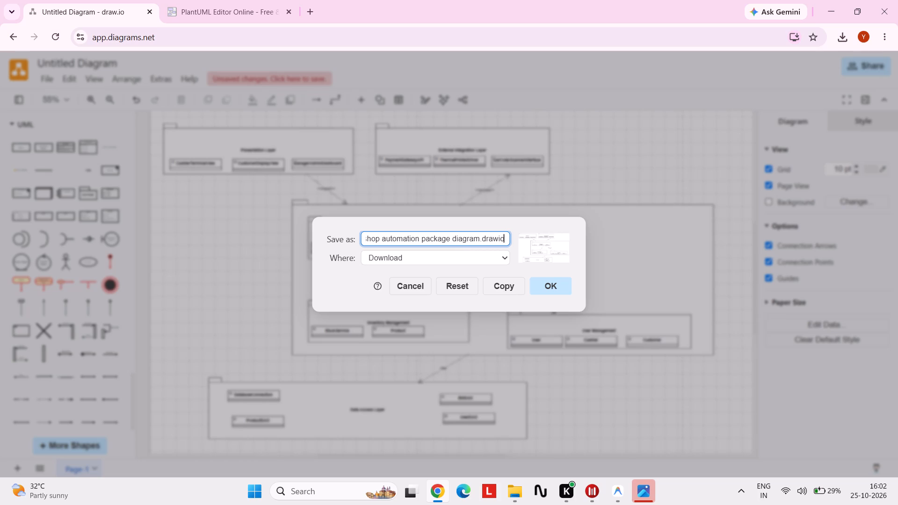
key("Right")
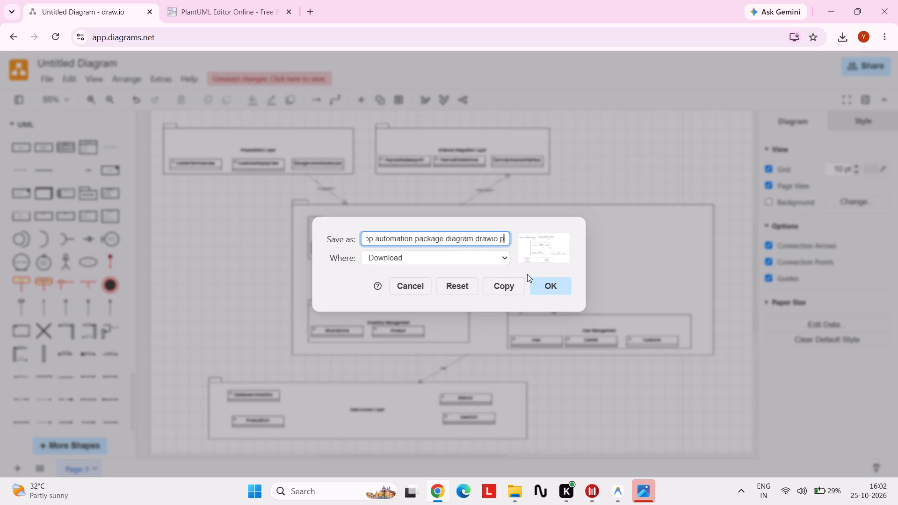
key("BackSpace")
key("BackSpace")
key("BackSpace")
key("BackSpace")
key("BackSpace")
key("BackSpace")
key("BackSpace")
key("BackSpace")
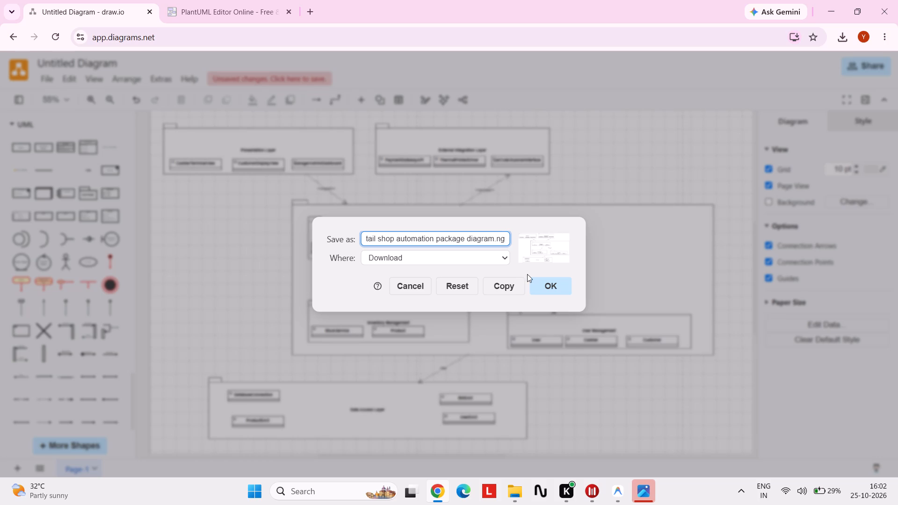
key("p")
left_click(551, 282)
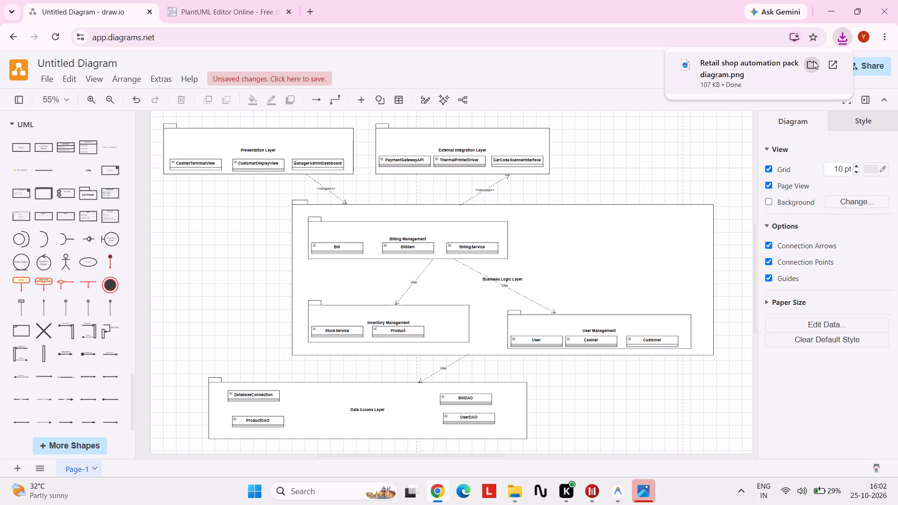
Show the exported package diagram PNG in the Downloads folder, look over the neighbouring files, and minimize the folder window.
left_click(813, 61)
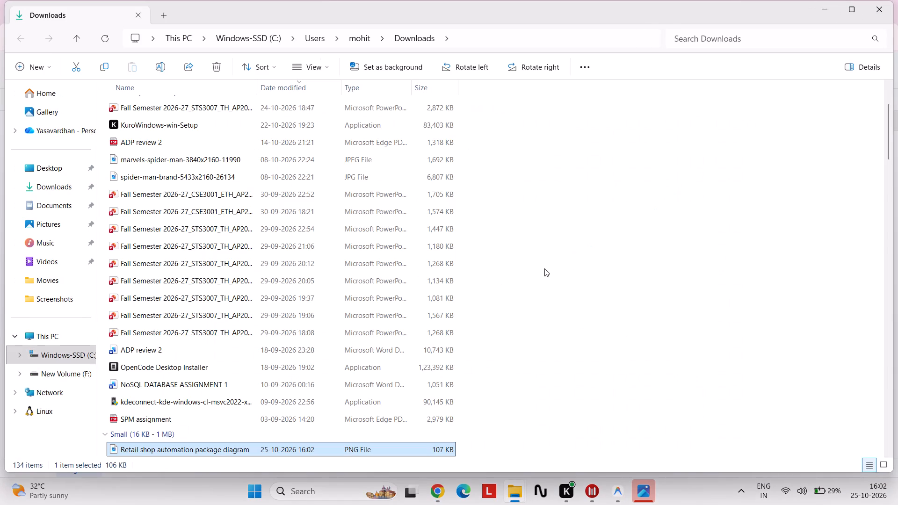
scroll(450, 222, "down", 1)
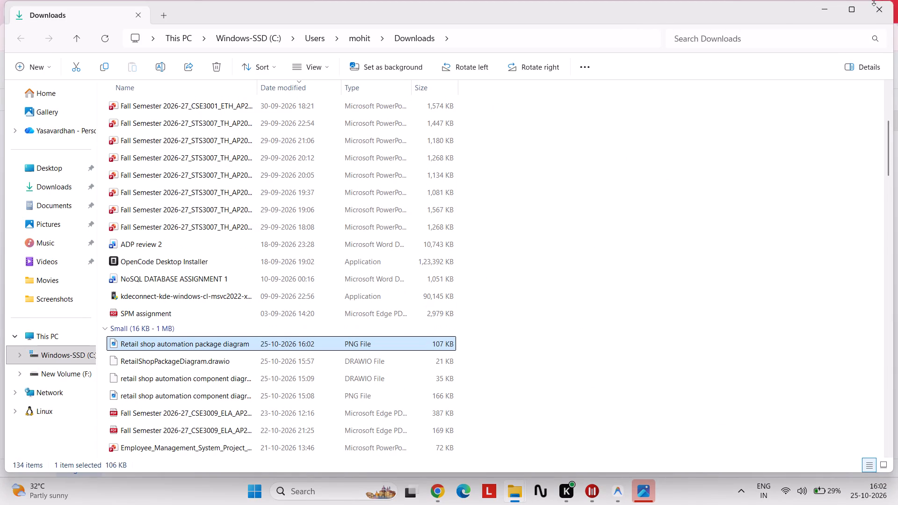
left_click(830, 3)
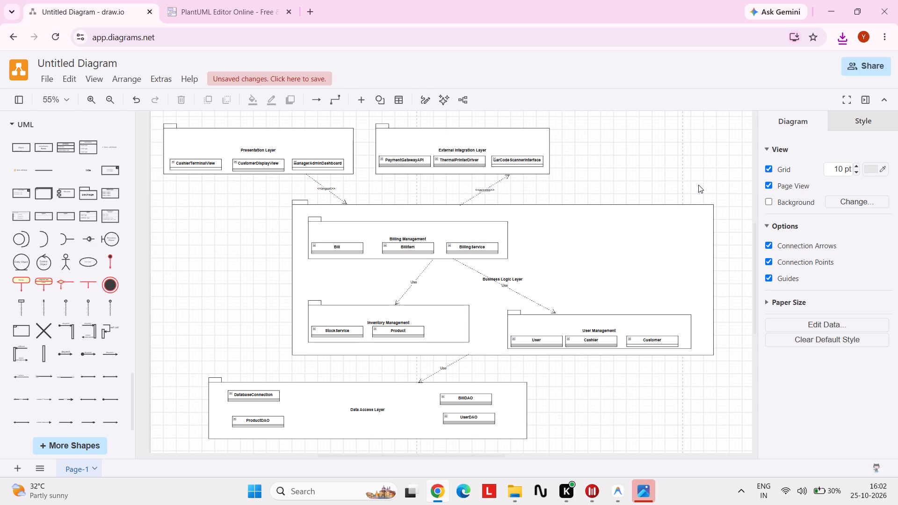
Open the downloaded Retail shop automation package diagram.png, check that all package layers are included, and close the image viewer.
left_click(845, 33)
double_click(797, 92)
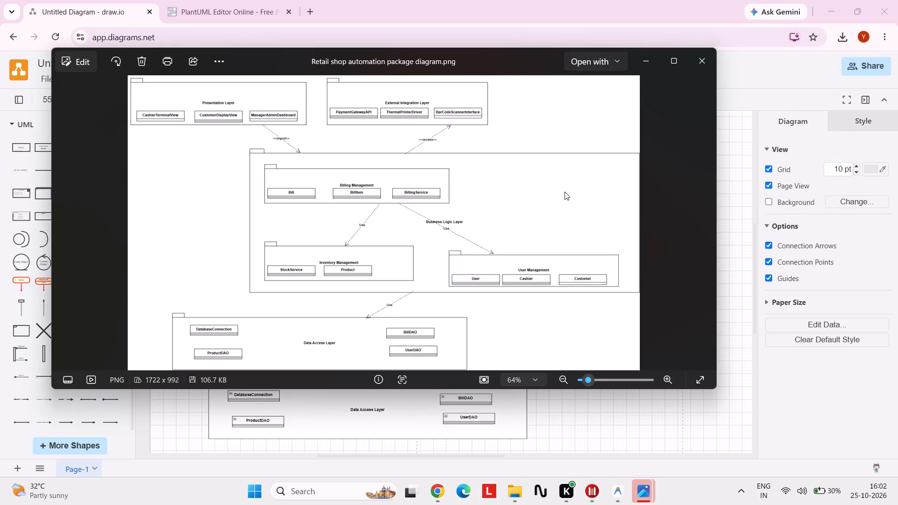
scroll(565, 192, "left", 1)
scroll(565, 192, "down", 4, "ctrl")
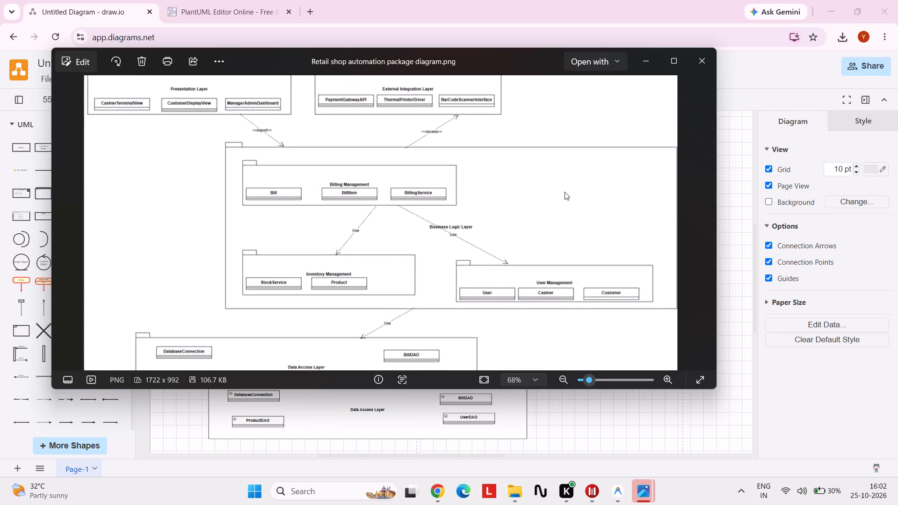
scroll(565, 192, "down", 8, "ctrl")
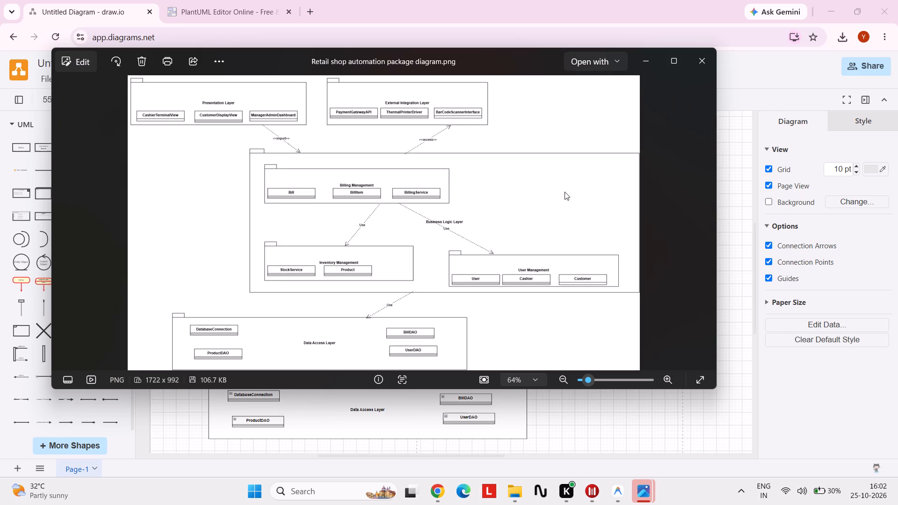
scroll(565, 192, "down", 4, "ctrl")
scroll(565, 192, "up", 4, "ctrl")
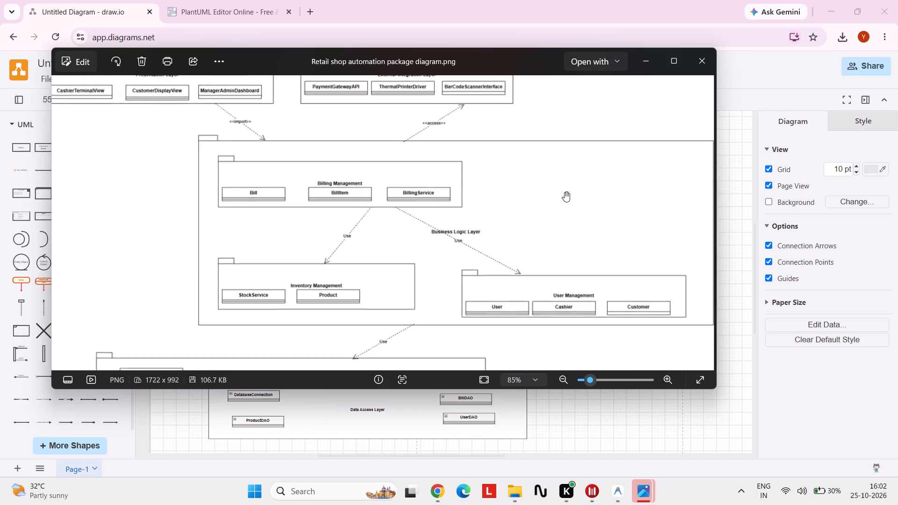
scroll(565, 192, "down", 19, "ctrl")
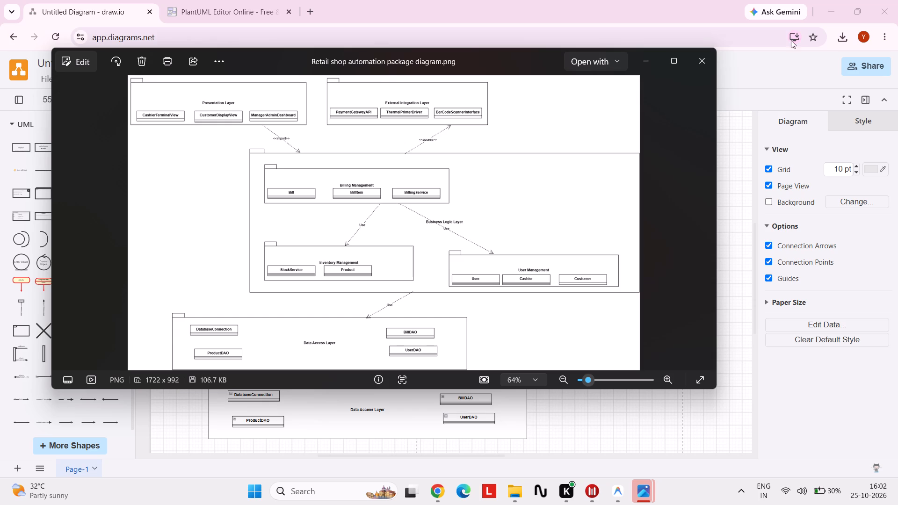
left_click(711, 61)
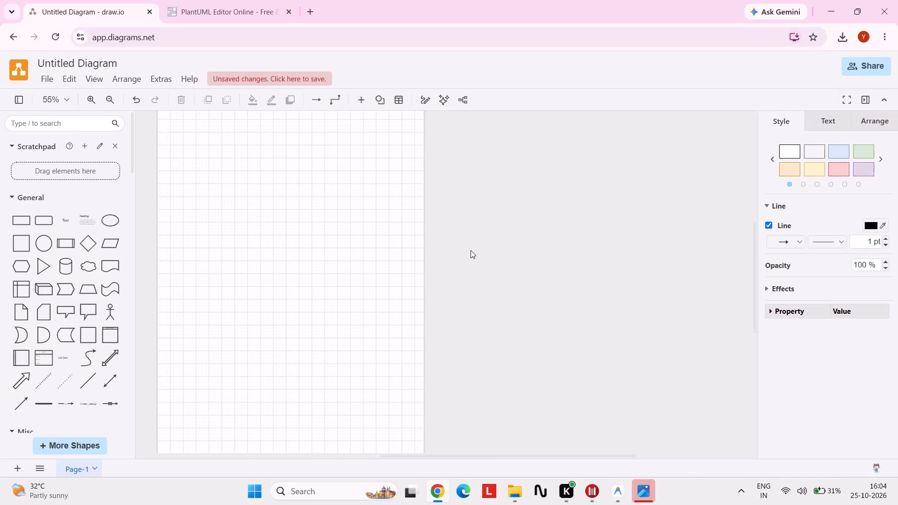
Insert the retail shop deployment diagram on the blank page from the copied PlantUML code, replacing the sample code.
double_click(309, 181)
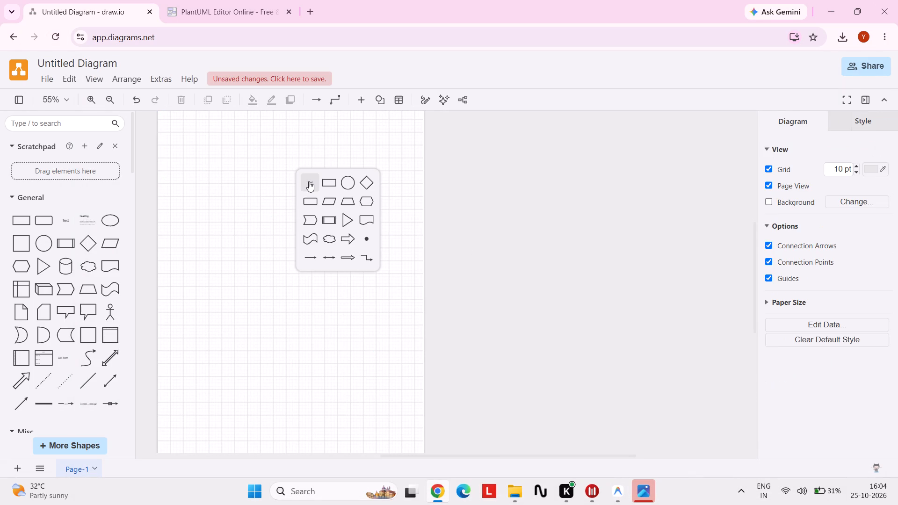
left_click(227, 188)
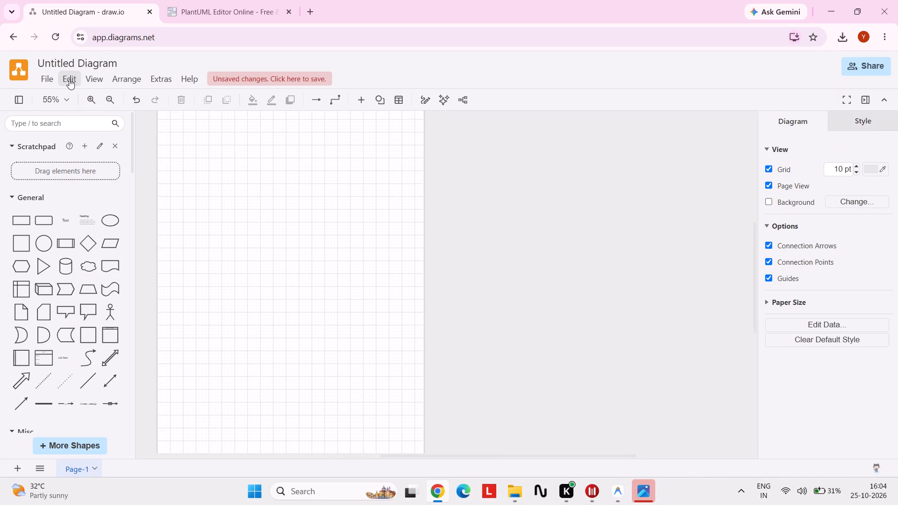
left_click(53, 78)
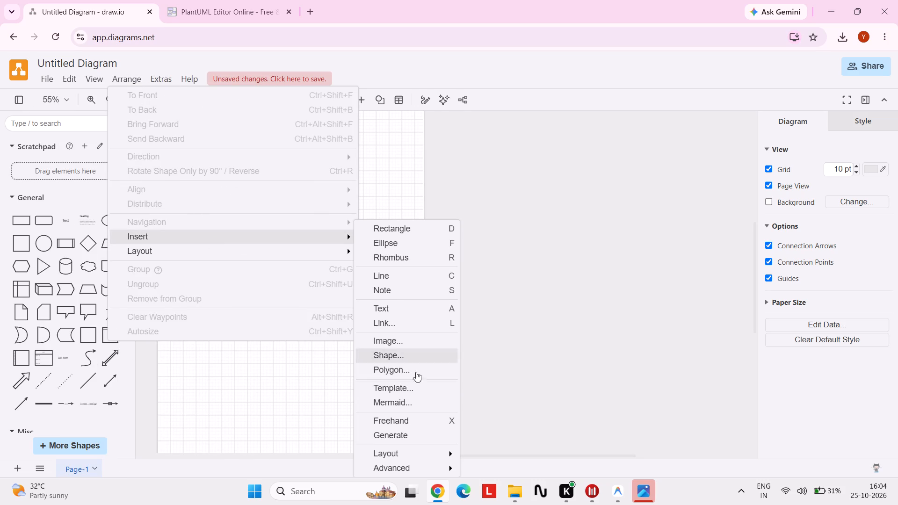
left_click(520, 441)
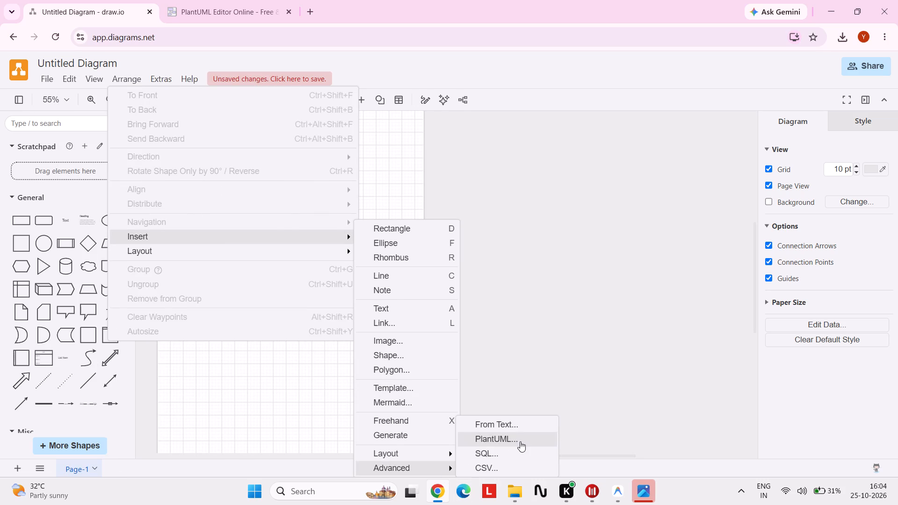
left_click(389, 300)
key("ctrl+a")
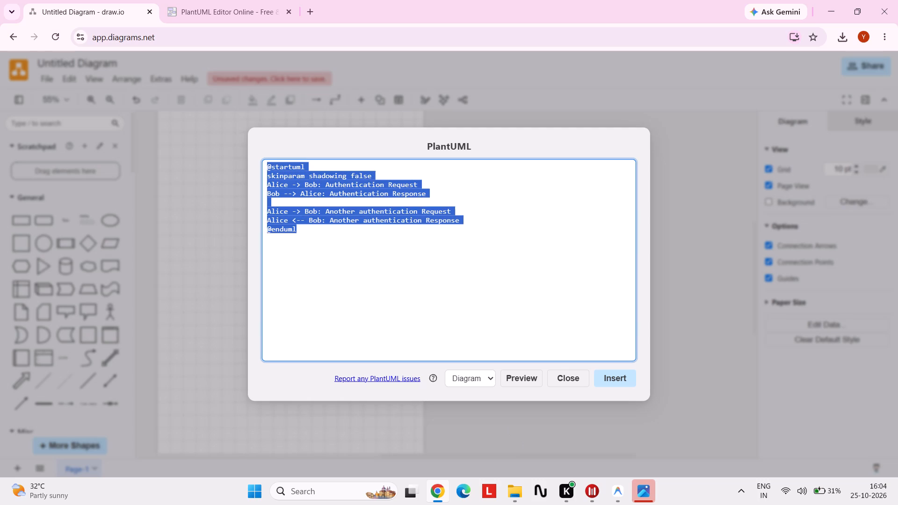
key("BackSpace")
key("ctrl+v")
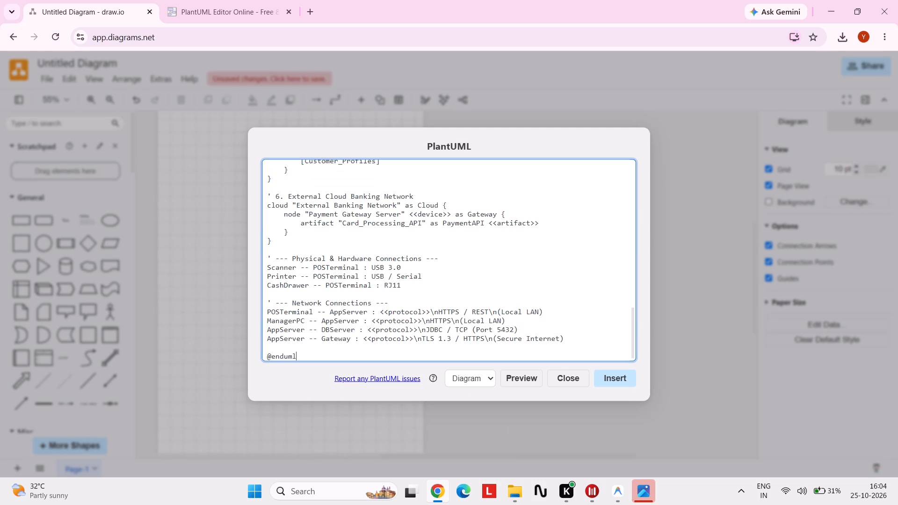
left_click(622, 382)
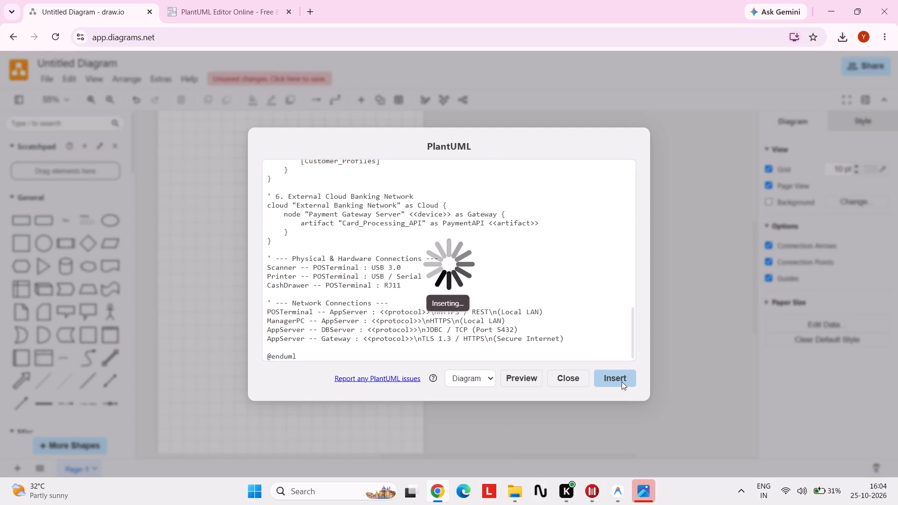
left_click(637, 278)
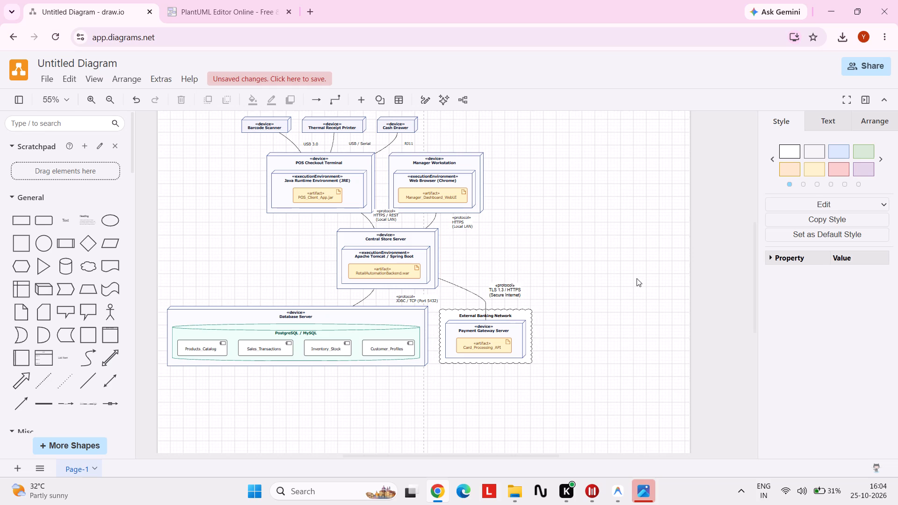
Select the Database Server node in the deployment diagram.
scroll(543, 276, "up", 1)
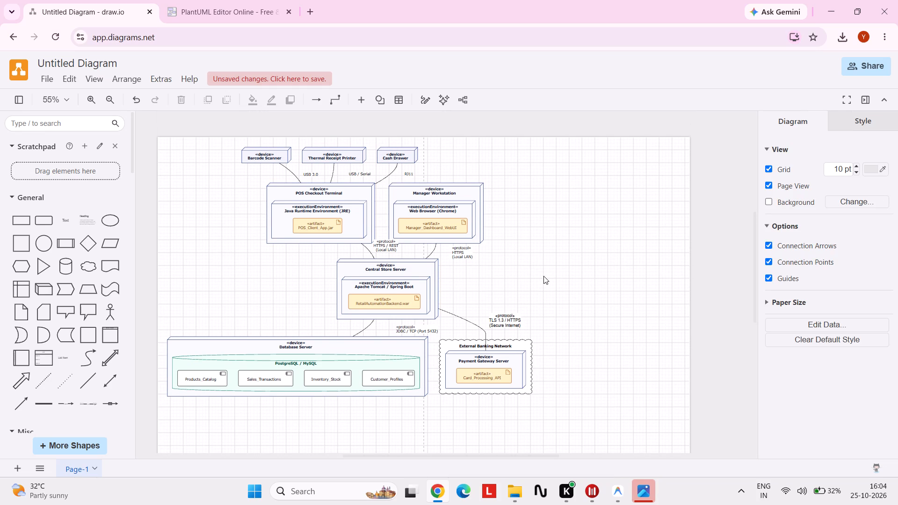
left_click(361, 363)
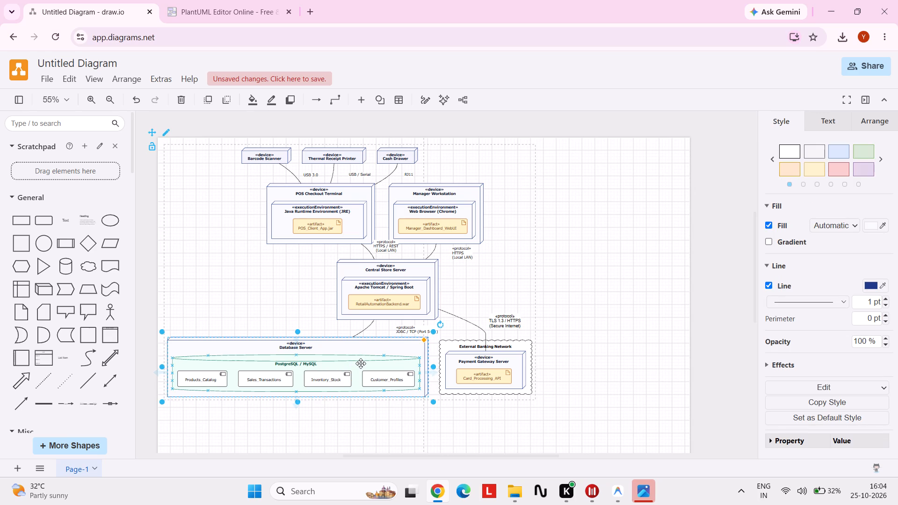
Give the PostgreSQL / MySQL database shape inside Database Server a black outline and remove its fill.
left_click(361, 364)
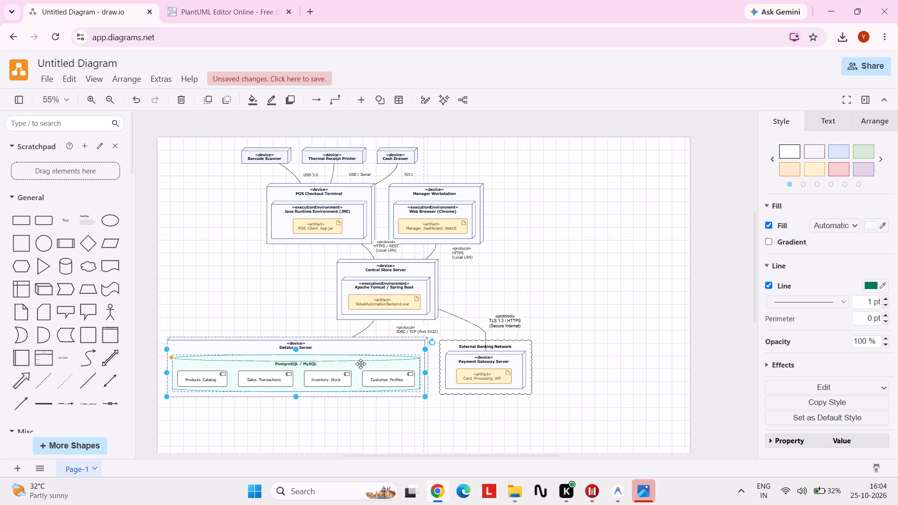
left_click(361, 364)
left_click(356, 371)
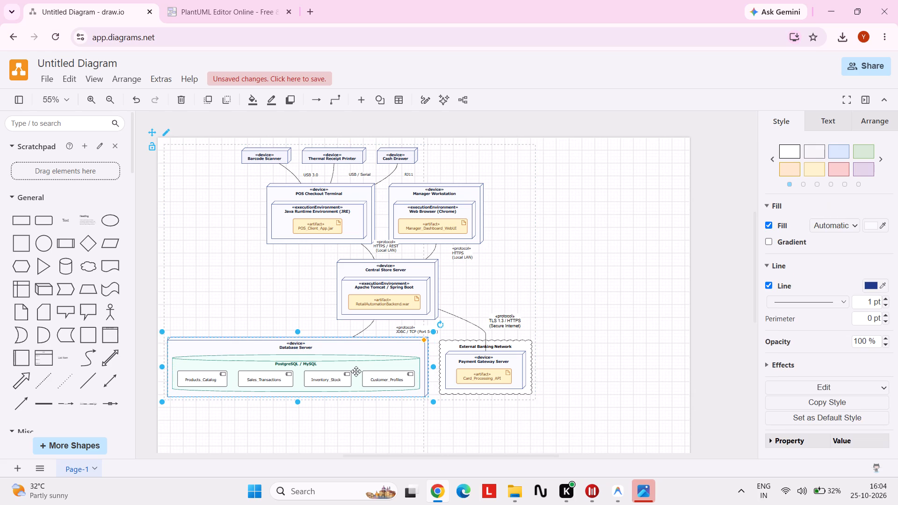
double_click(356, 371)
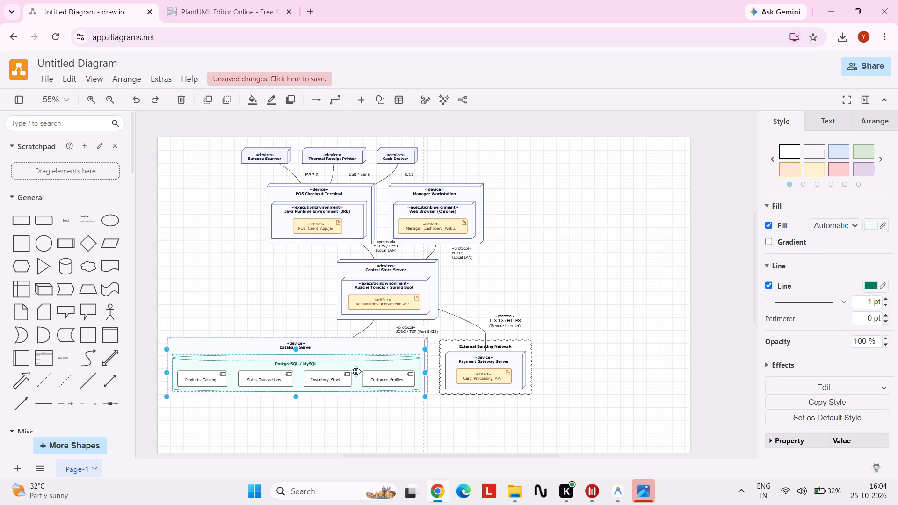
left_click(356, 371)
left_click(769, 281)
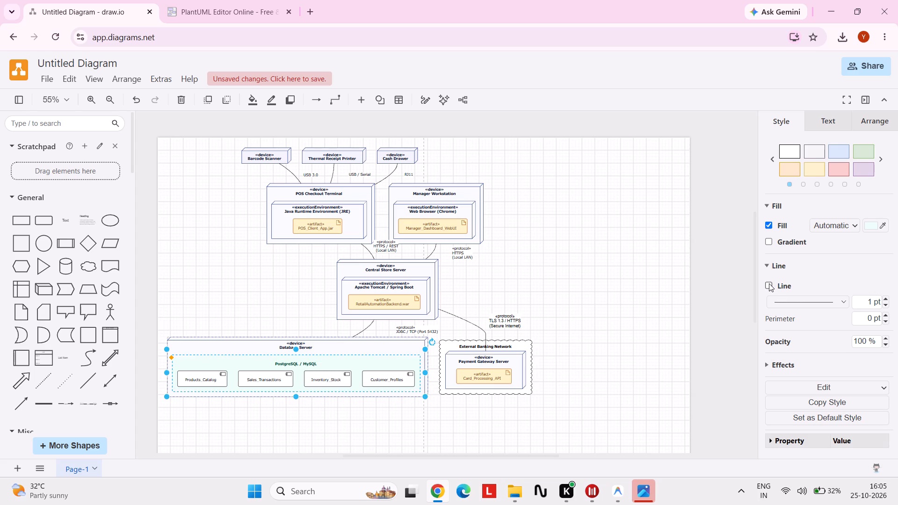
left_click(769, 283)
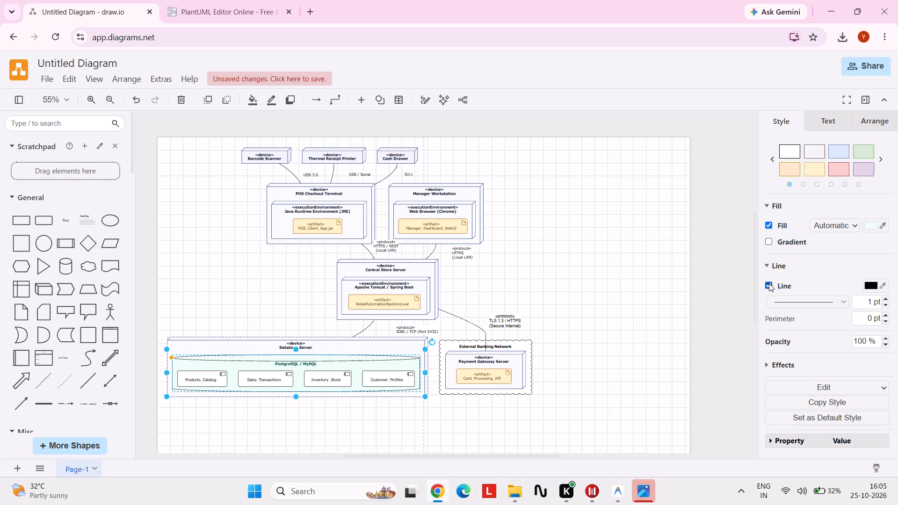
left_click(768, 224)
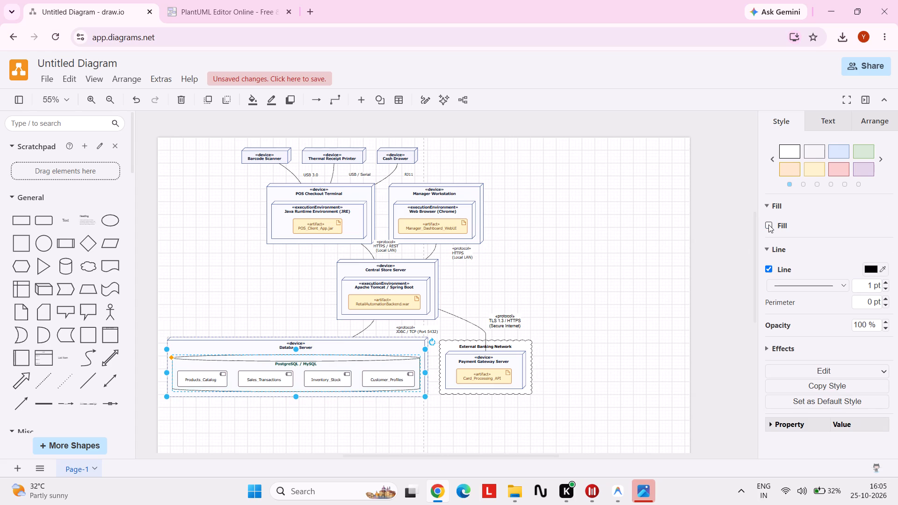
Change the font color of the PostgreSQL / MySQL label to black.
left_click(294, 364)
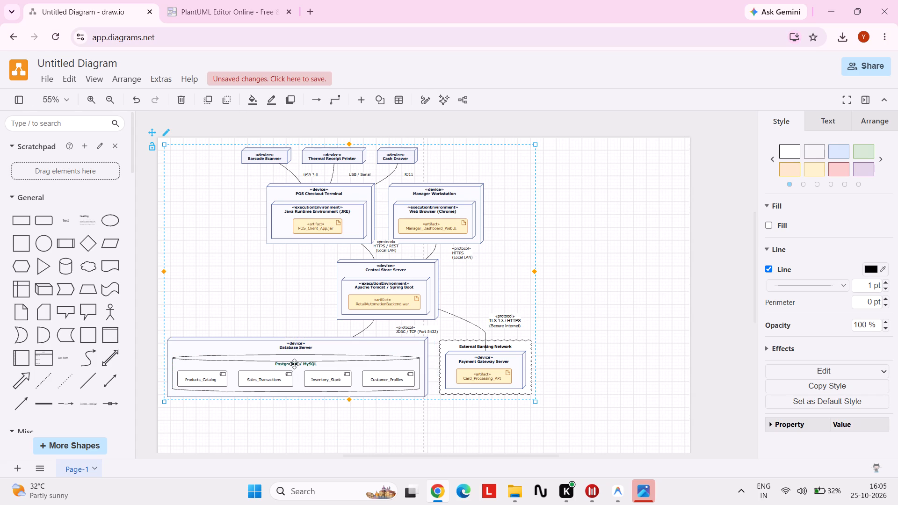
double_click(294, 364)
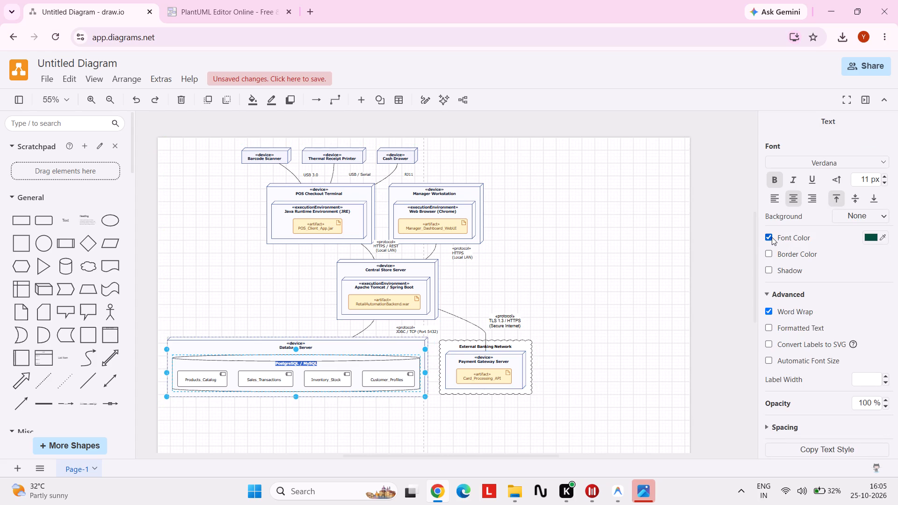
left_click(772, 237)
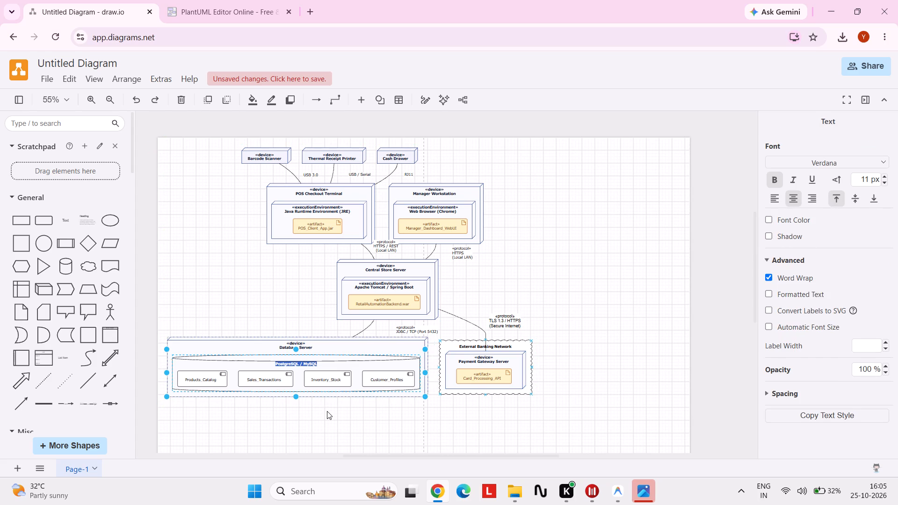
left_click(327, 411)
left_click(300, 366)
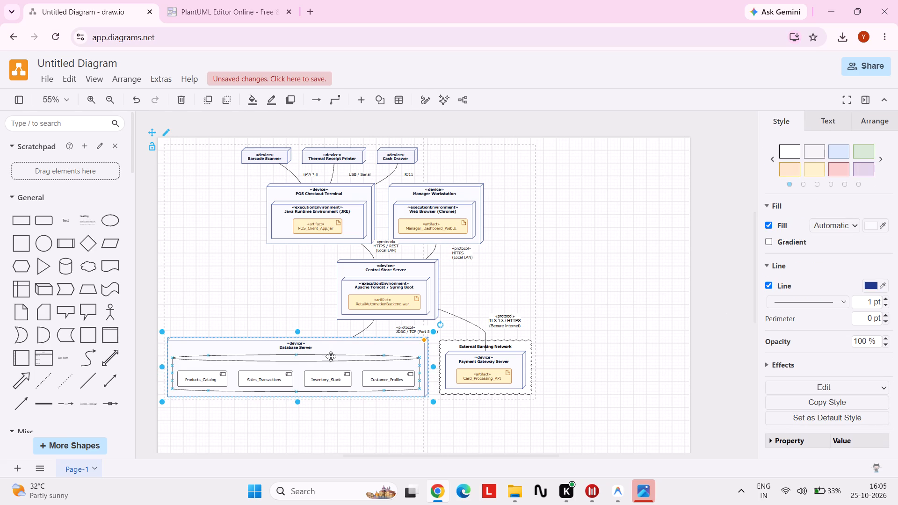
double_click(310, 366)
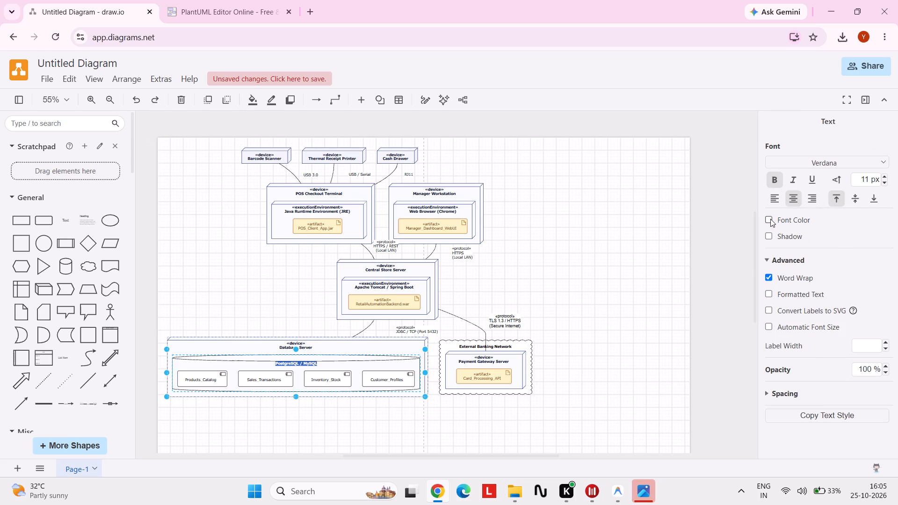
left_click(771, 217)
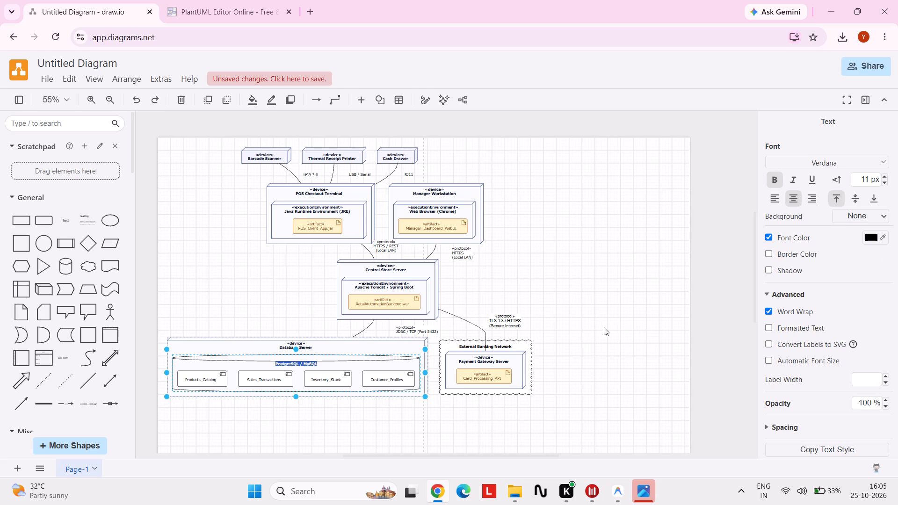
left_click(599, 321)
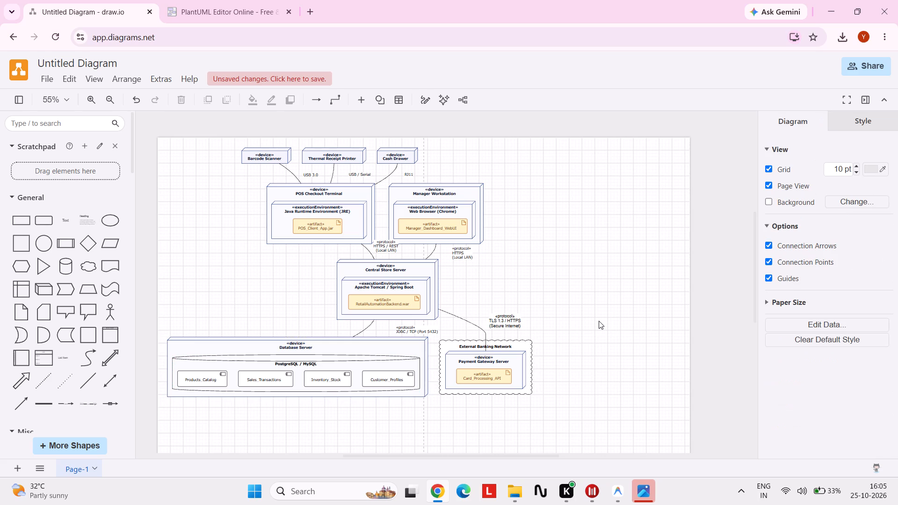
Reset the fill of the Central Store Server device node to the default color.
left_click(391, 302)
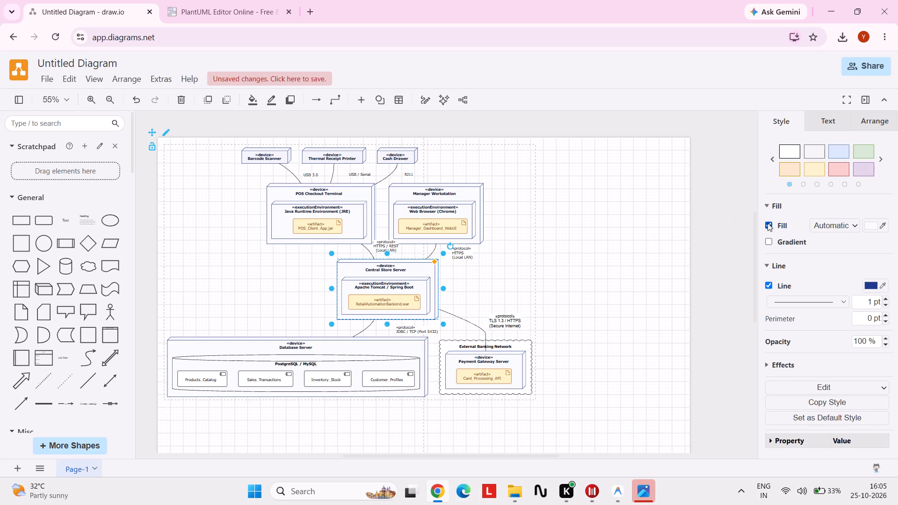
left_click(768, 224)
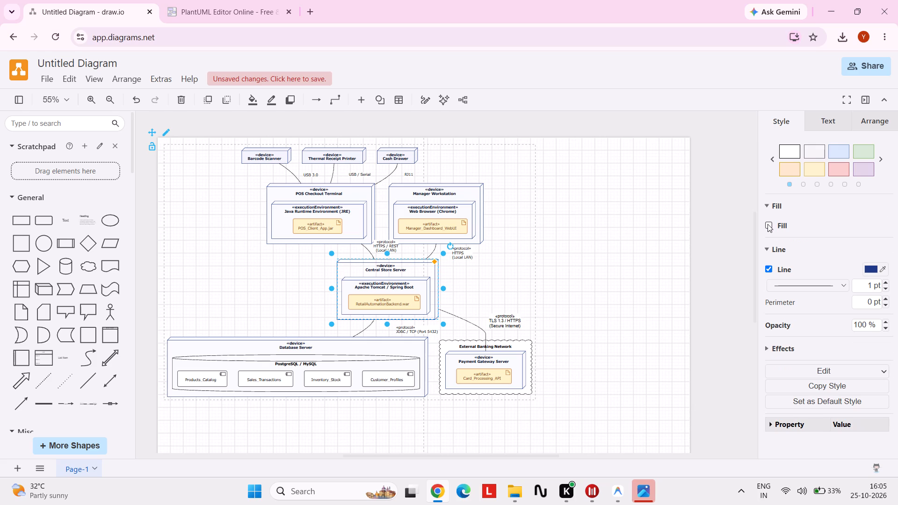
left_click(768, 224)
left_click(768, 224)
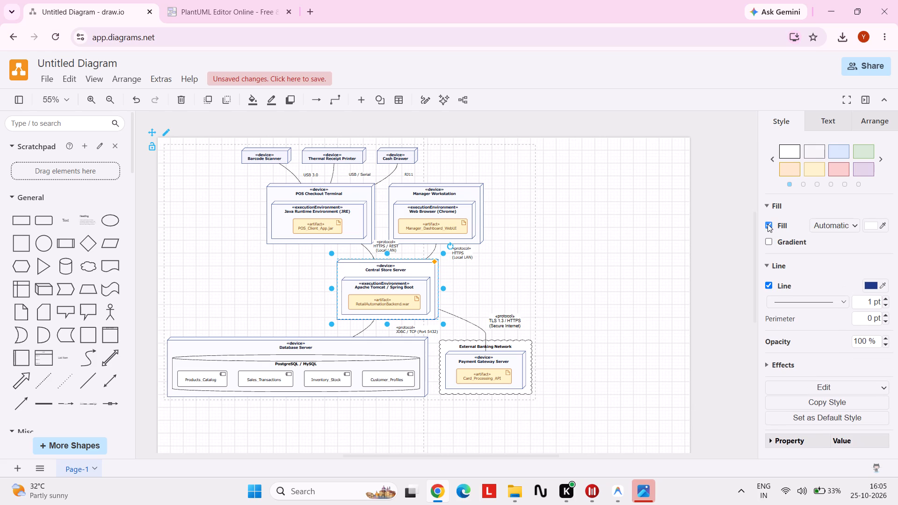
left_click(768, 224)
Reset the Apache Tomcat / Spring Boot execution environment to the default fill and a black outline.
left_click(395, 300)
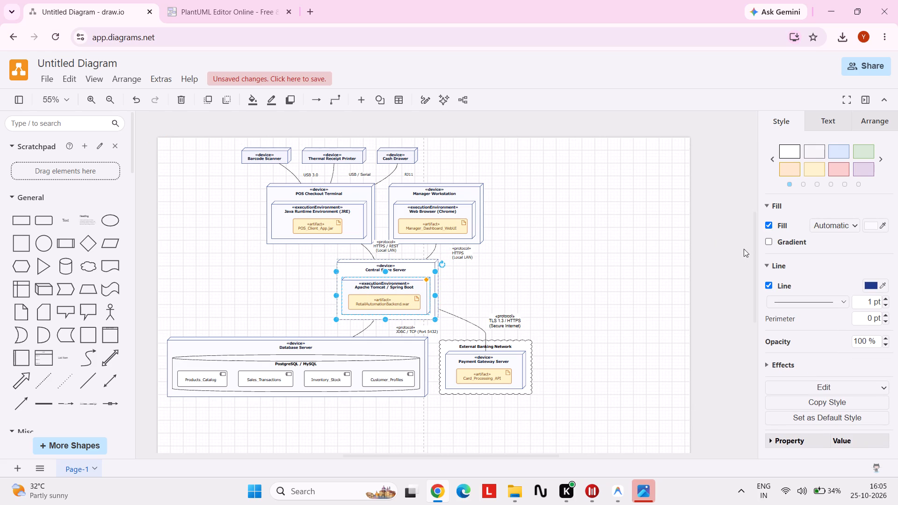
left_click(770, 224)
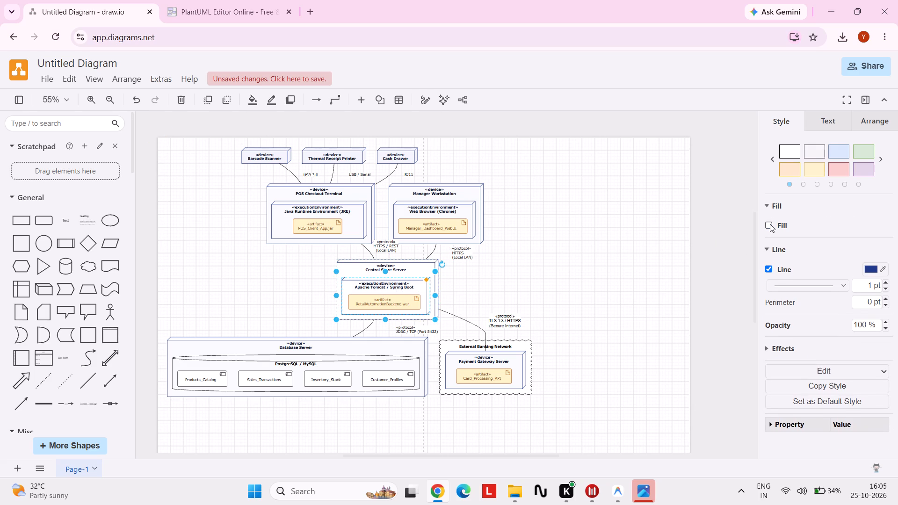
left_click(770, 224)
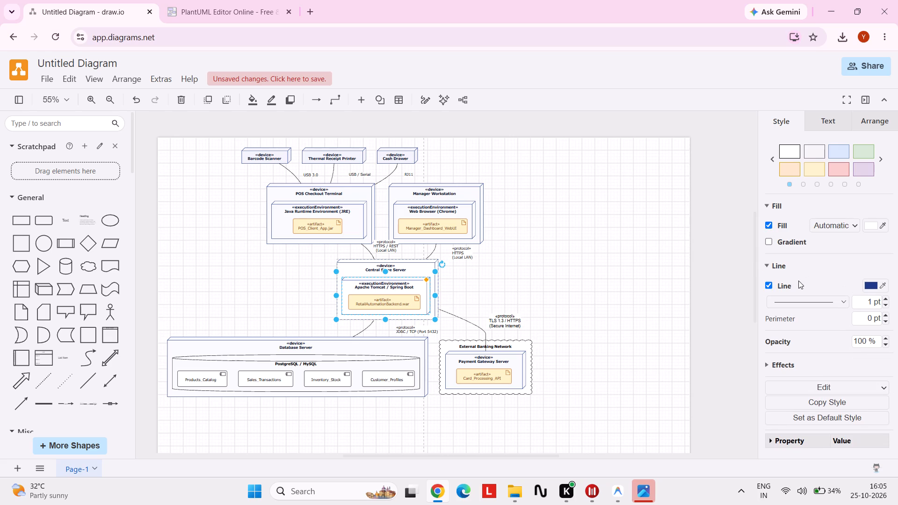
left_click(770, 287)
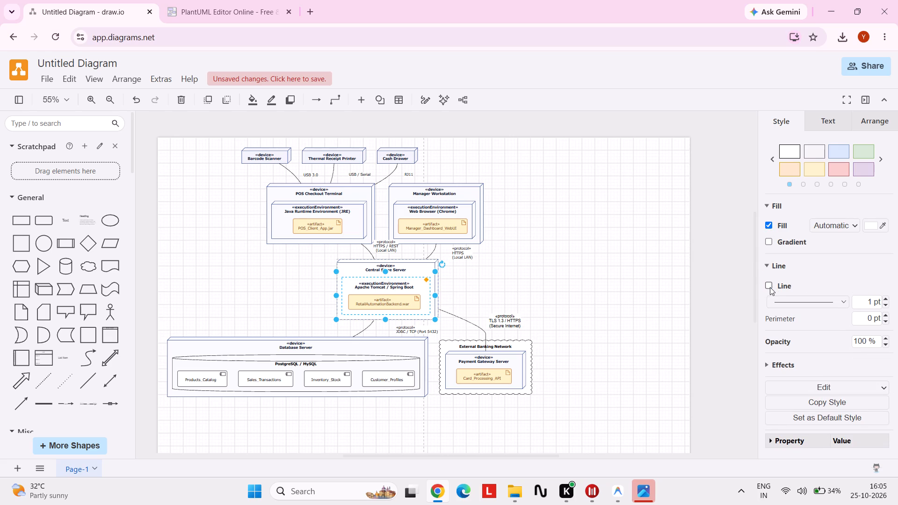
left_click(770, 287)
left_click(655, 299)
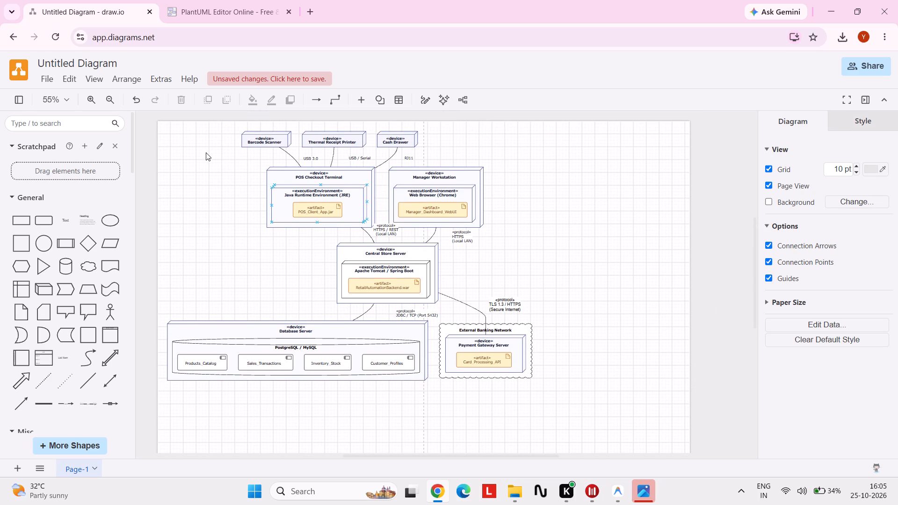
Export the deployment diagram as a PNG at 100% zoom with the default image settings.
left_click(54, 81)
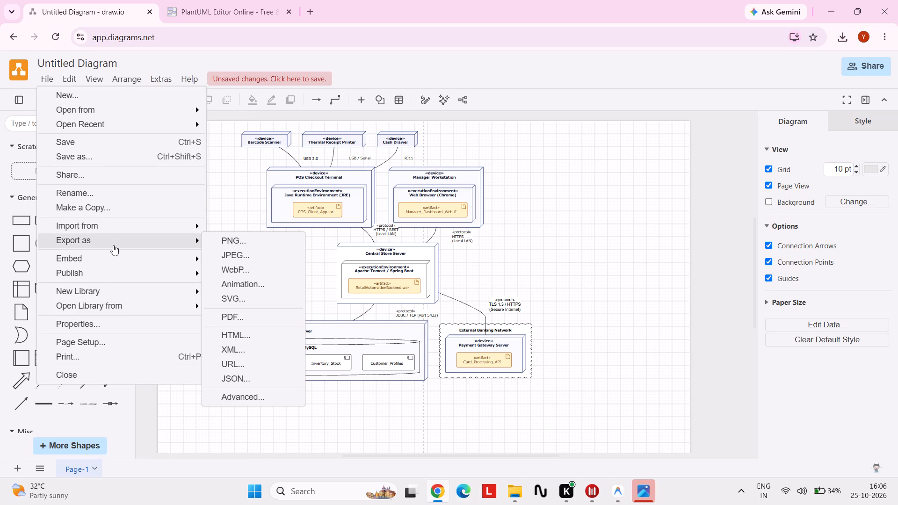
left_click(220, 240)
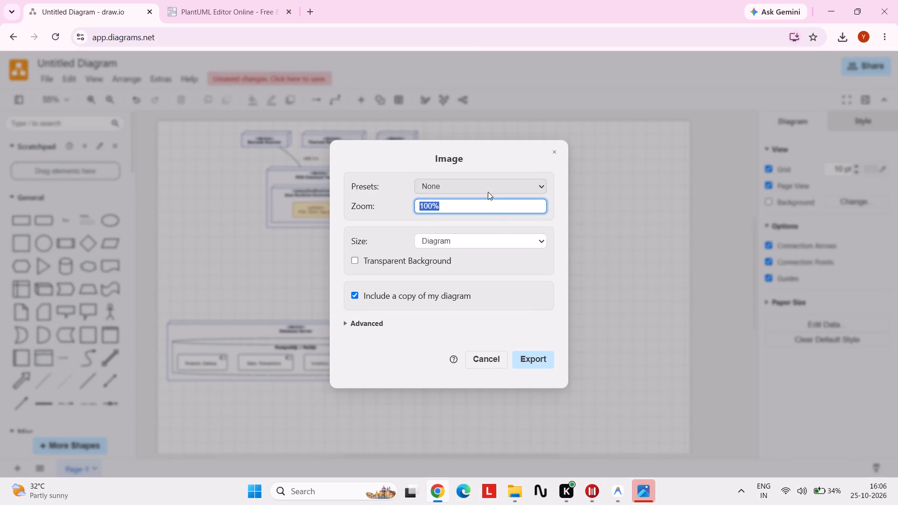
left_click(545, 356)
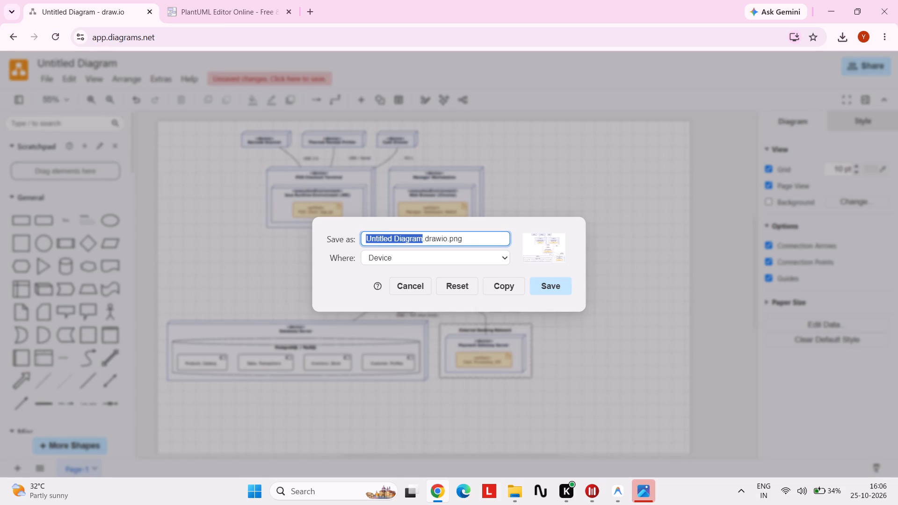
Save the exported image to the device under the file name Retail Shop Automation Deployment.png.
key("BackSpace")
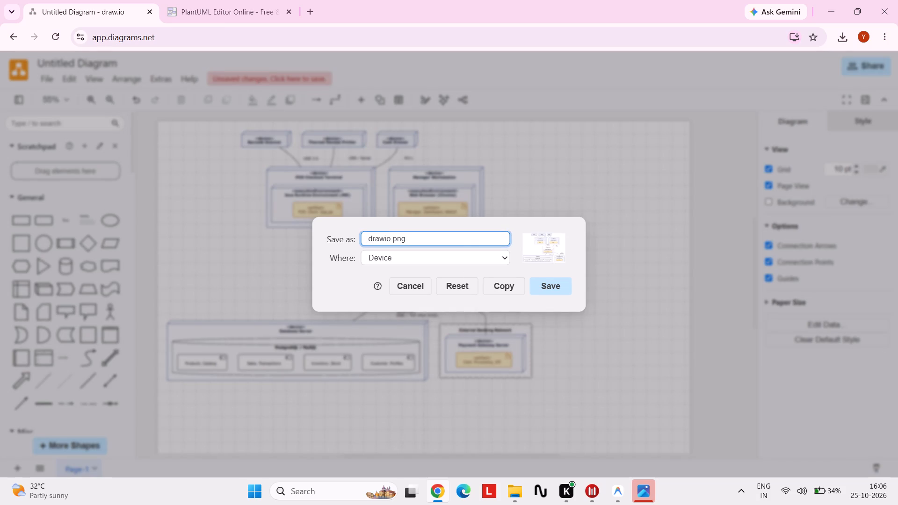
key("Right")
key("Right")
key("Right")
key("Right")
key("Right")
key("Right")
key("Right")
key("BackSpace")
key("BackSpace")
key("BackSpace")
key("BackSpace")
key("BackSpace")
key("BackSpace")
key("BackSpace")
key("BackSpace")
key("BackSpace")
key("BackSpace")
type("Reta")
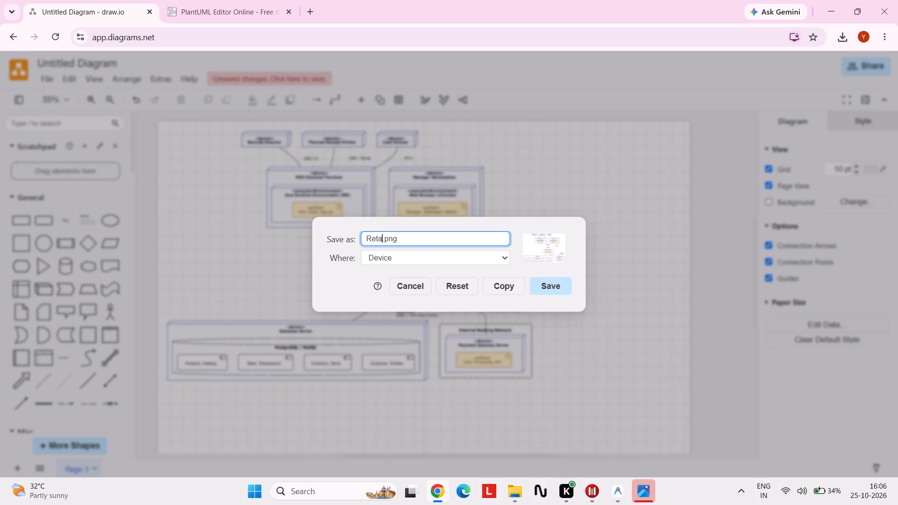
type("il")
key("space")
type("Shop")
key("space")
key("shift+a")
type("uto")
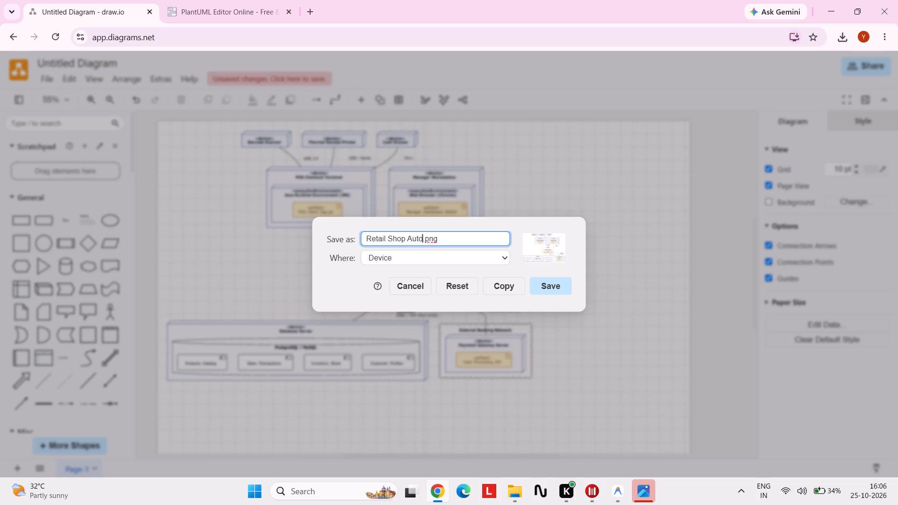
type("mation")
key("space")
type("Deployment")
left_click(549, 284)
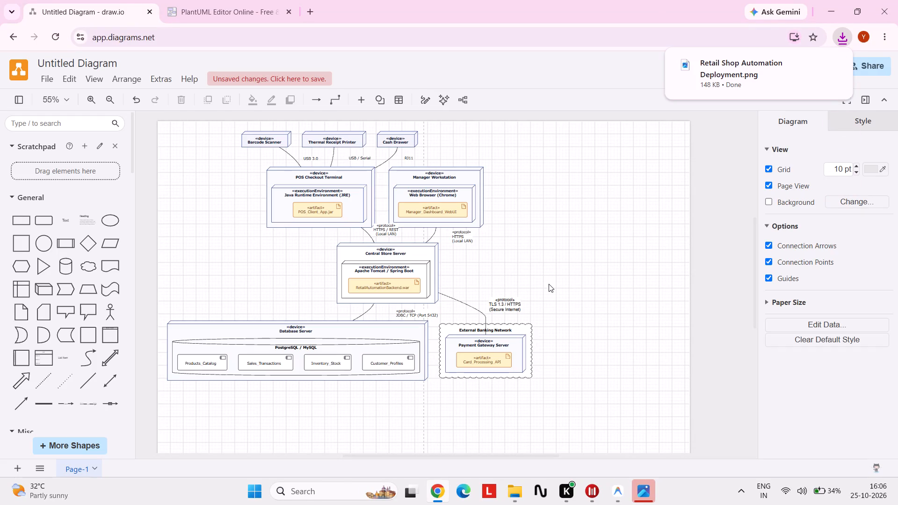
Reset the outline of the Cash Drawer device node to the default black line color.
left_click(397, 139)
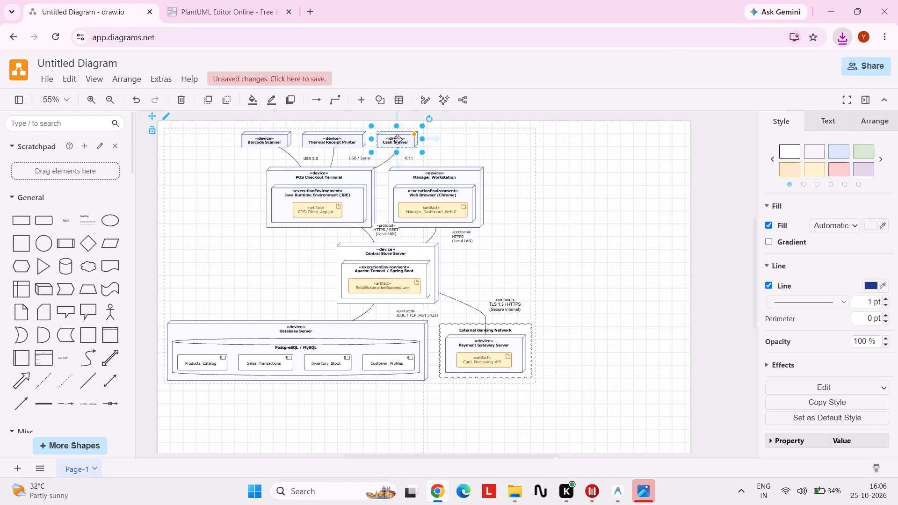
left_click(770, 284)
left_click(770, 284)
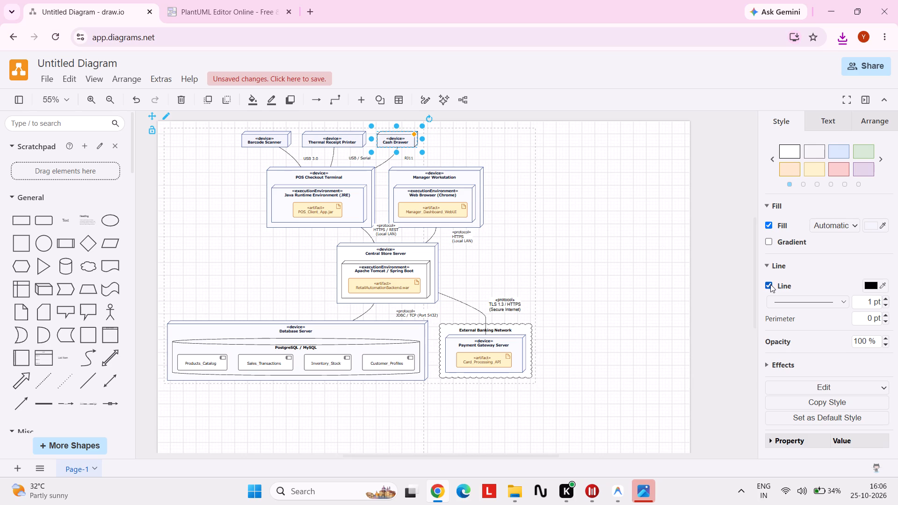
left_click(594, 210)
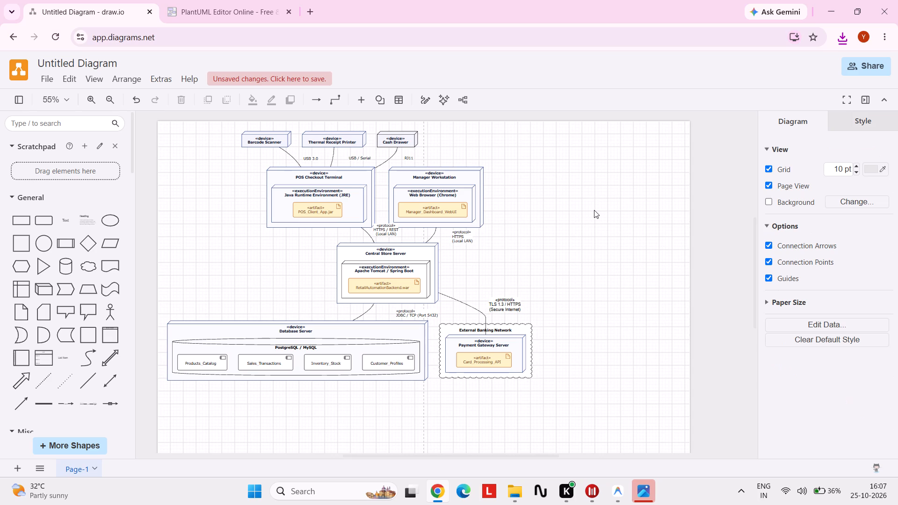
left_click(594, 210)
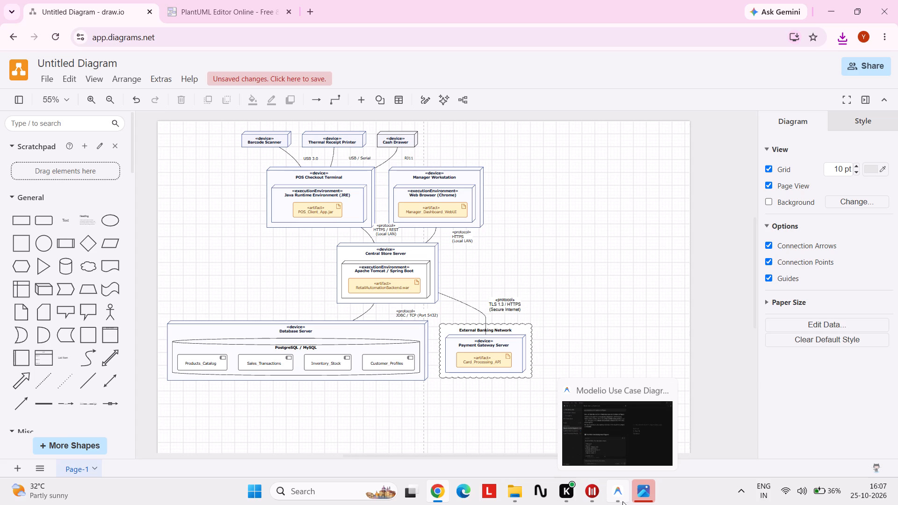
Switch to File Explorer, refresh the Downloads folder and open the exported Retail Shop Automation Deployment PNG.
left_click(516, 493)
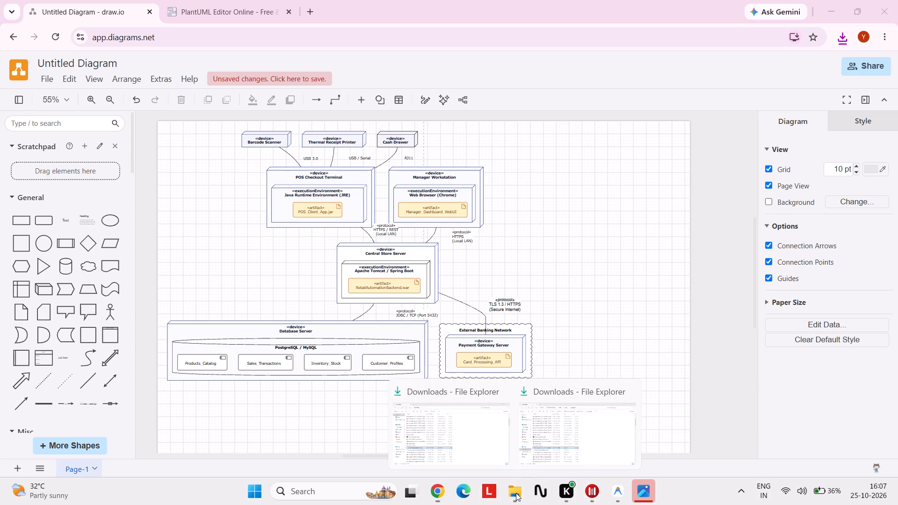
left_click(489, 455)
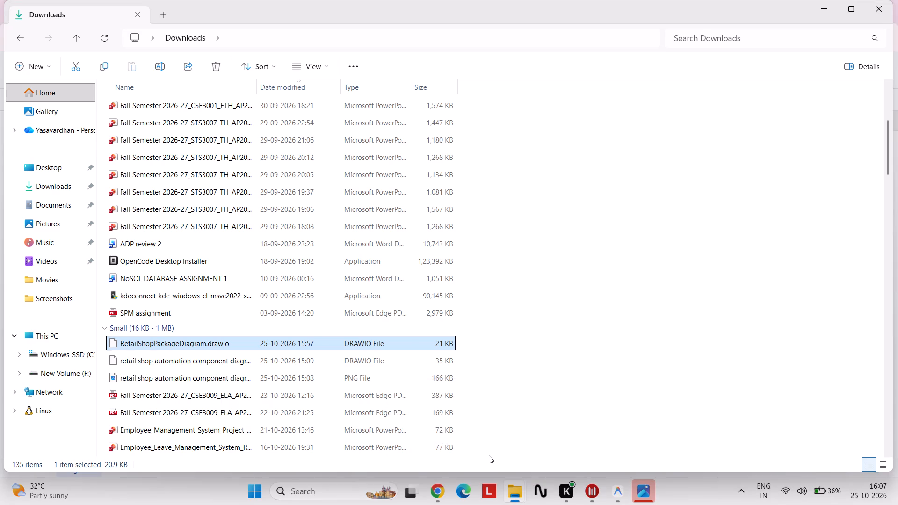
scroll(436, 206, "up", 3)
scroll(436, 206, "down", 4)
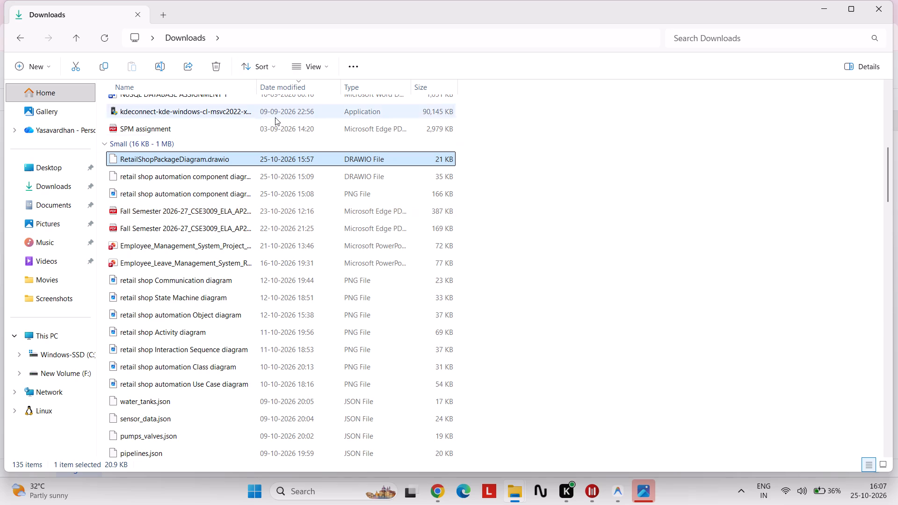
scroll(280, 136, "up", 8)
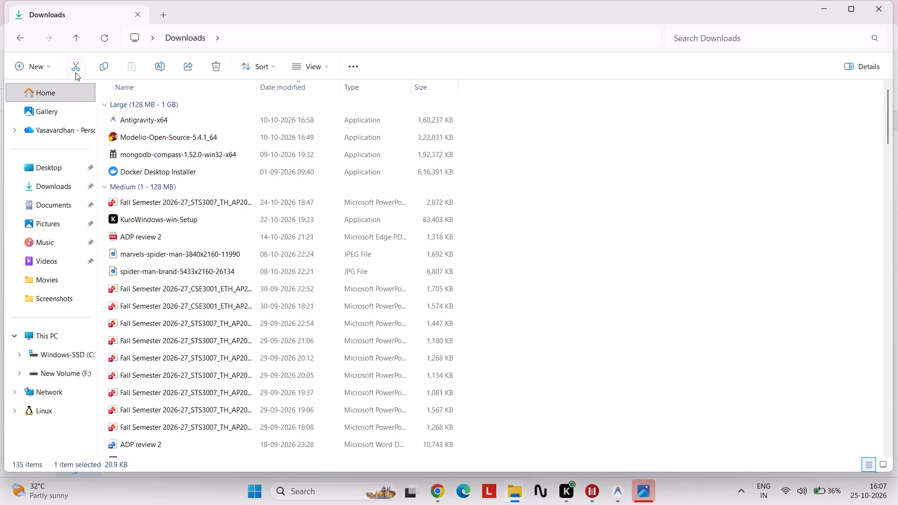
left_click(111, 34)
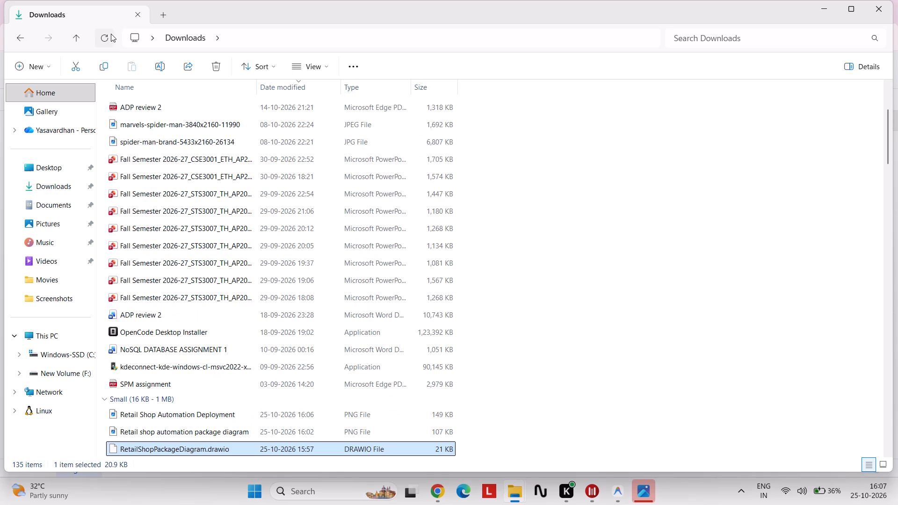
scroll(294, 256, "down", 4)
scroll(294, 256, "up", 7)
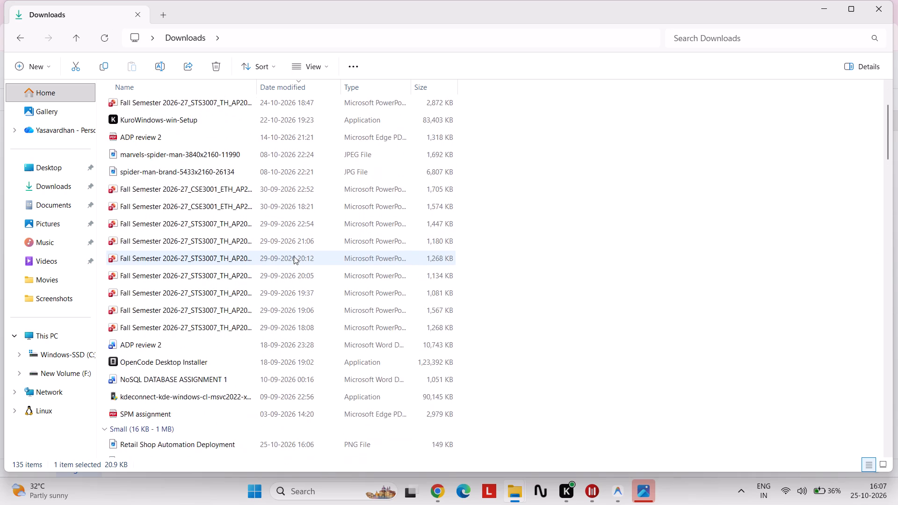
scroll(294, 256, "up", 7)
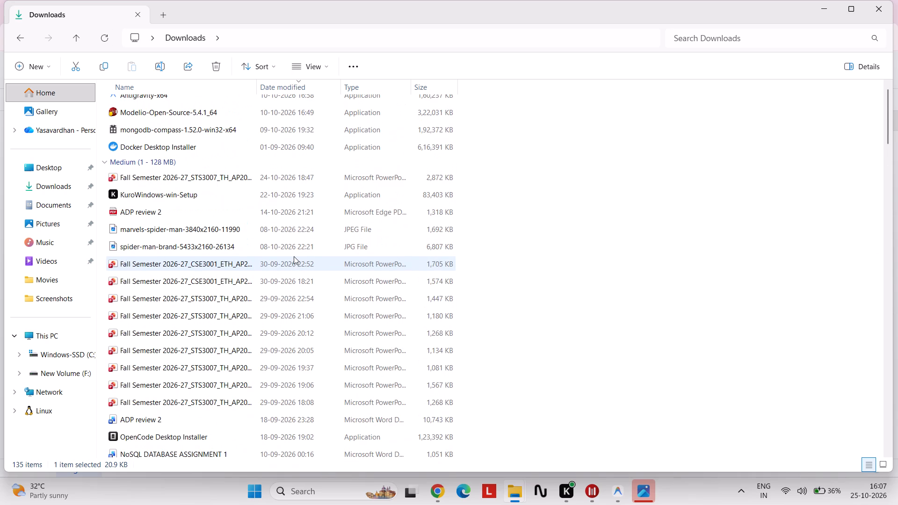
scroll(294, 256, "down", 5)
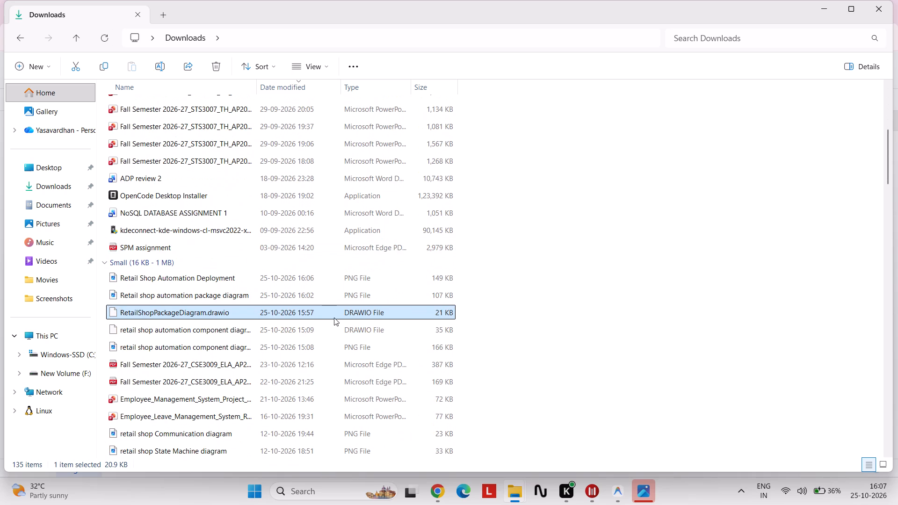
double_click(301, 279)
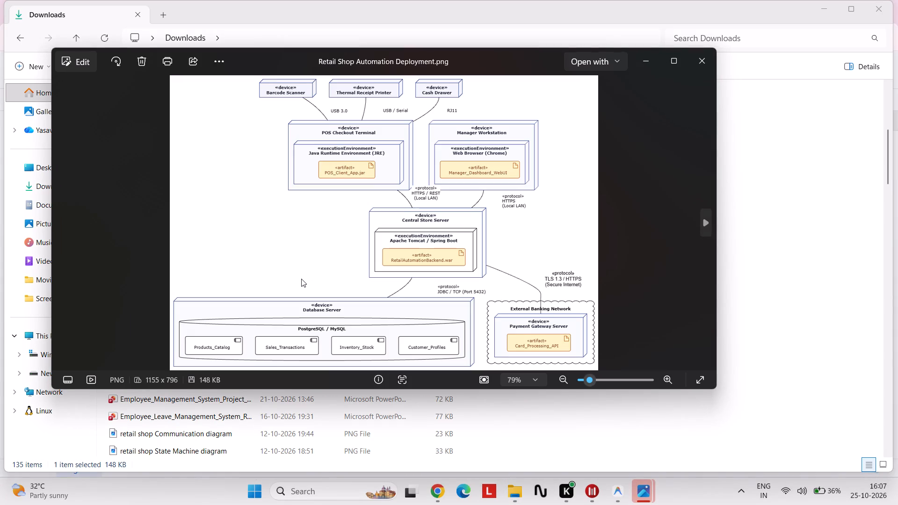
Examine the nodes, labels and connections in the exported deployment image, close it and return to the draw.io diagram.
scroll(301, 279, "up", 4, "ctrl")
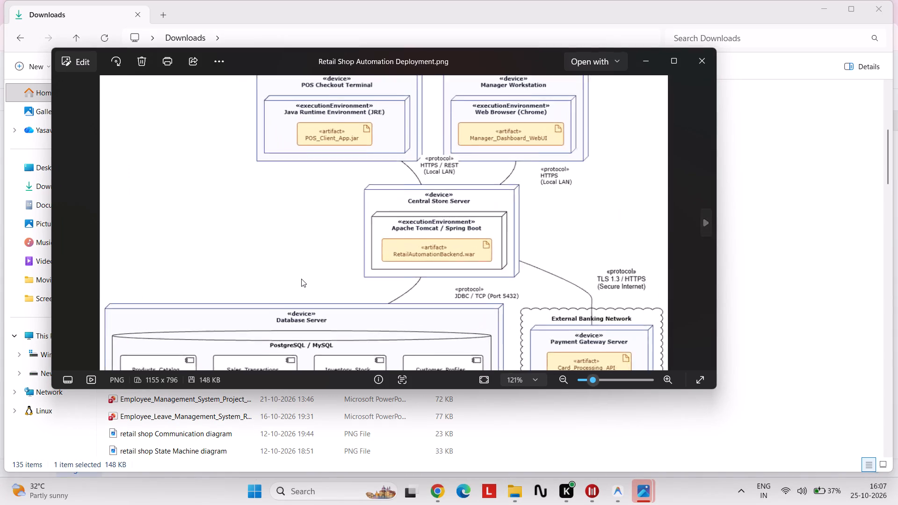
scroll(301, 279, "up", 2, "ctrl")
scroll(301, 279, "down", 5, "ctrl")
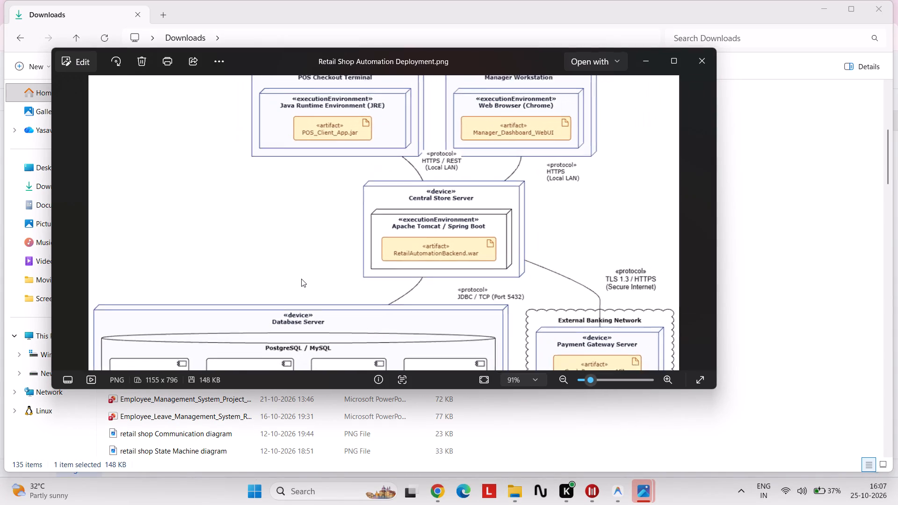
scroll(301, 279, "down", 3, "ctrl")
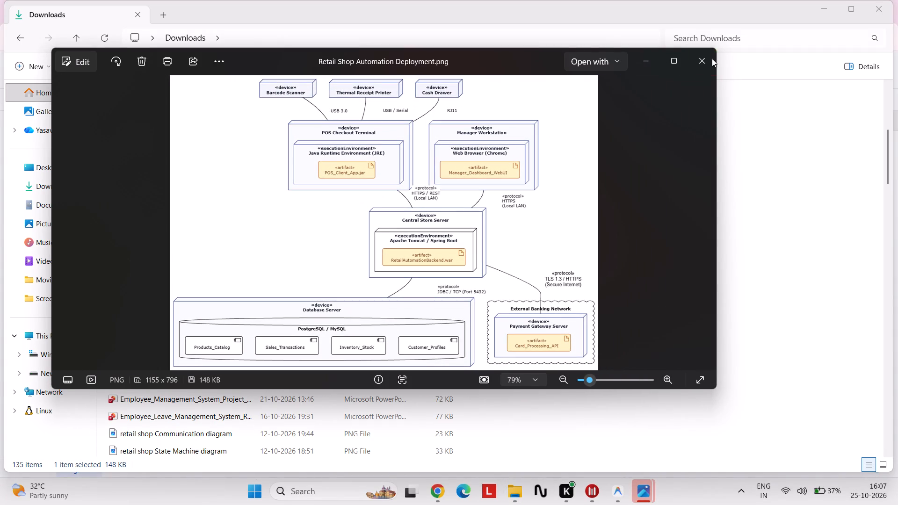
left_click(707, 63)
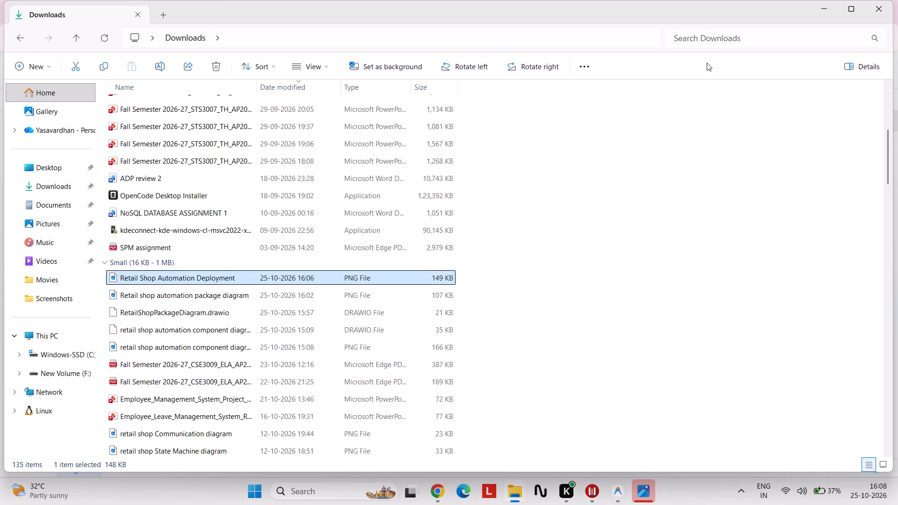
left_click(812, 14)
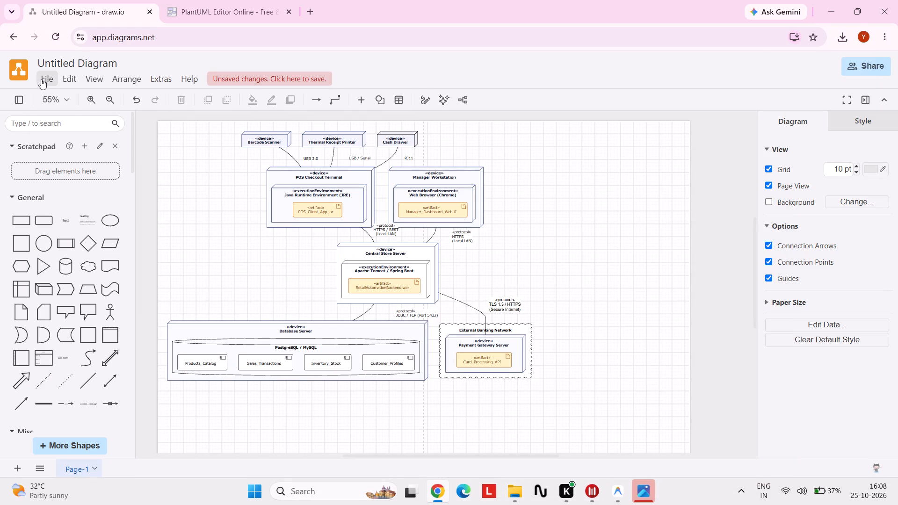
Save the diagram as the XML file Retail Shop Automation Deployment.drawio in the device's Downloads folder.
key("ctrl+s")
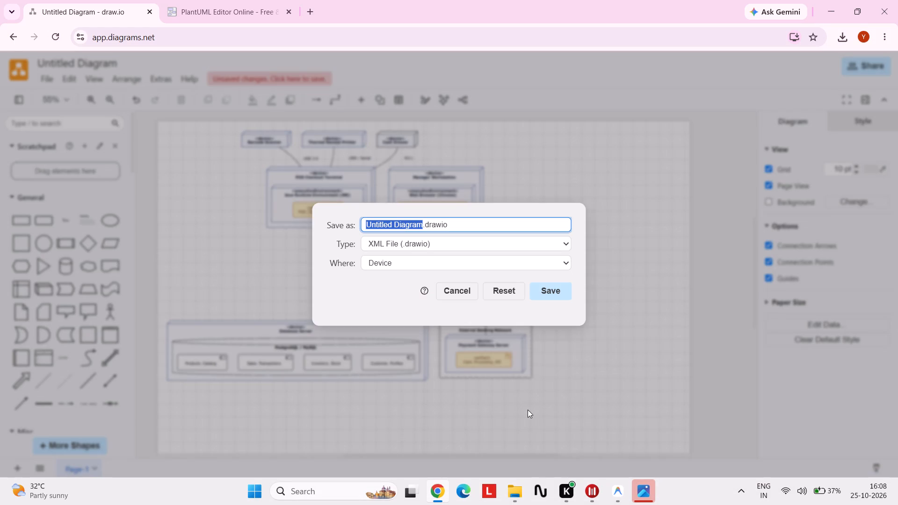
key("BackSpace")
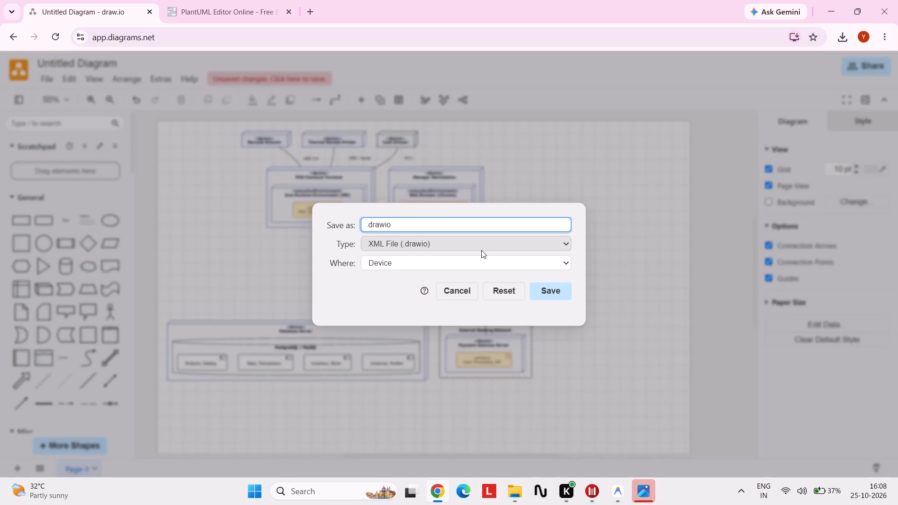
type("Reta")
type("il Shop Automation")
key("space")
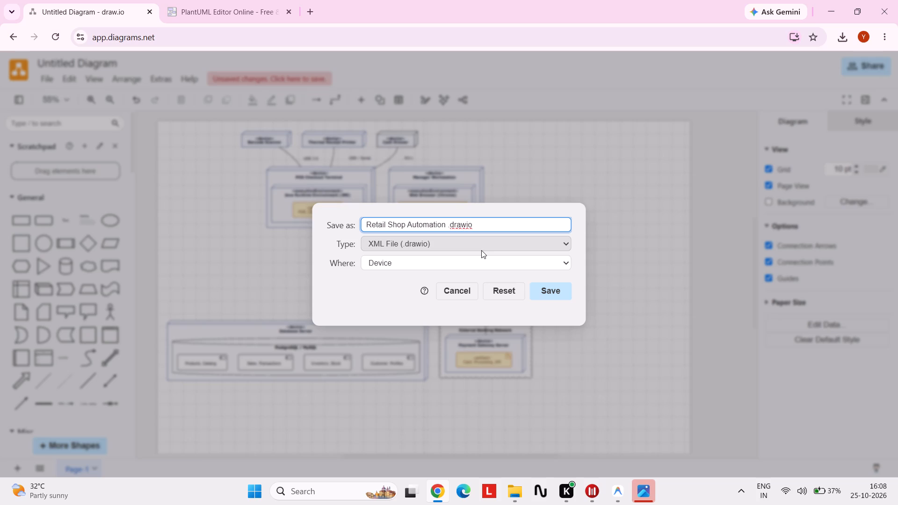
type("De")
type("ploy")
type("ment")
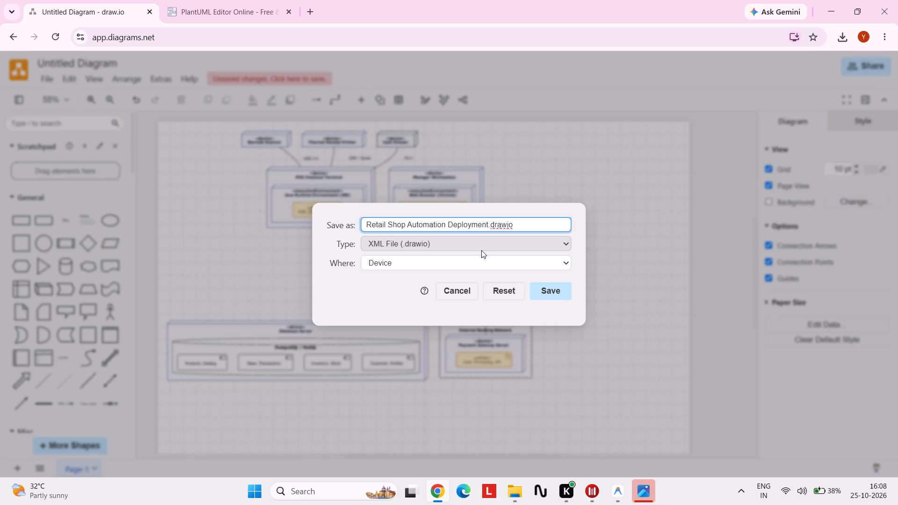
left_click(563, 292)
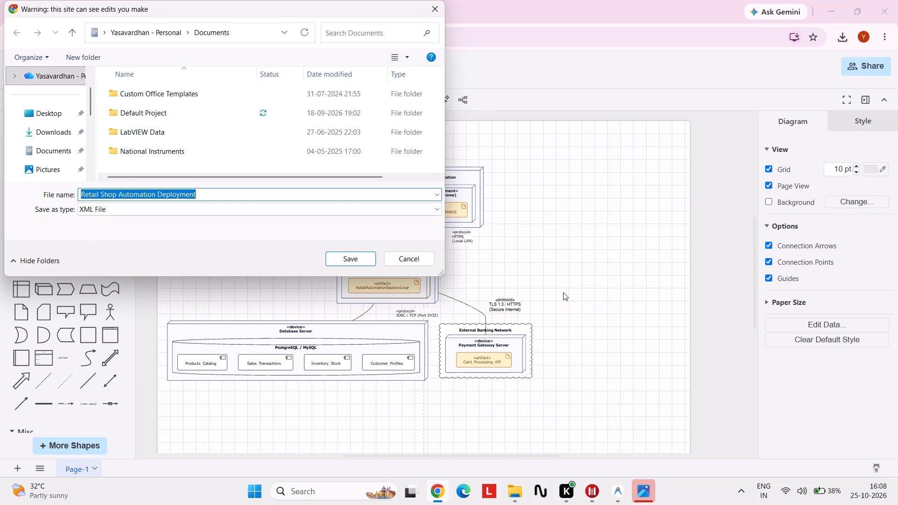
left_click(63, 130)
left_click(362, 256)
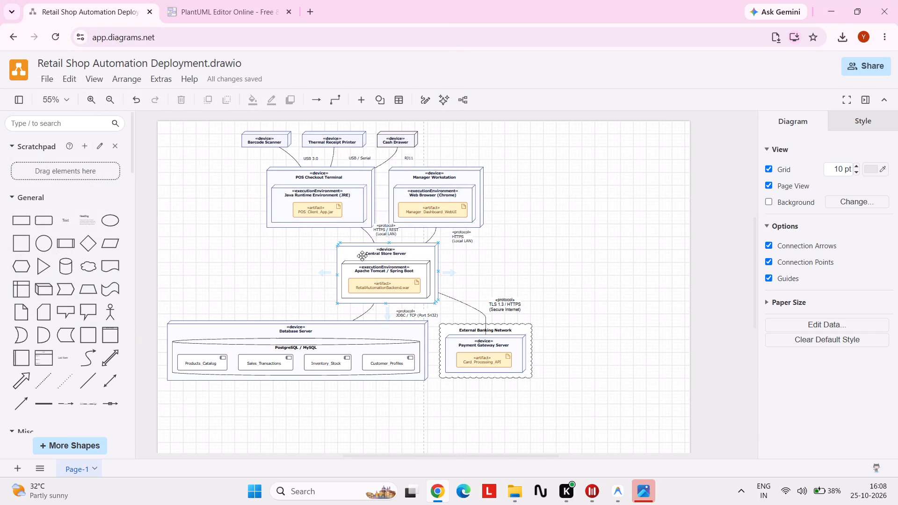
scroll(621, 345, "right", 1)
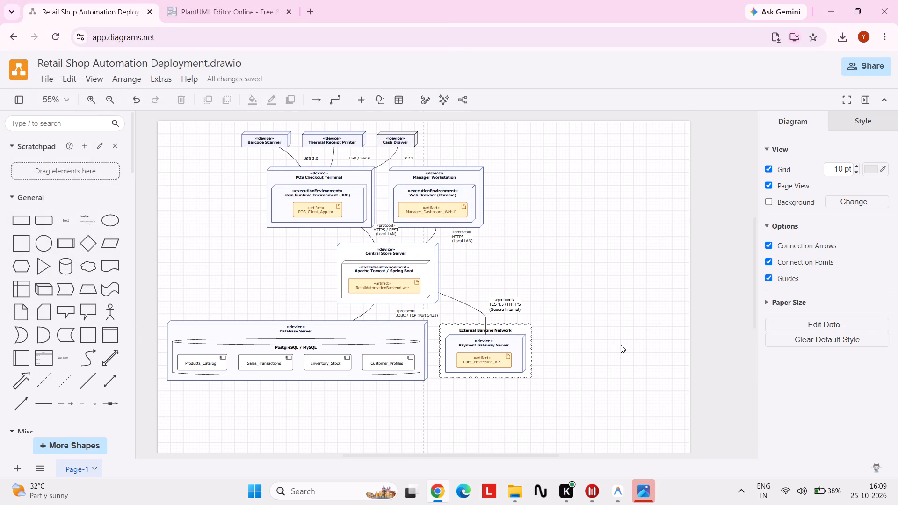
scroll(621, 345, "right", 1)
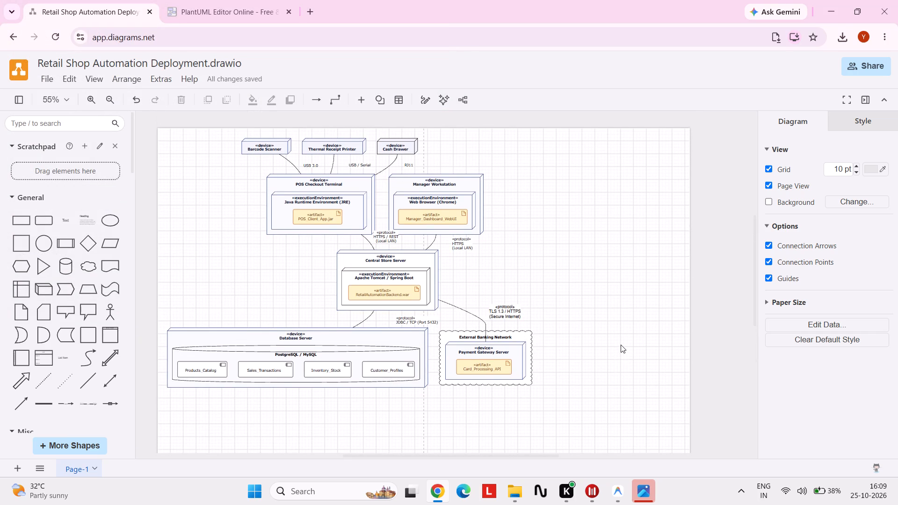